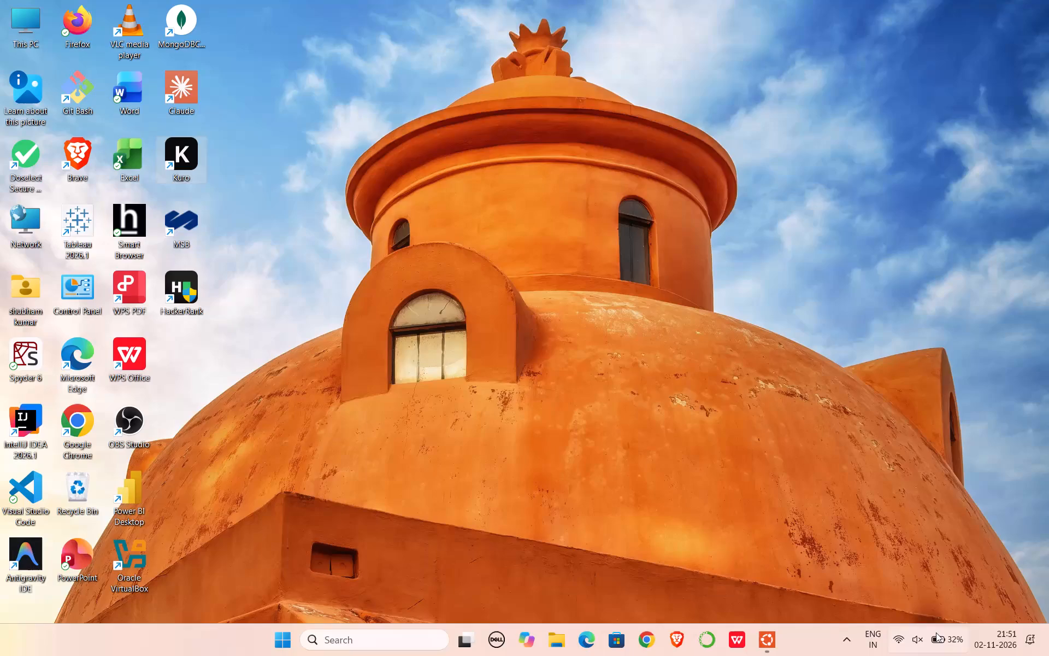
# Check the computer's Wi-Fi connection, then close the network settings.
pyautogui.click(936, 632)
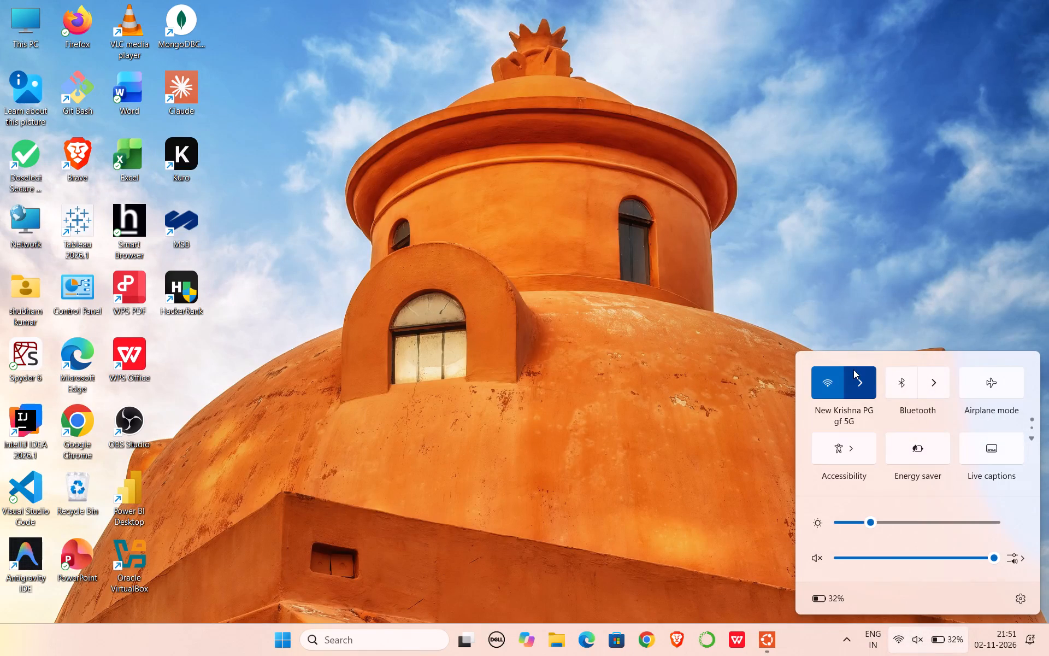
pyautogui.click(861, 394)
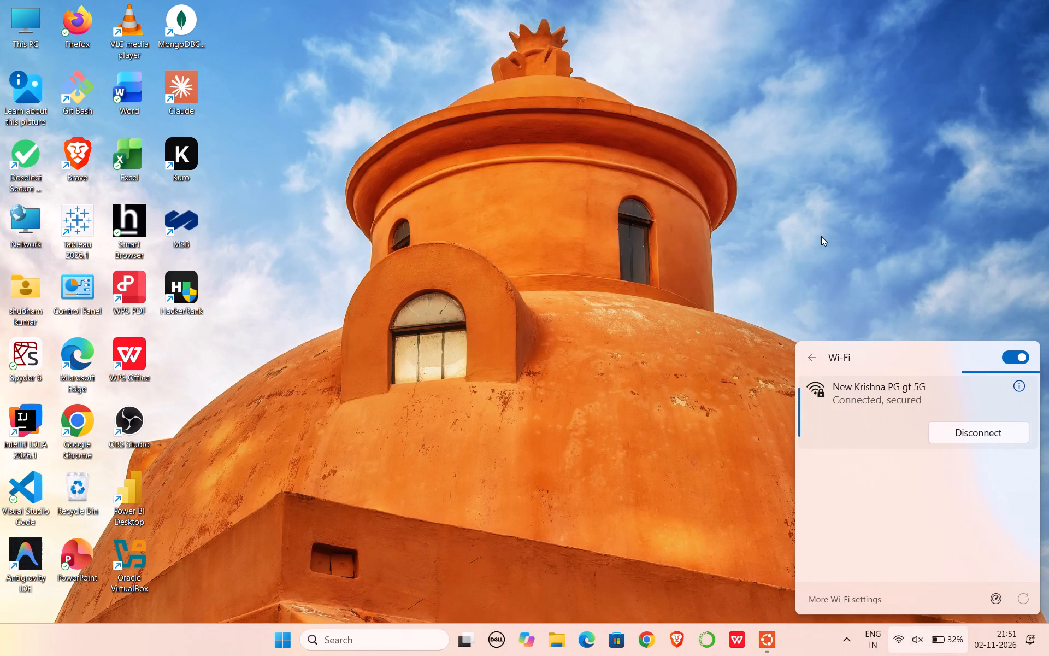
pyautogui.click(813, 359)
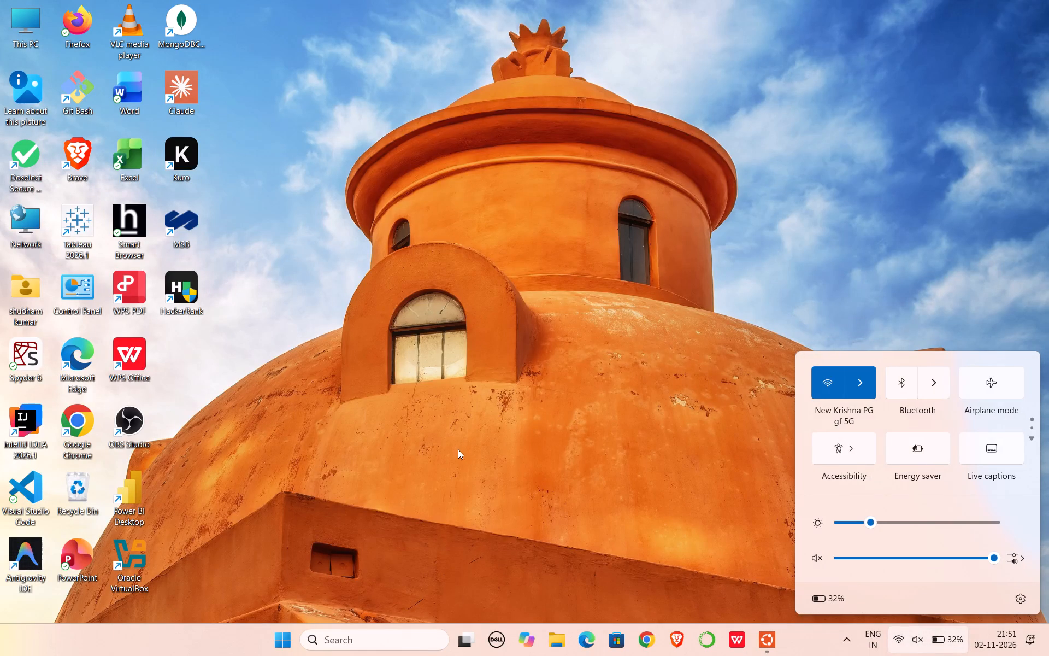
pyautogui.click(458, 449)
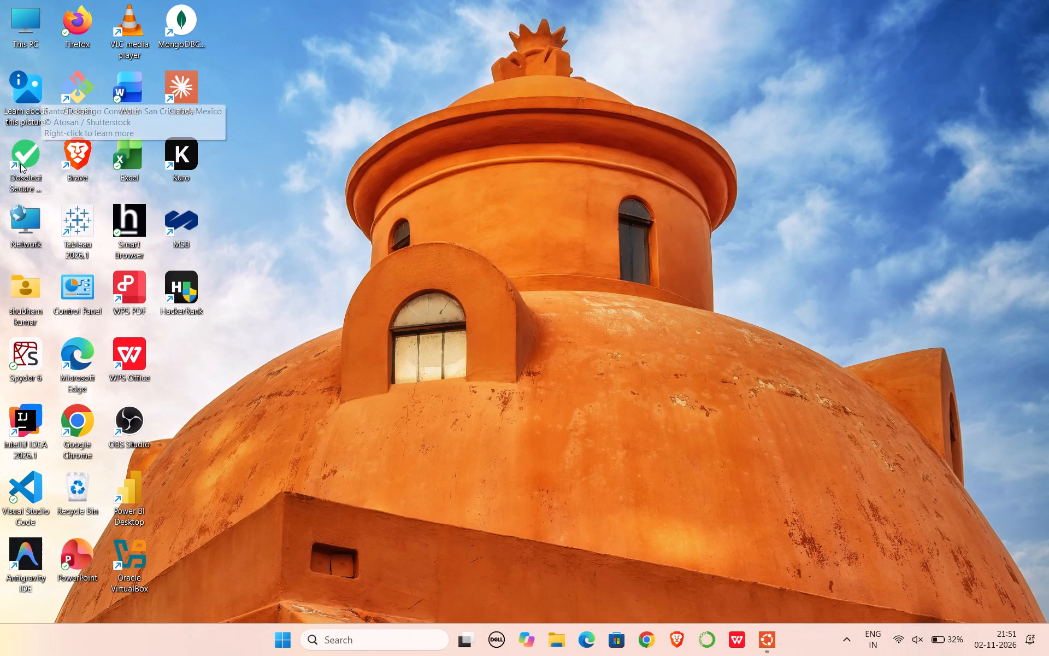
# Open the INT 315 Power BI report from the Downloads folder.
pyautogui.doubleClick(22, 36)
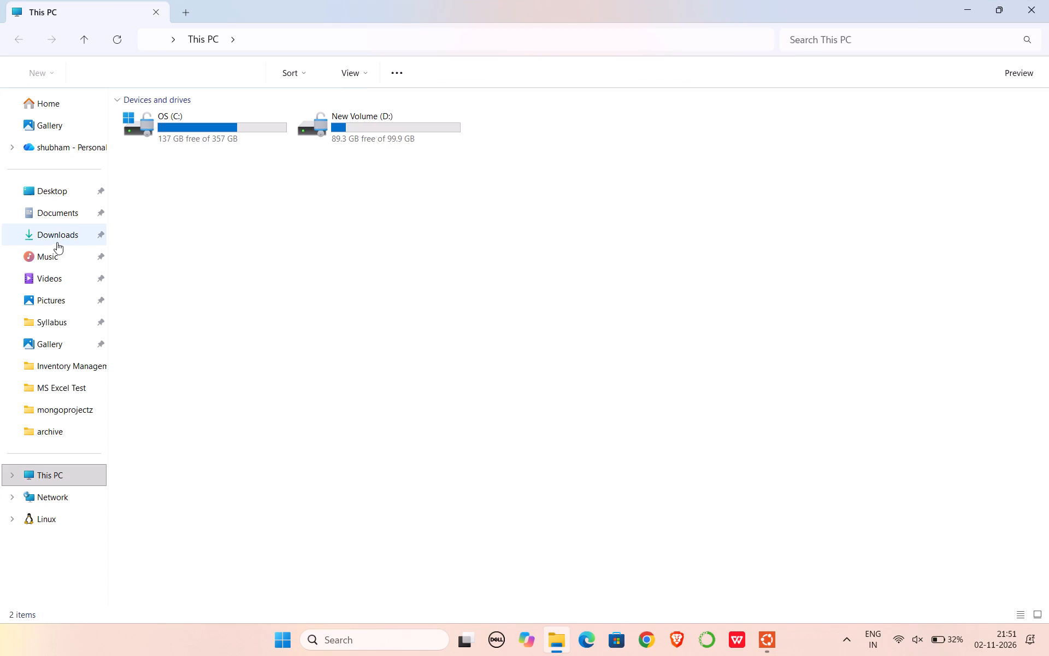
pyautogui.click(54, 243)
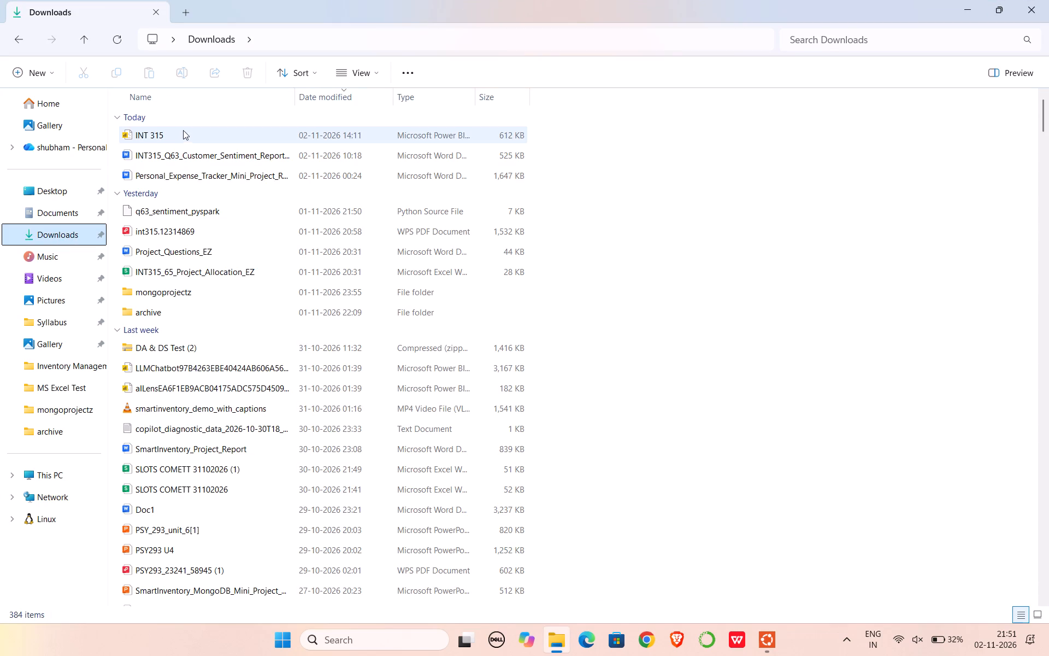
pyautogui.doubleClick(185, 133)
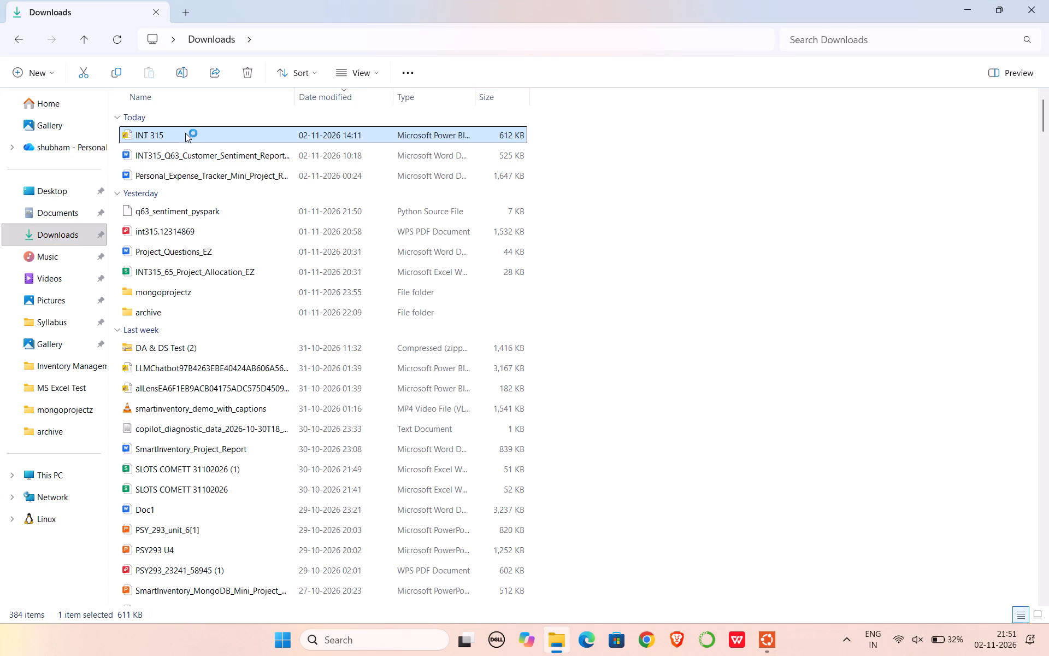
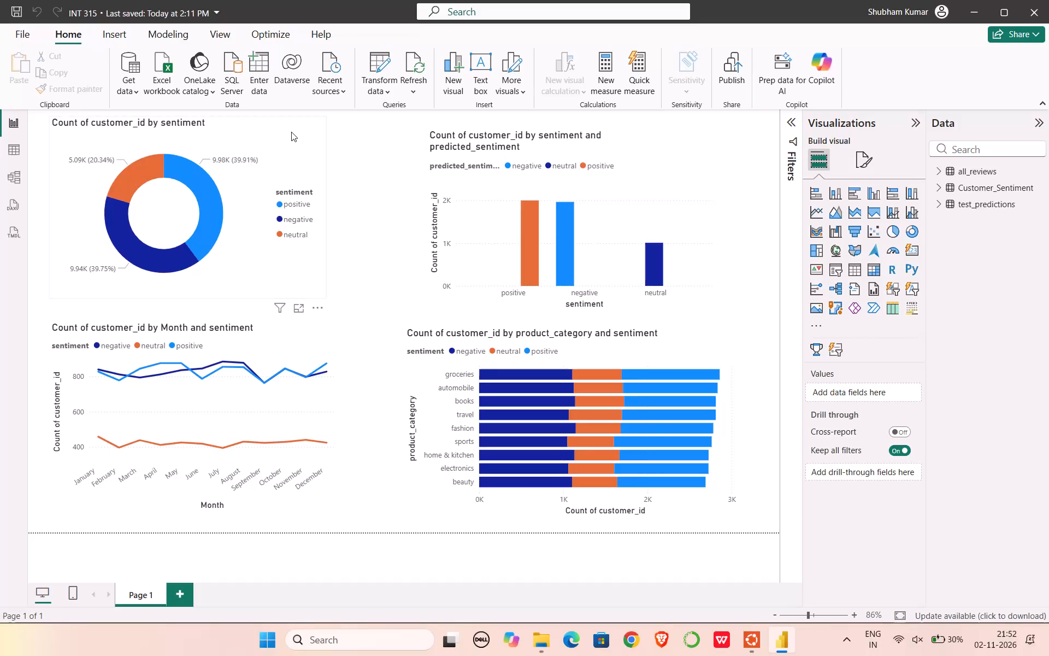
# Review the legend and general size settings of the donut chart of customer_id by sentiment.
pyautogui.click(296, 156)
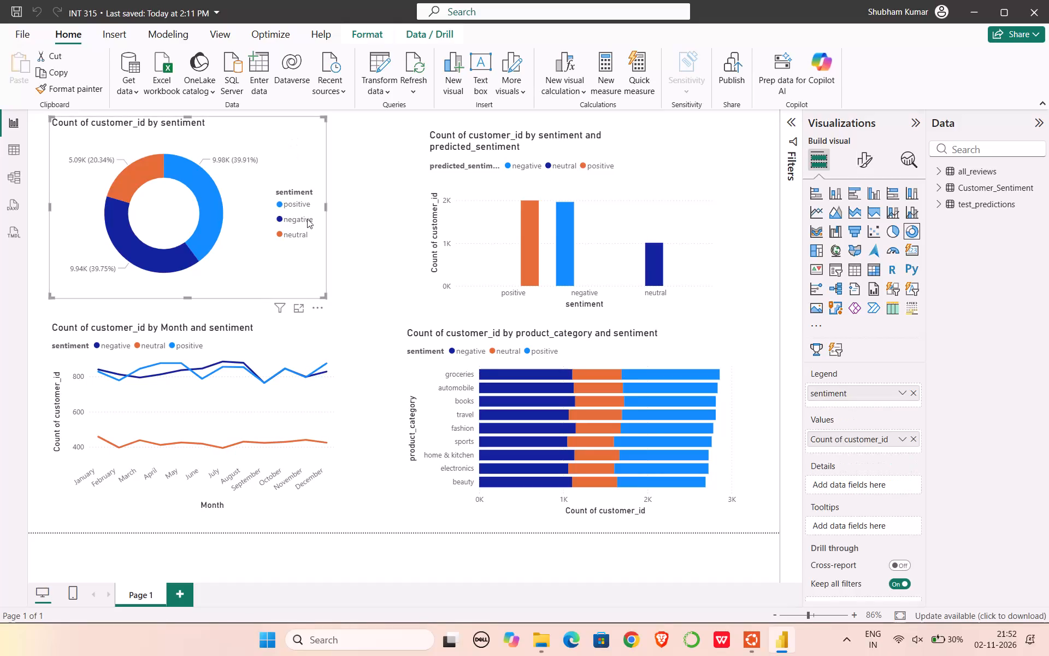
pyautogui.click(869, 163)
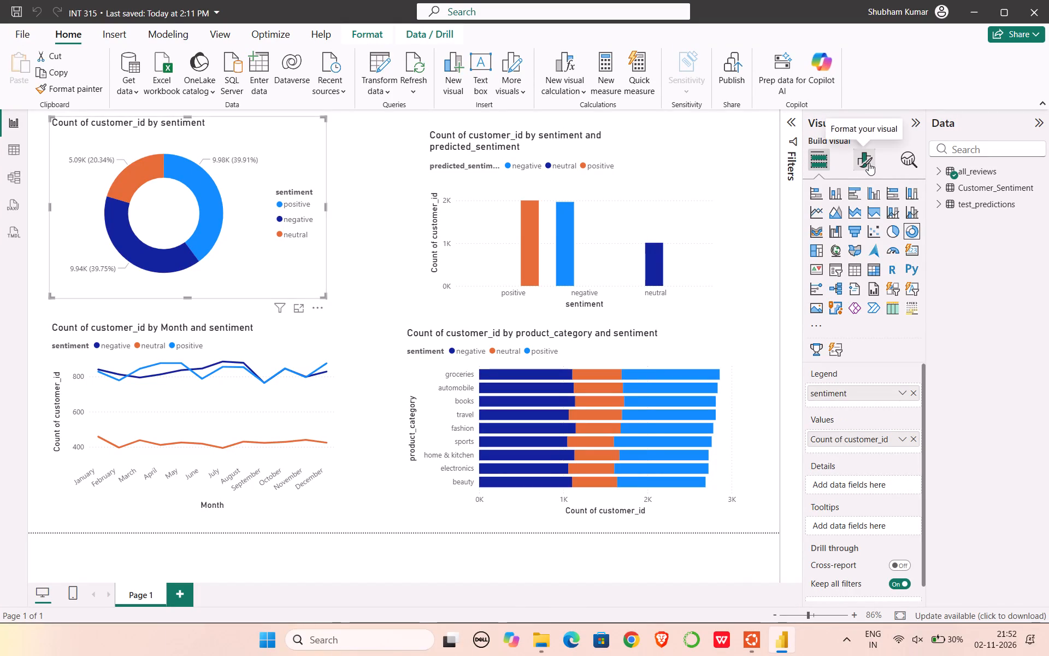
pyautogui.click(824, 256)
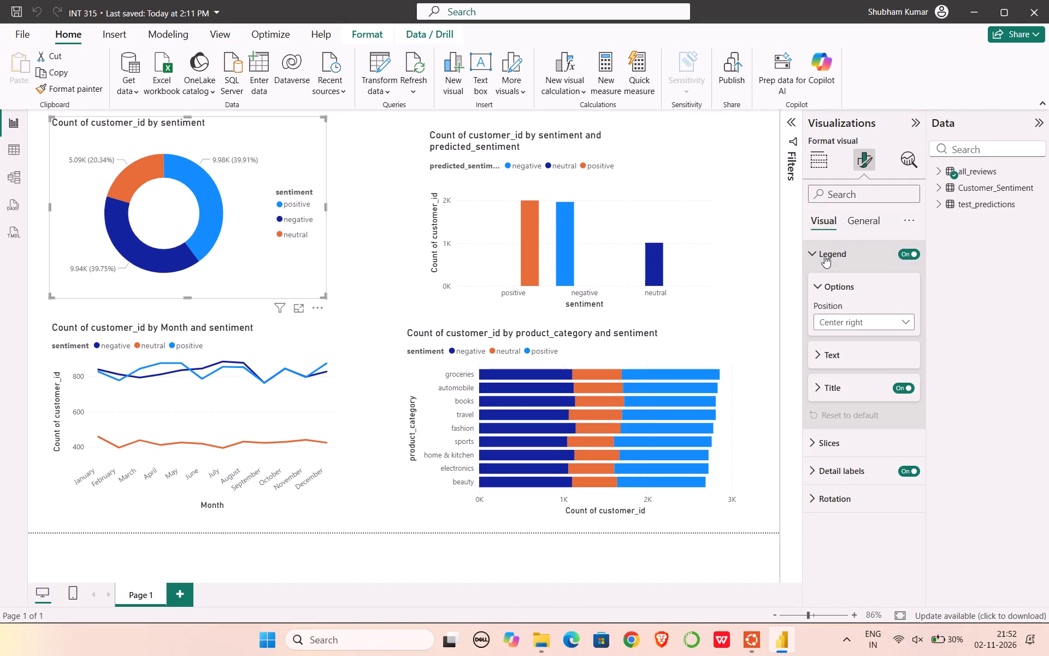
pyautogui.click(817, 249)
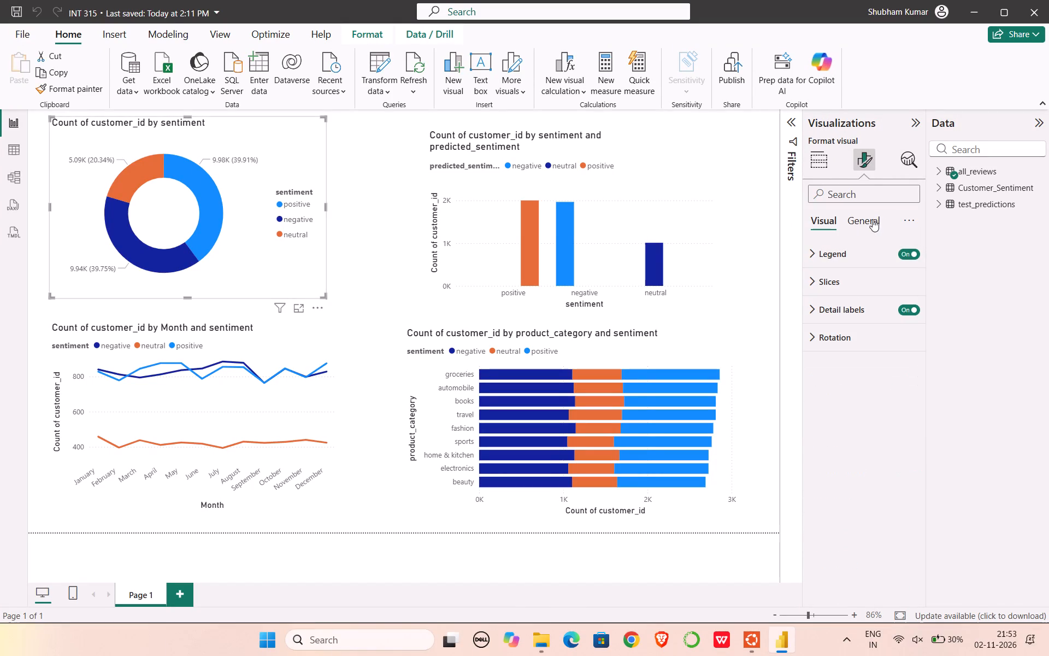
pyautogui.click(870, 219)
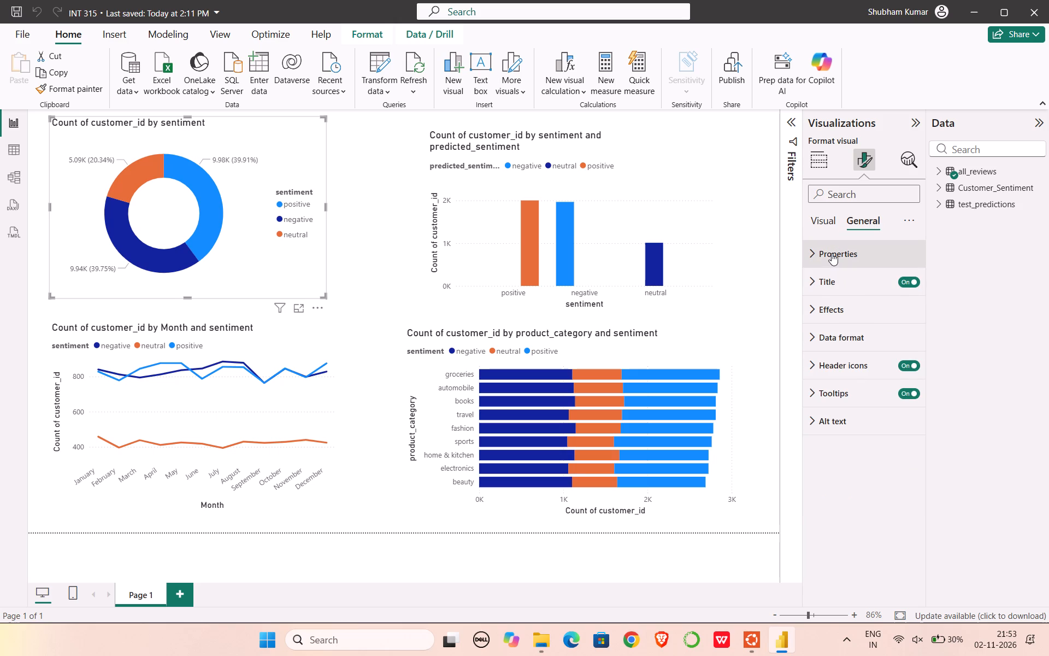
pyautogui.click(832, 253)
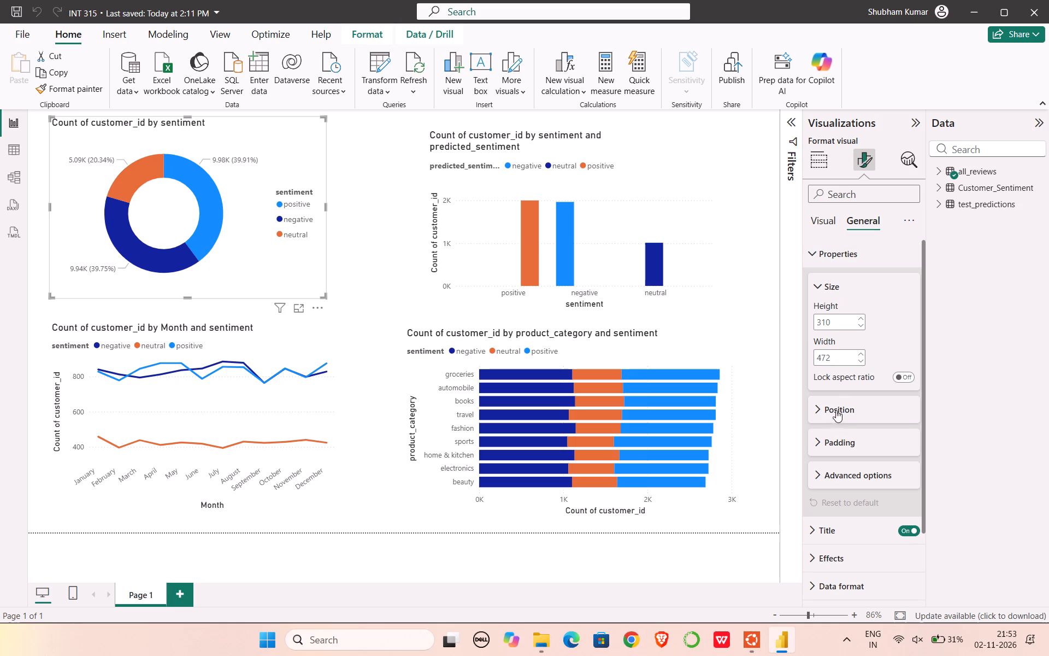
pyautogui.click(823, 255)
pyautogui.click(822, 226)
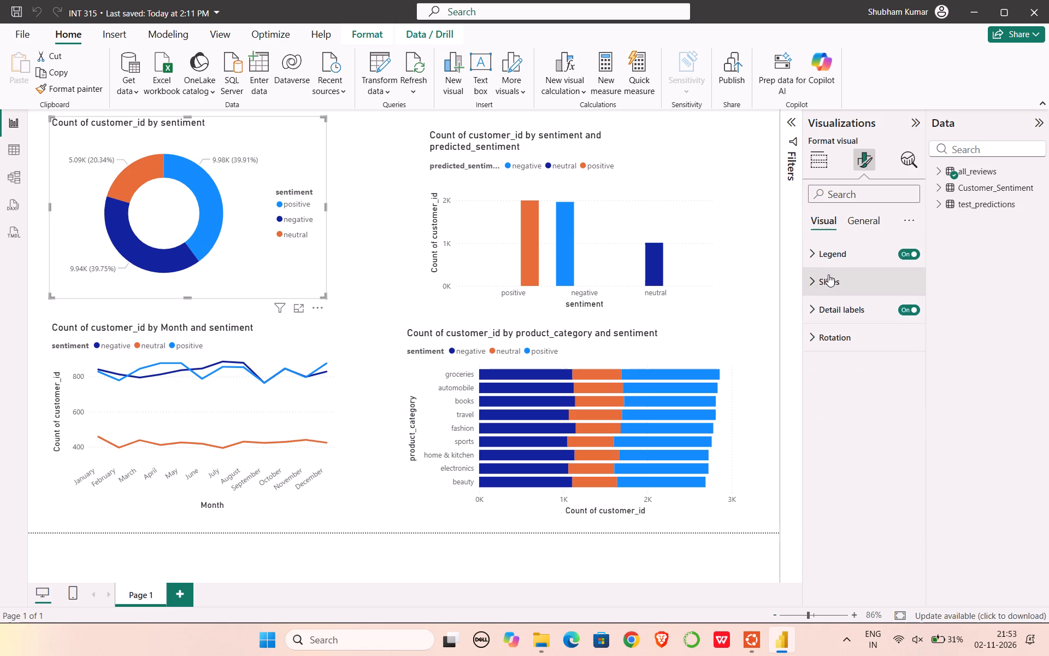
# Turn on the slice border for all series of the donut chart.
pyautogui.click(826, 282)
pyautogui.click(826, 282)
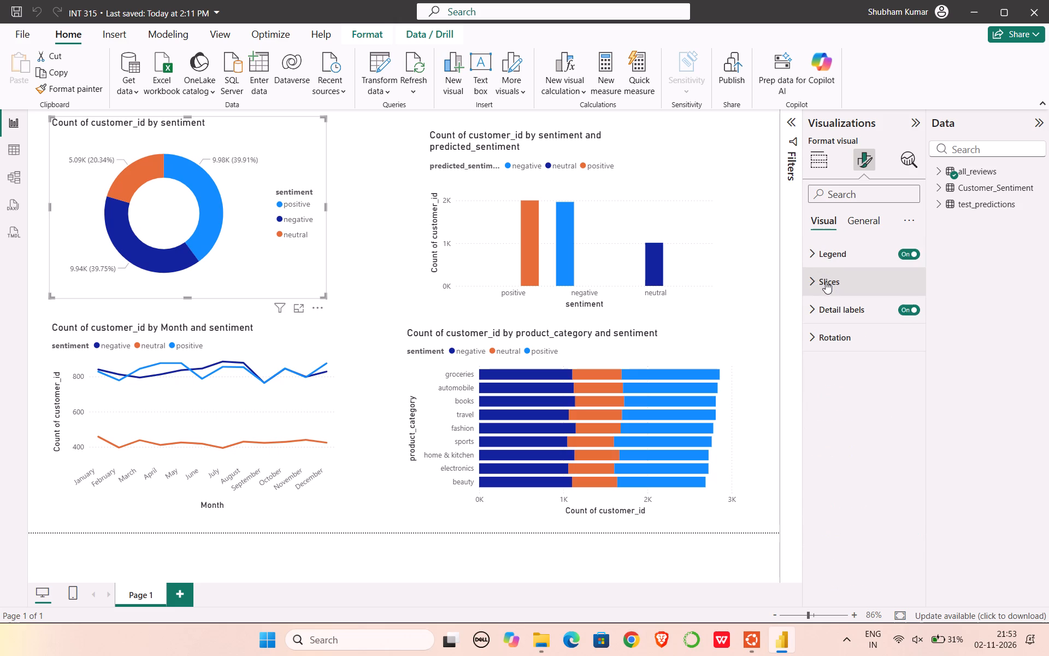
pyautogui.click(826, 282)
pyautogui.click(823, 419)
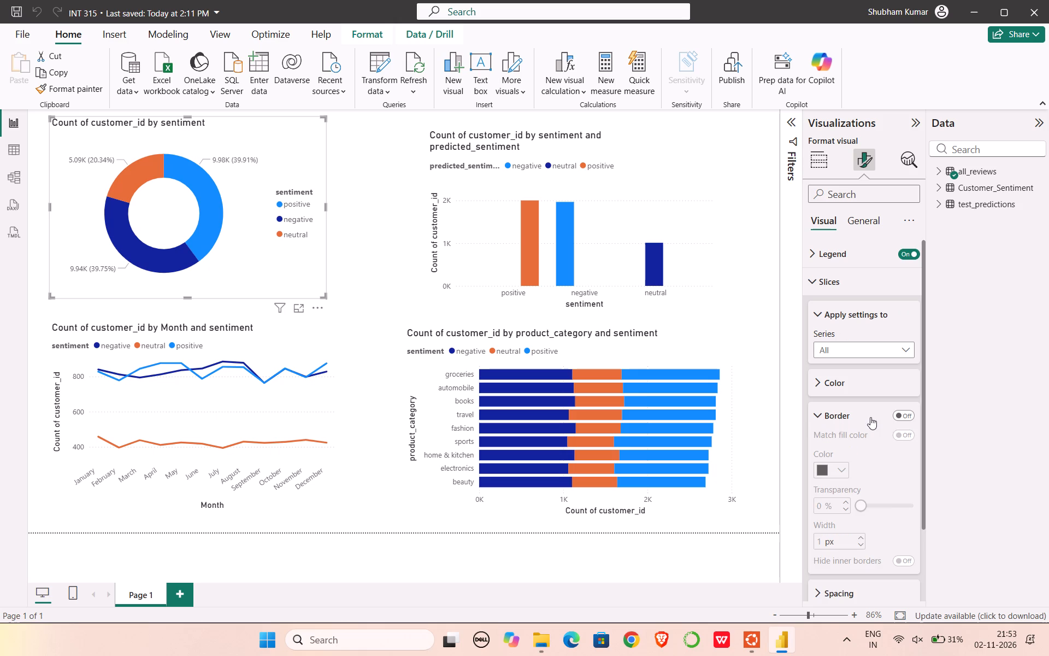
pyautogui.click(898, 418)
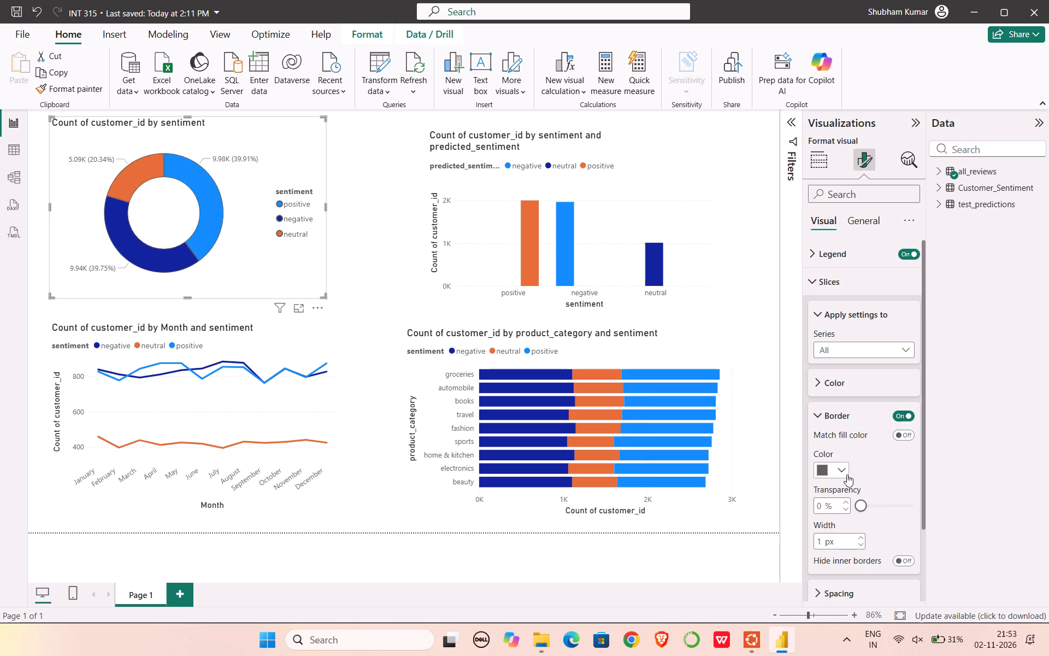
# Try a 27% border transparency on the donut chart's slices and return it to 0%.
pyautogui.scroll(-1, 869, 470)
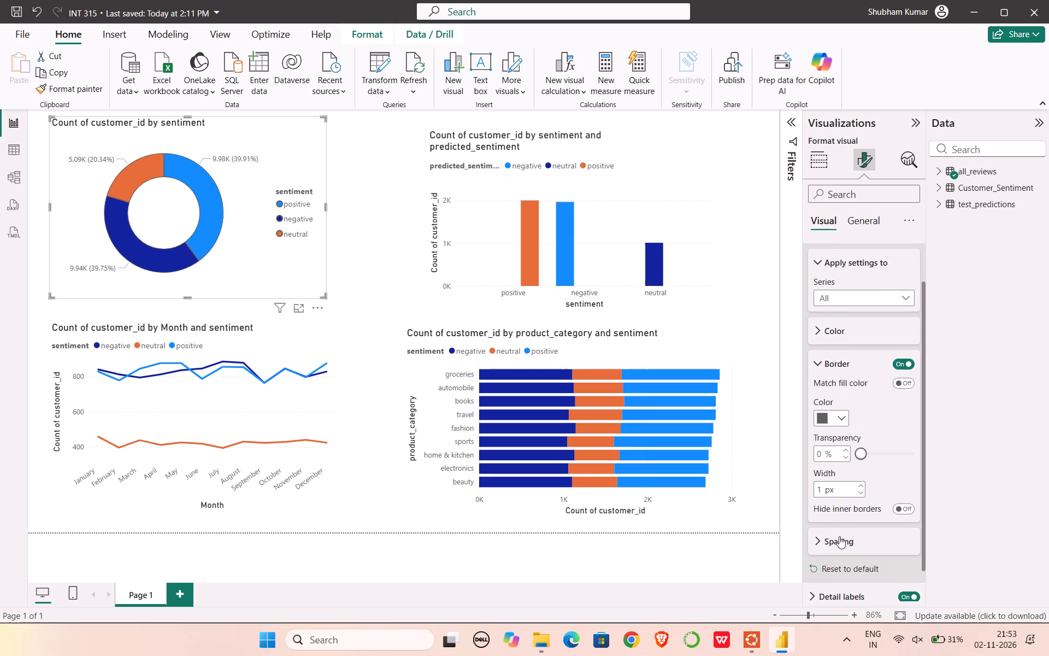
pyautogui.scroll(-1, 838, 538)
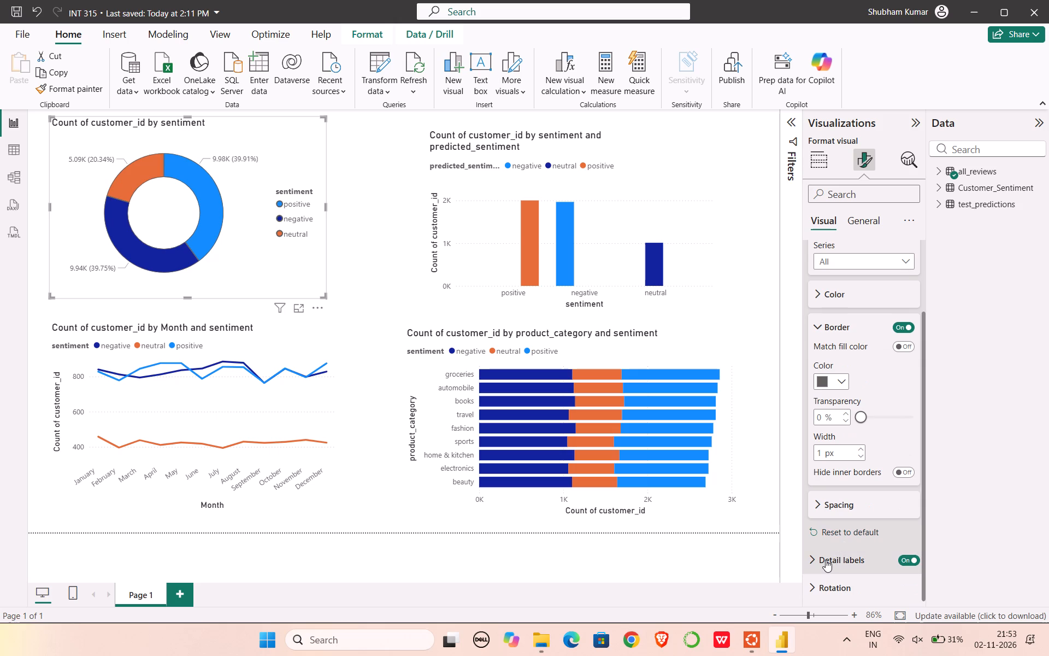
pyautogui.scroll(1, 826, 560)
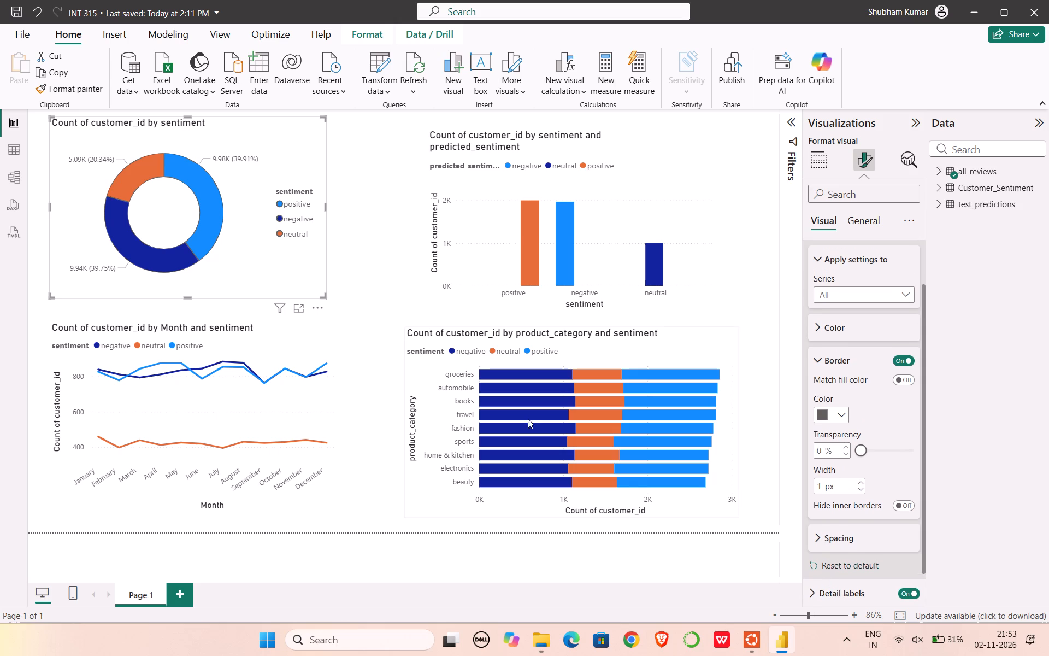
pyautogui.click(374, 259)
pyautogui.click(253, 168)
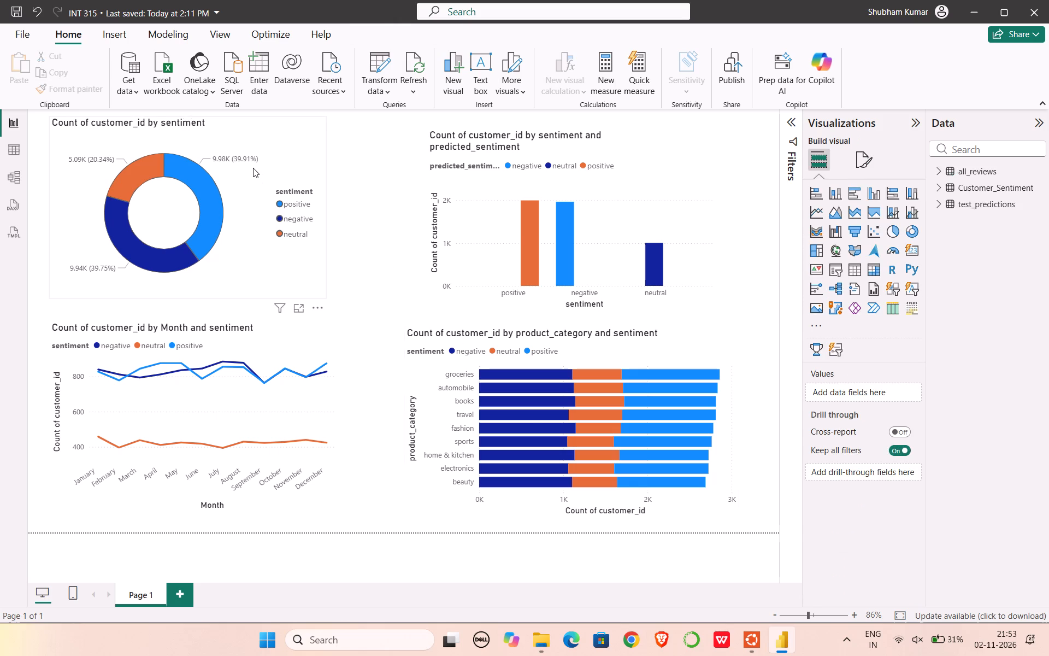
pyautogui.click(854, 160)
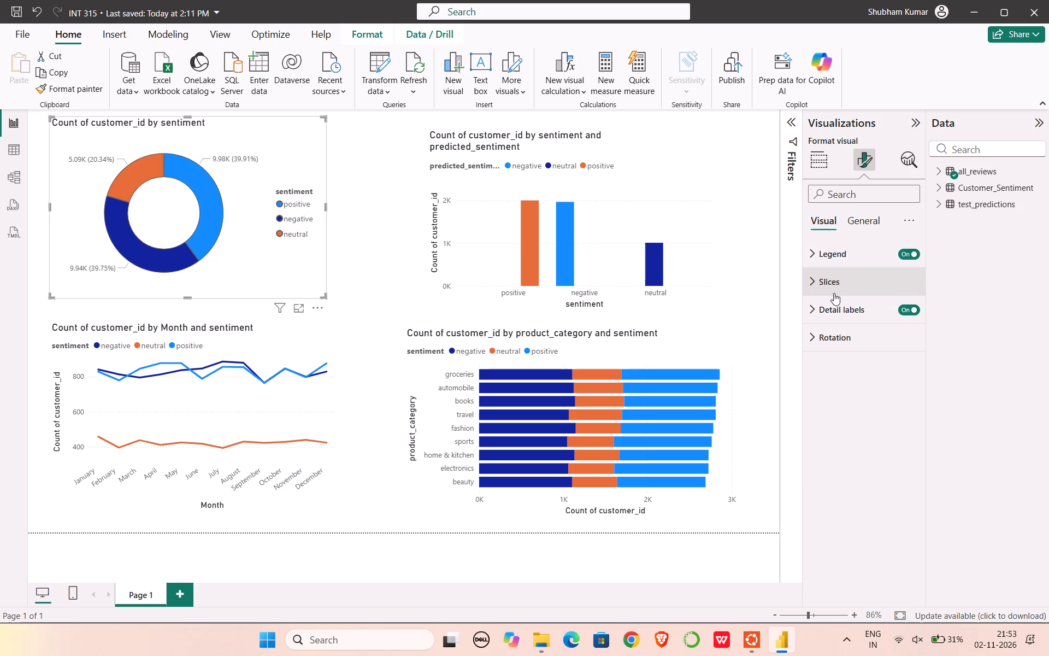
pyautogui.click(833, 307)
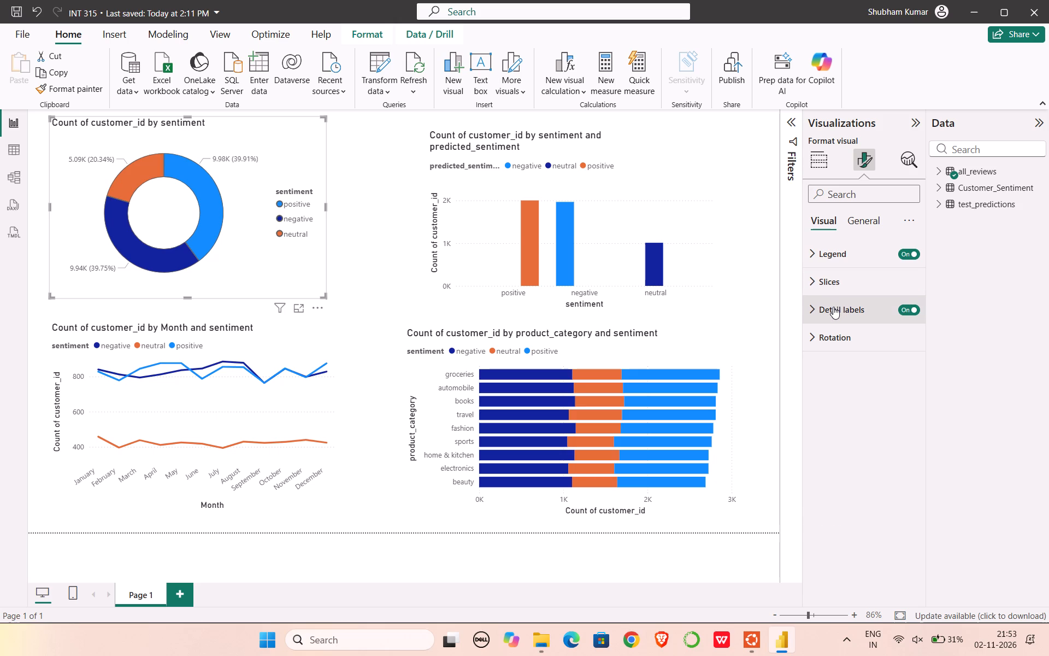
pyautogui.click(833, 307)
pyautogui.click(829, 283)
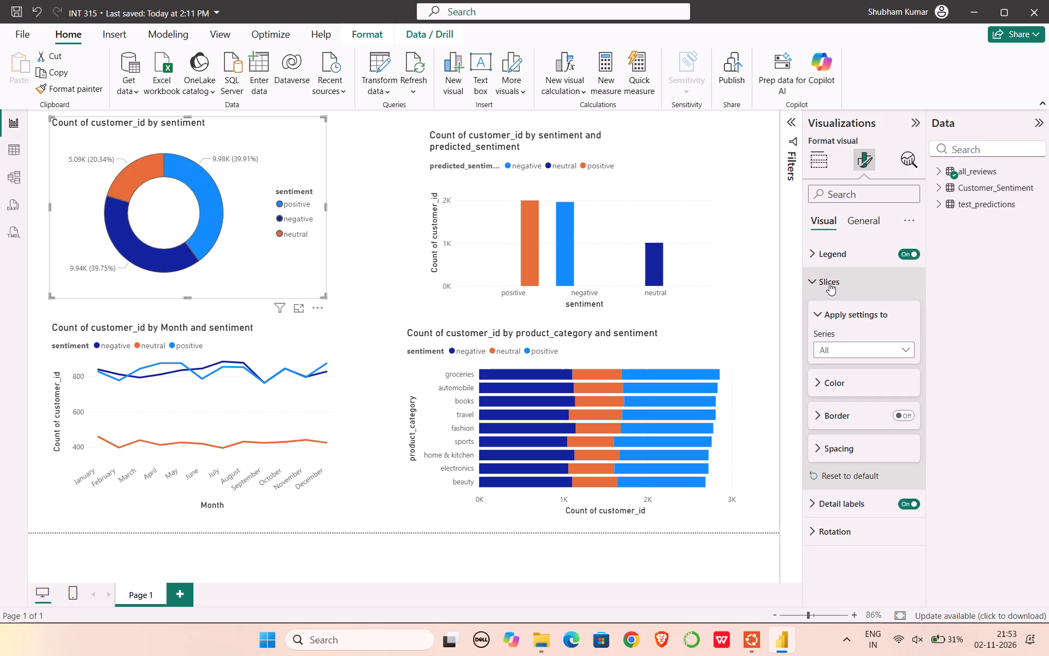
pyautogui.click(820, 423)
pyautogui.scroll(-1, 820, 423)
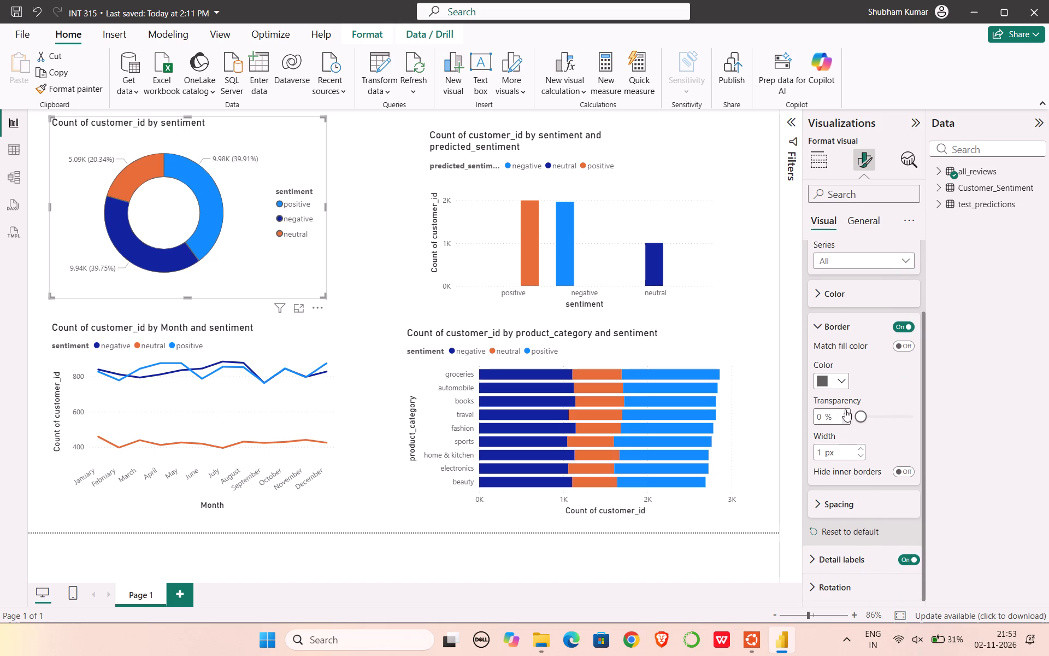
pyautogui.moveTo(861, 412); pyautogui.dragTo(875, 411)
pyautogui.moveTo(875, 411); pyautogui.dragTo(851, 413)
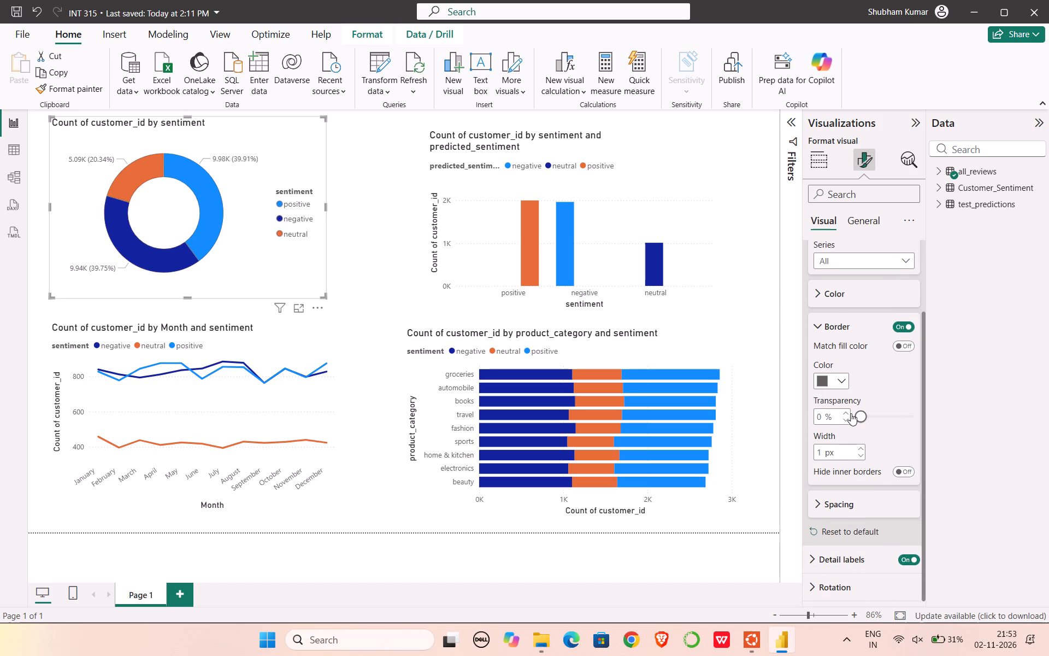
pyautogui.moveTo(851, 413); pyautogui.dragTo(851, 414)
# Set the donut chart's slice border colour to black and its width to 3 px.
pyautogui.click(839, 377)
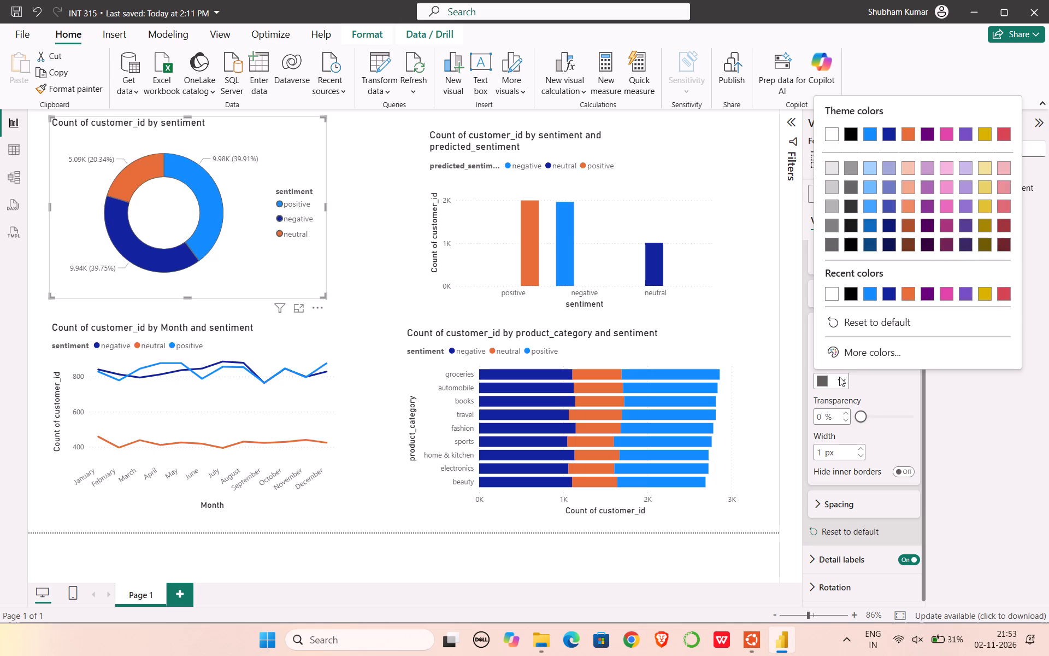
pyautogui.click(888, 393)
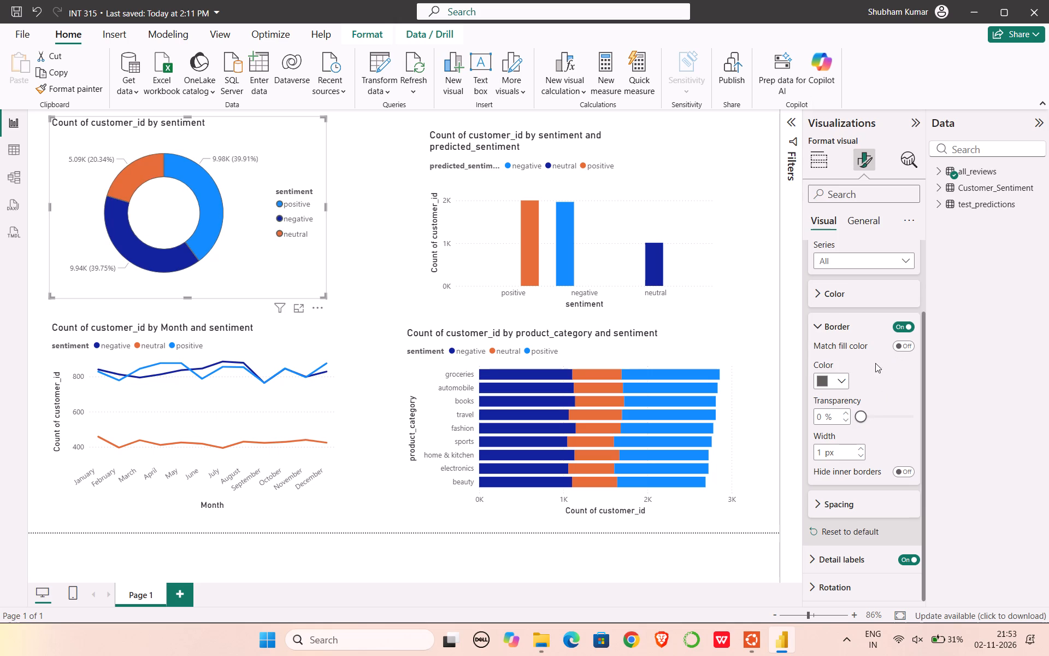
pyautogui.click(839, 379)
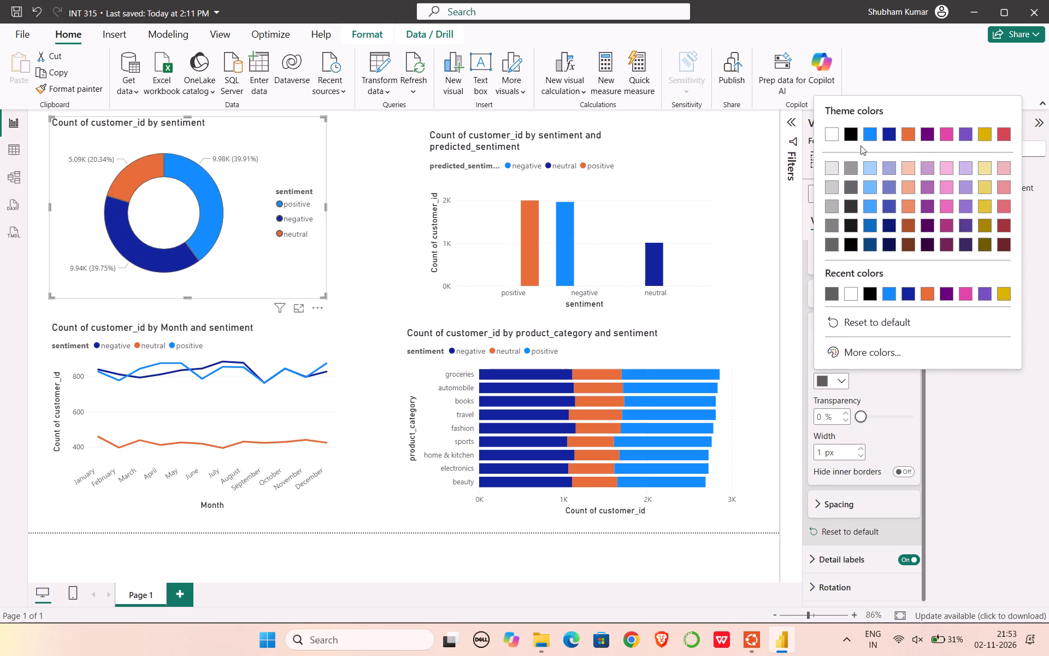
pyautogui.click(851, 136)
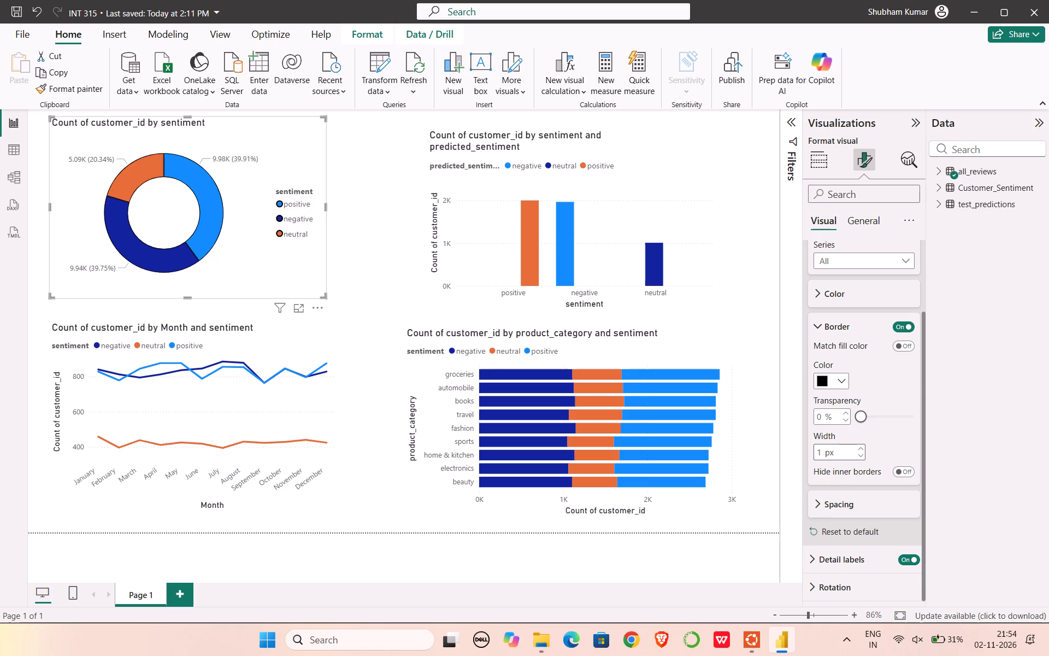
pyautogui.click(863, 448)
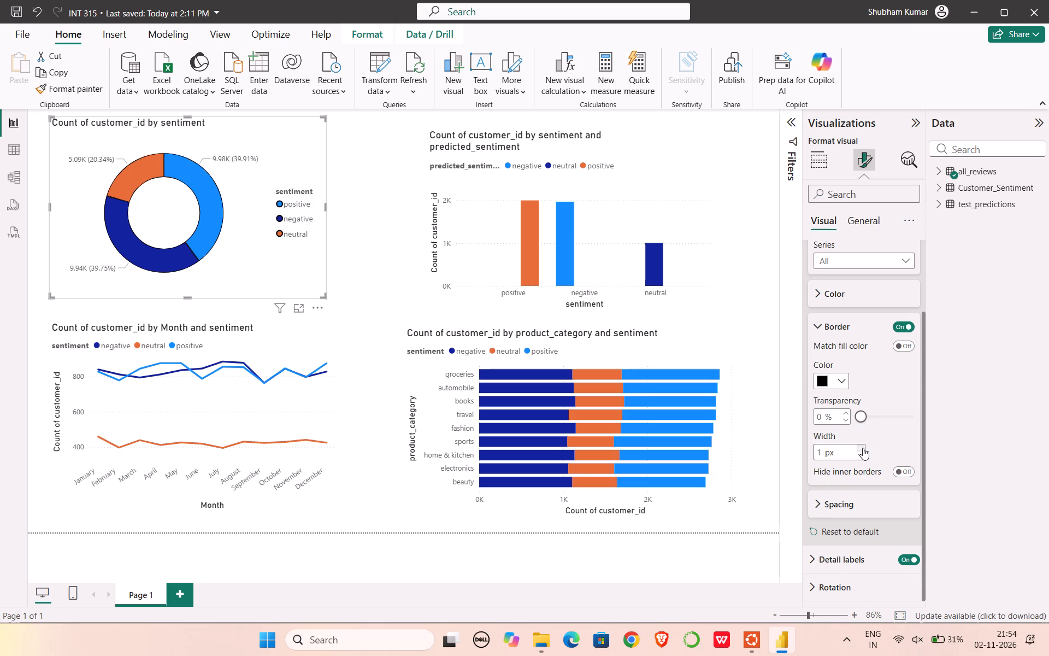
pyautogui.click(863, 448)
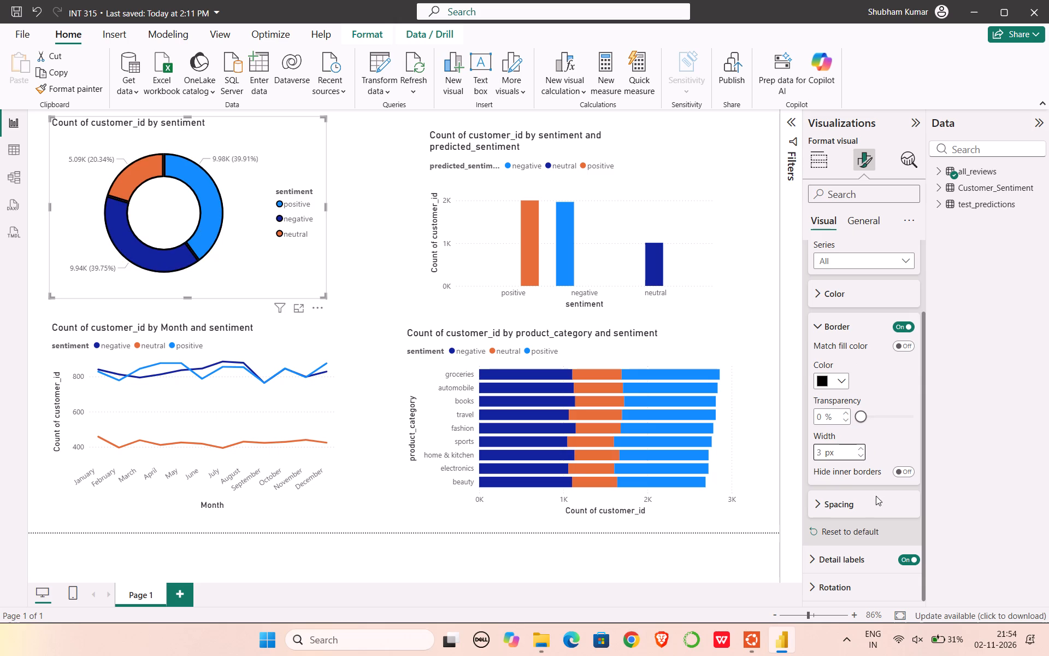
# Examine the donut chart's slice spacing, detail label and rotation settings, collapsing the detail label, rotation and border settings again.
pyautogui.click(853, 506)
pyautogui.scroll(-1, 853, 506)
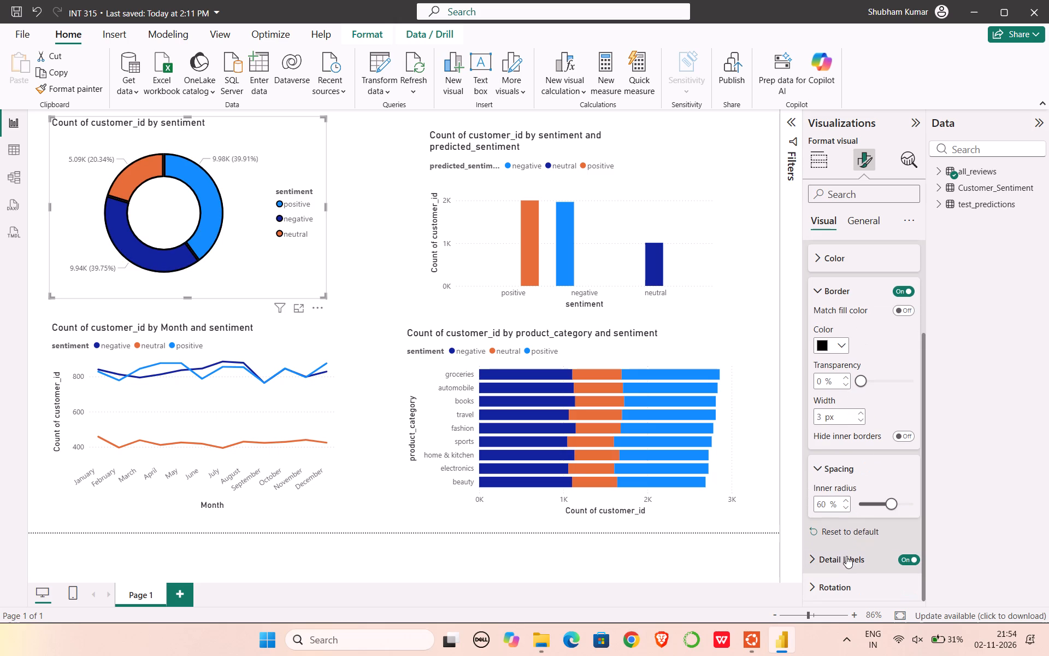
pyautogui.click(827, 553)
pyautogui.scroll(-3, 827, 553)
pyautogui.click(822, 532)
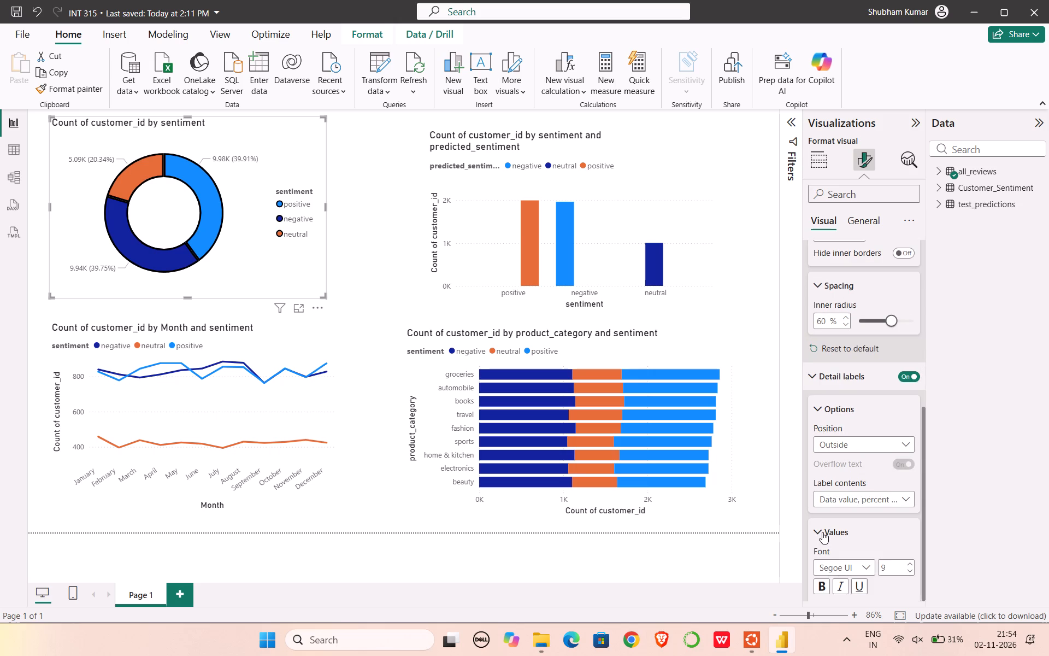
pyautogui.scroll(-5, 822, 532)
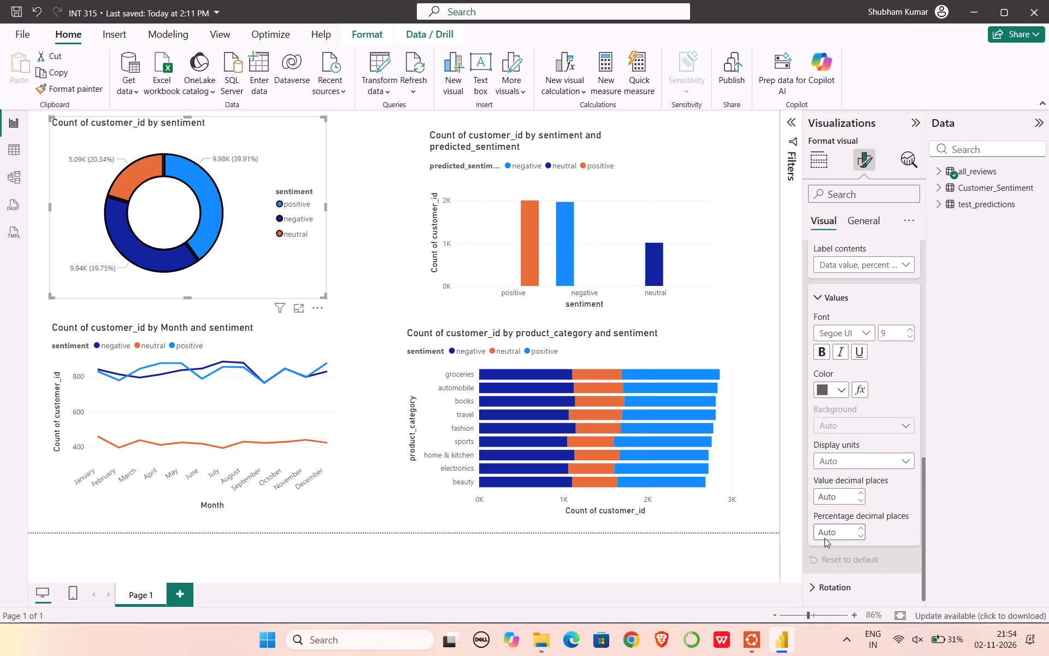
pyautogui.click(825, 580)
pyautogui.scroll(-1, 825, 580)
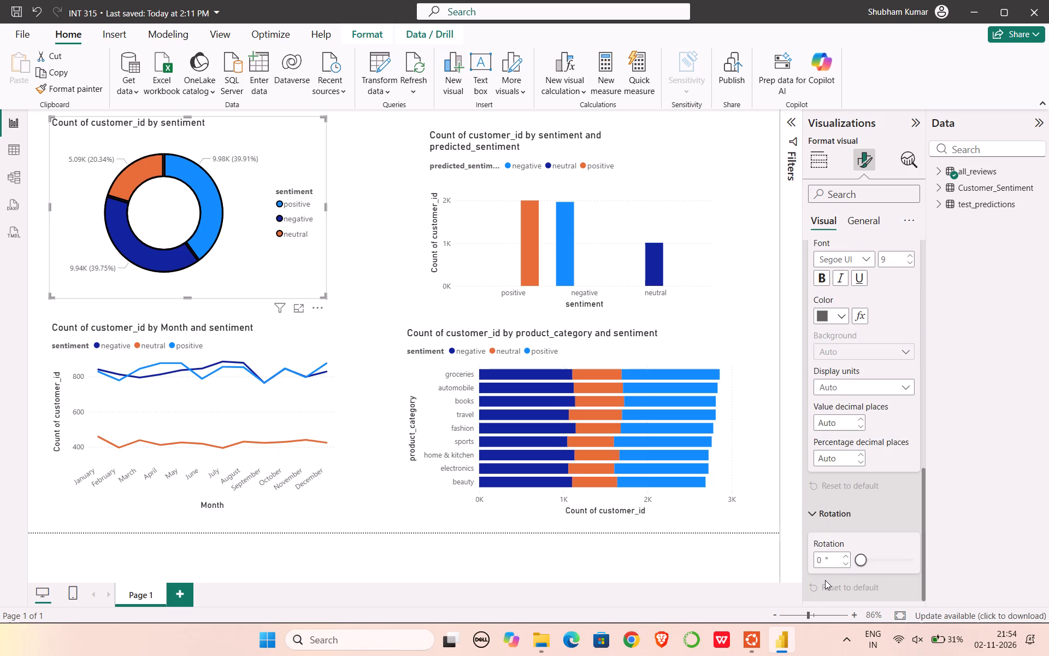
pyautogui.click(822, 505)
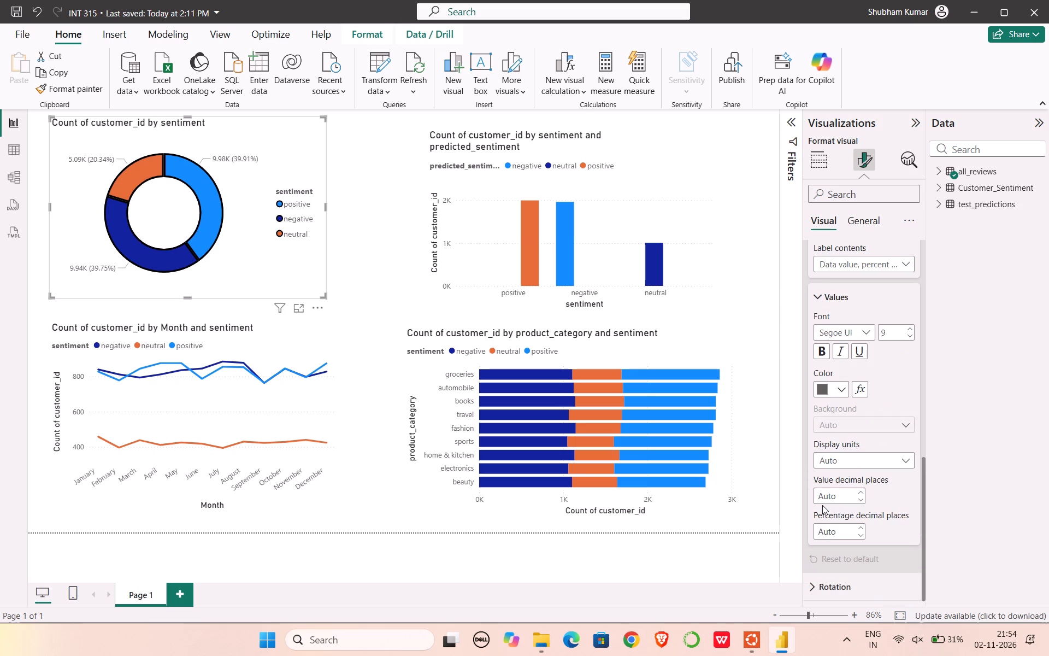
pyautogui.scroll(1, 822, 505)
pyautogui.click(821, 391)
pyautogui.scroll(1, 821, 391)
pyautogui.click(823, 419)
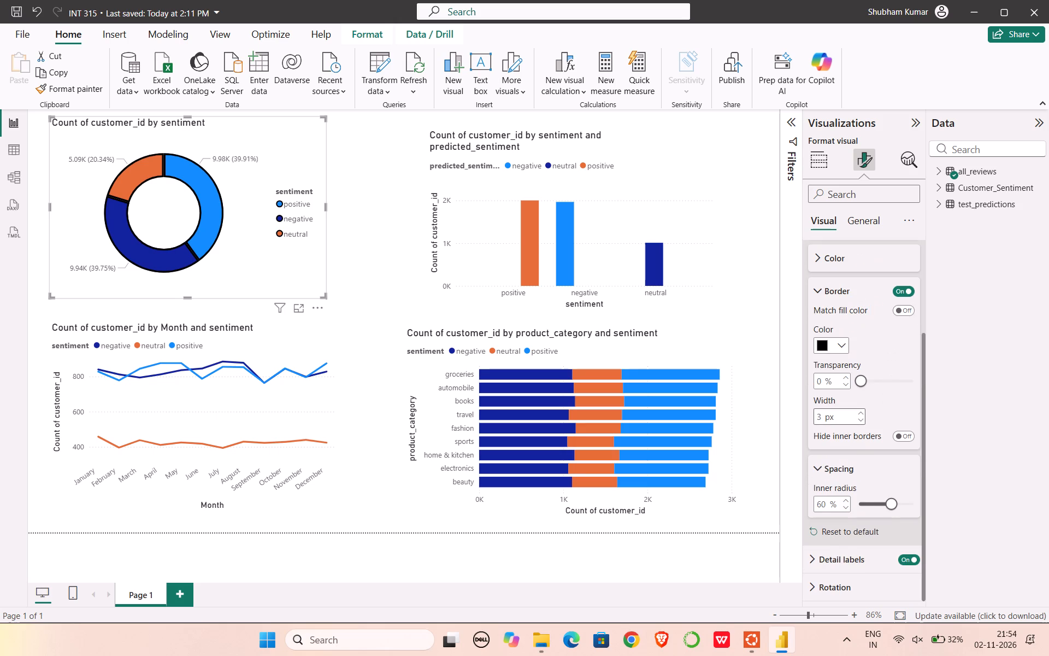
pyautogui.scroll(1, 823, 419)
pyautogui.click(822, 357)
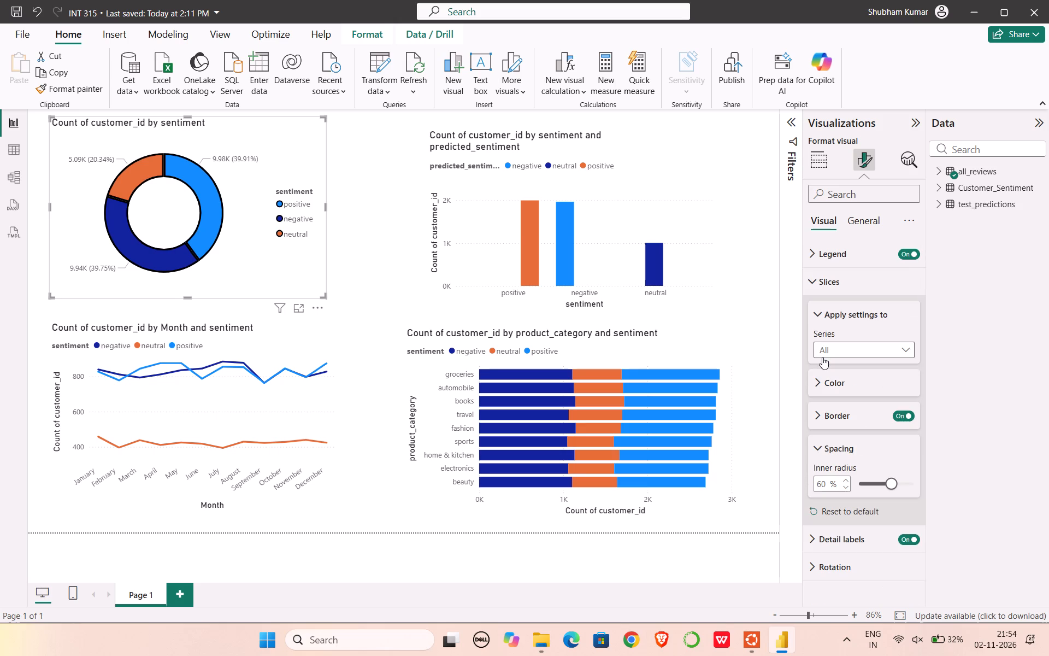
pyautogui.scroll(1, 822, 357)
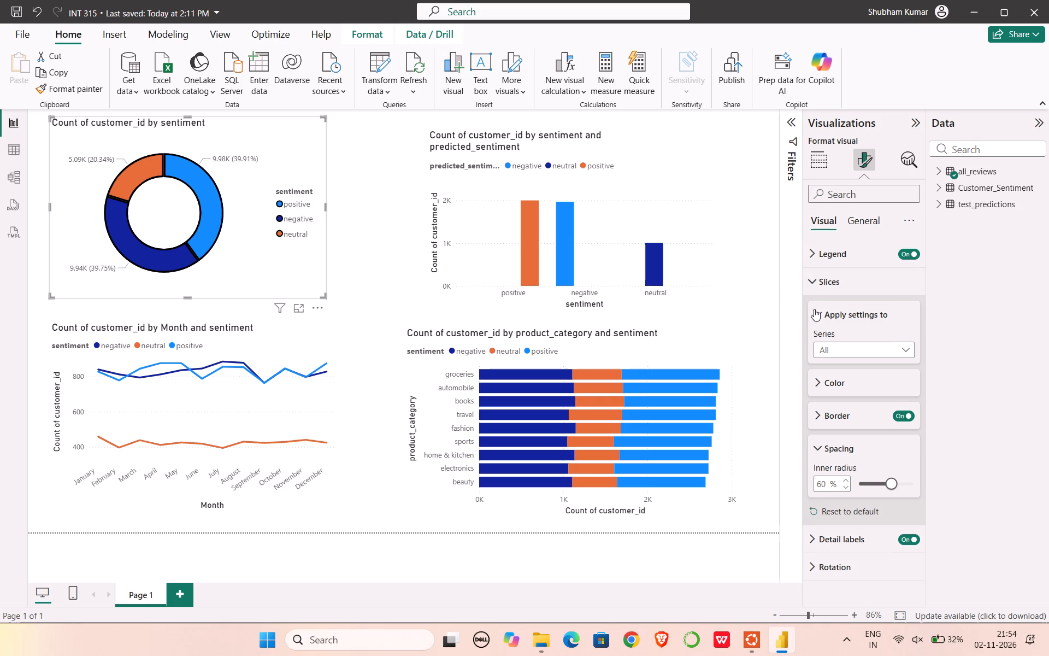
# Collapse the donut chart's slice settings and examine its analytics options and its general size and title settings.
pyautogui.click(814, 309)
pyautogui.click(814, 272)
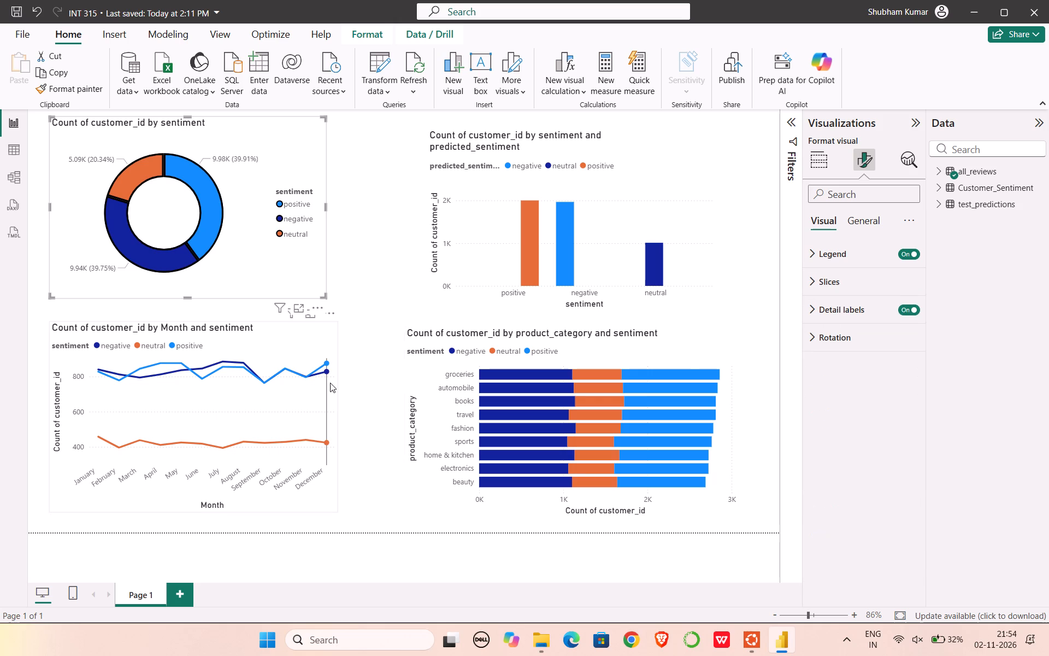
pyautogui.click(338, 312)
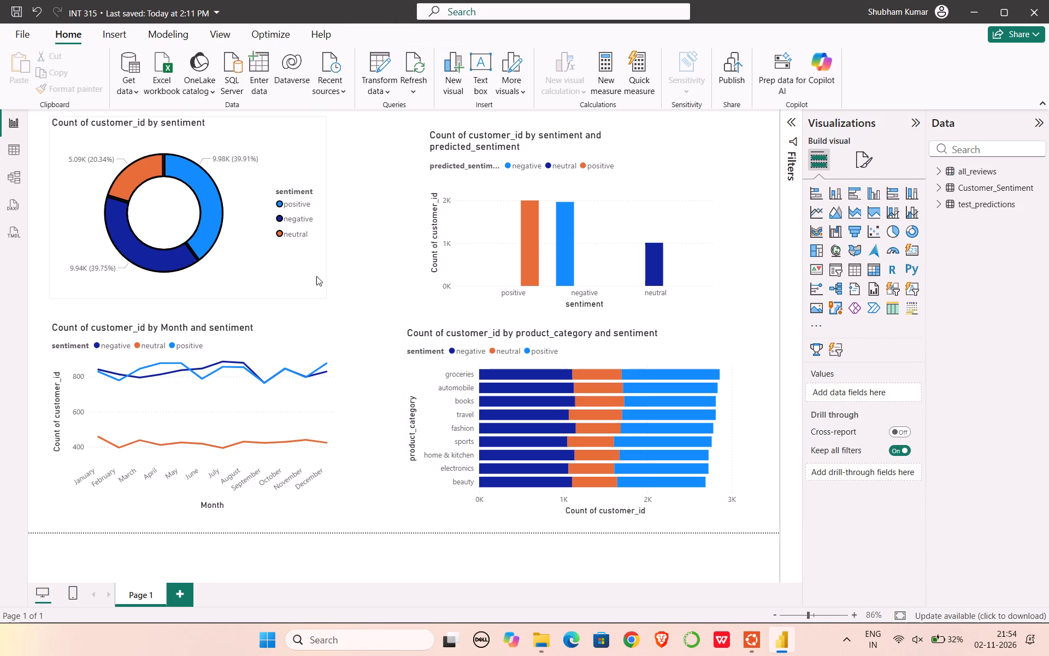
pyautogui.click(316, 276)
pyautogui.click(865, 163)
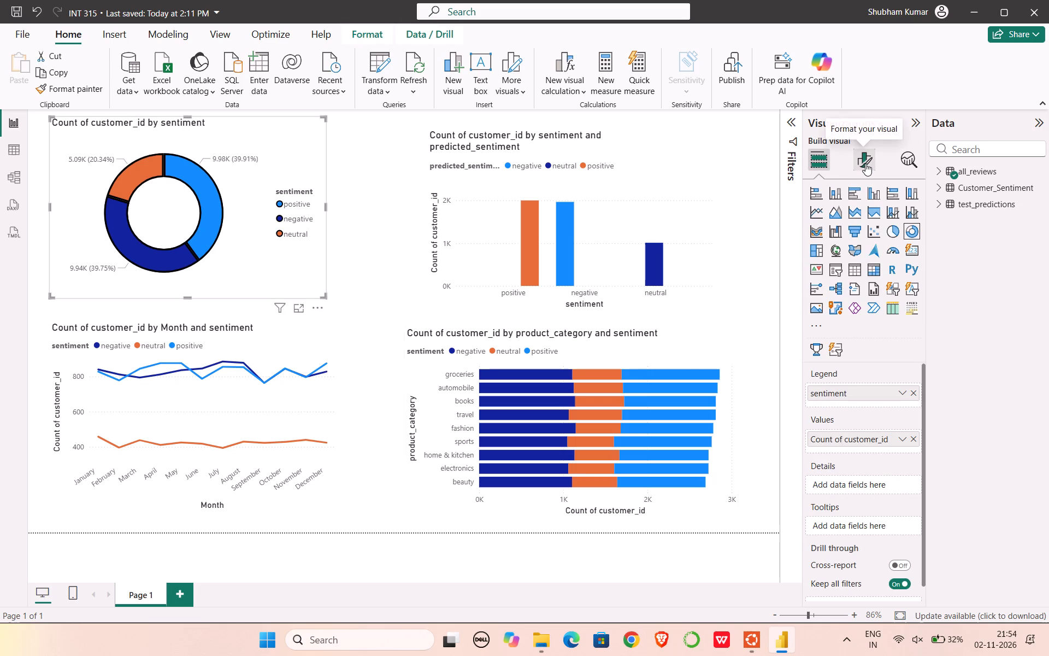
pyautogui.click(900, 162)
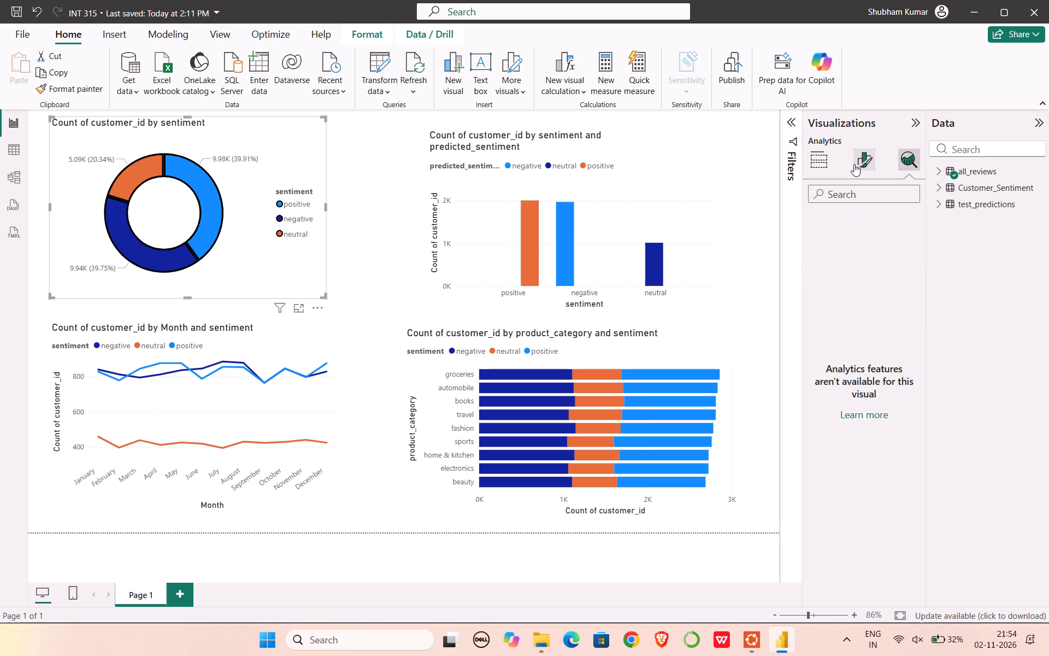
pyautogui.click(854, 164)
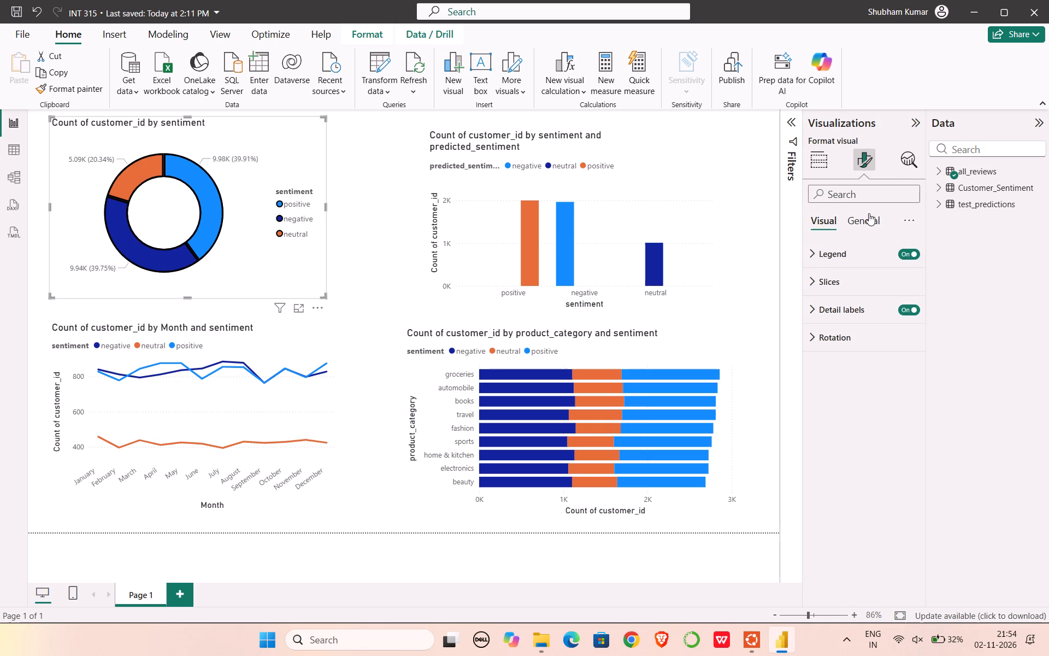
pyautogui.click(869, 213)
pyautogui.click(841, 251)
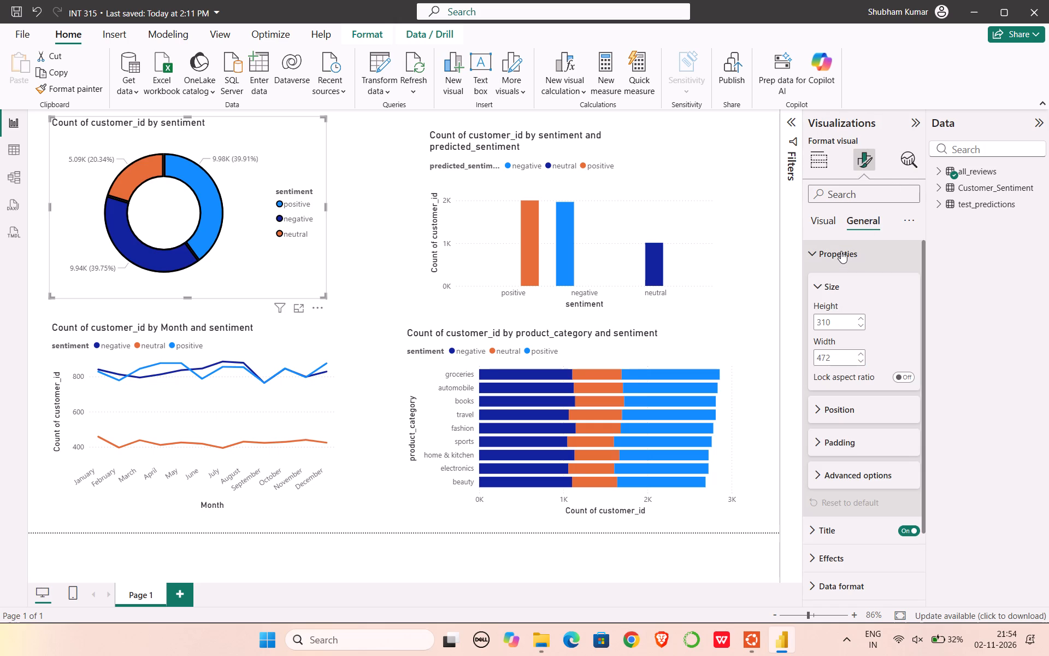
pyautogui.click(840, 252)
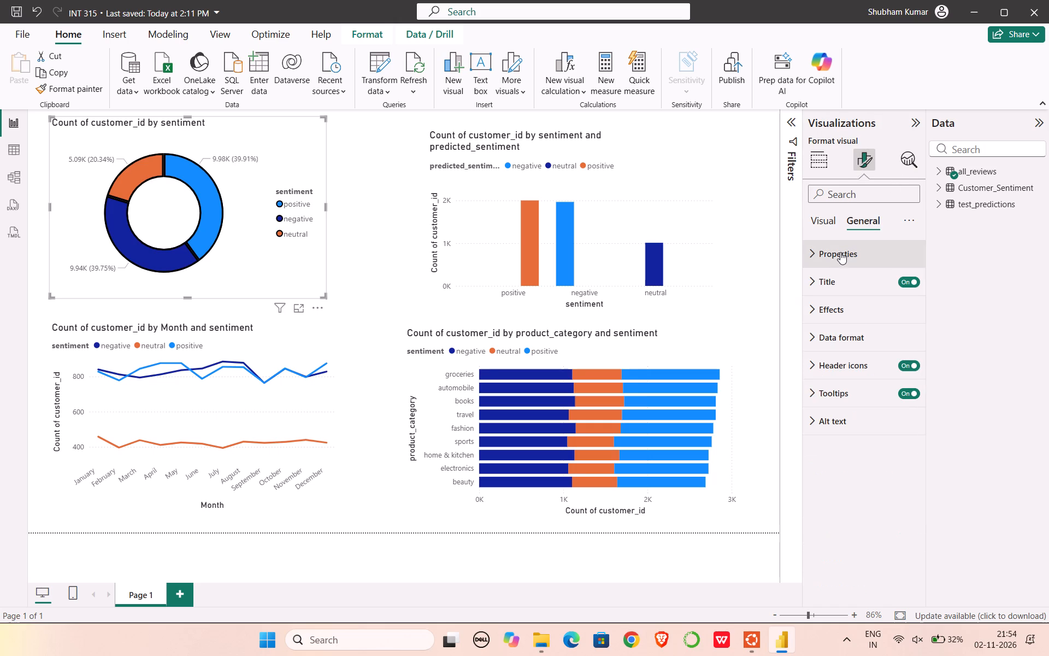
pyautogui.click(822, 283)
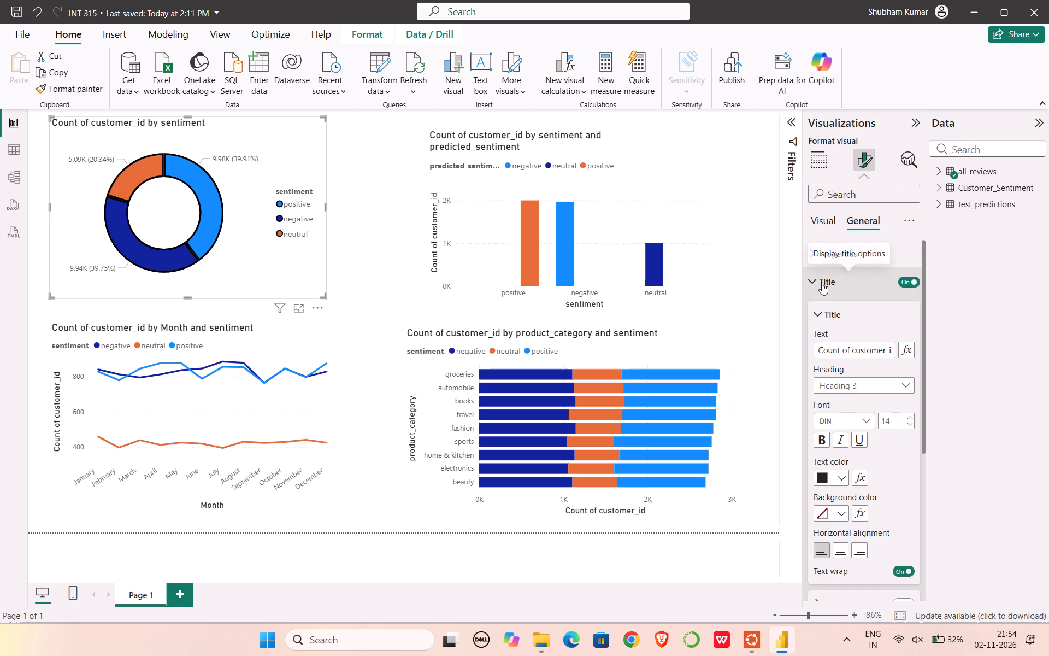
pyautogui.click(822, 283)
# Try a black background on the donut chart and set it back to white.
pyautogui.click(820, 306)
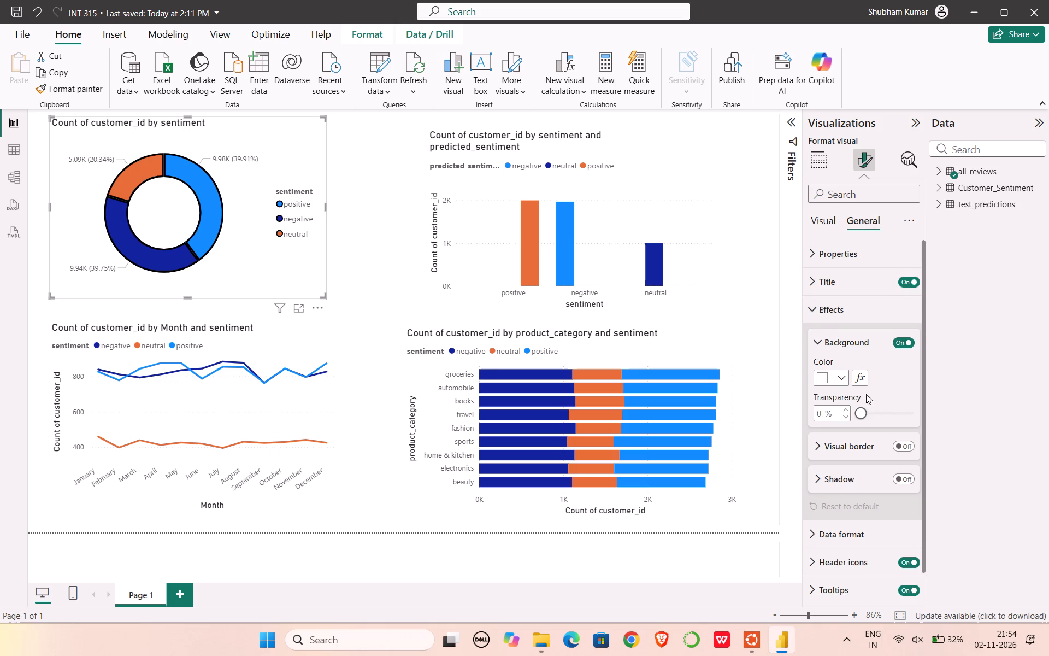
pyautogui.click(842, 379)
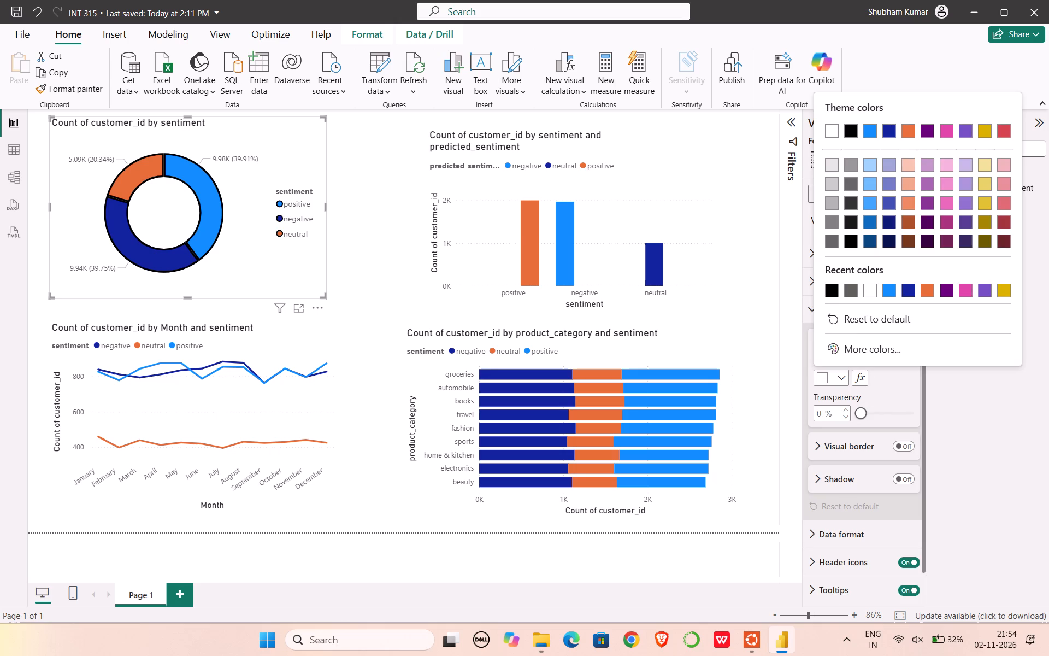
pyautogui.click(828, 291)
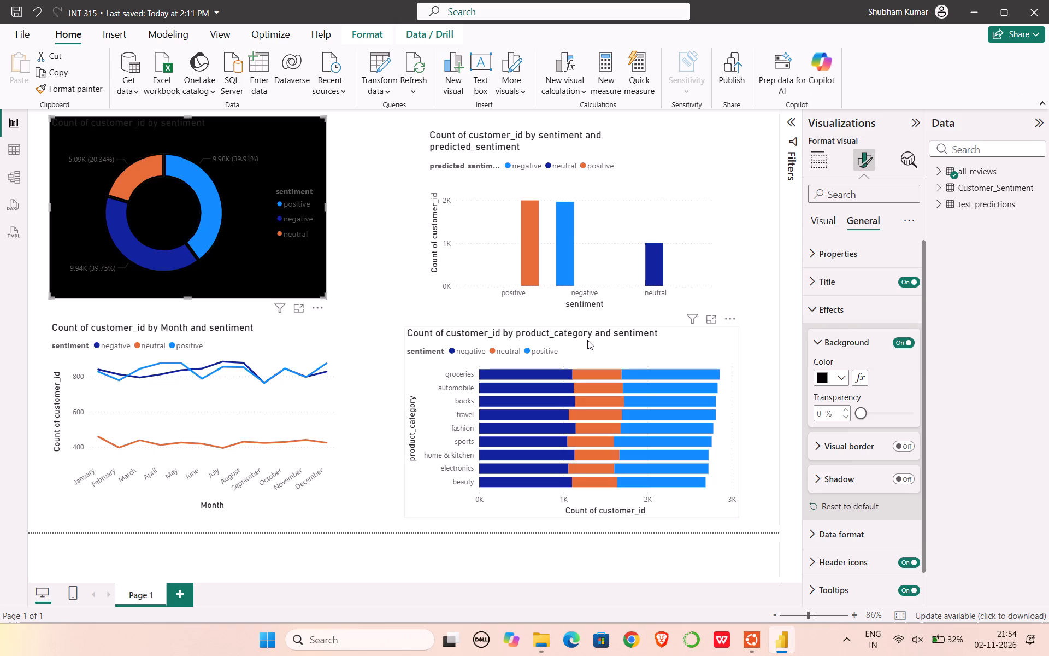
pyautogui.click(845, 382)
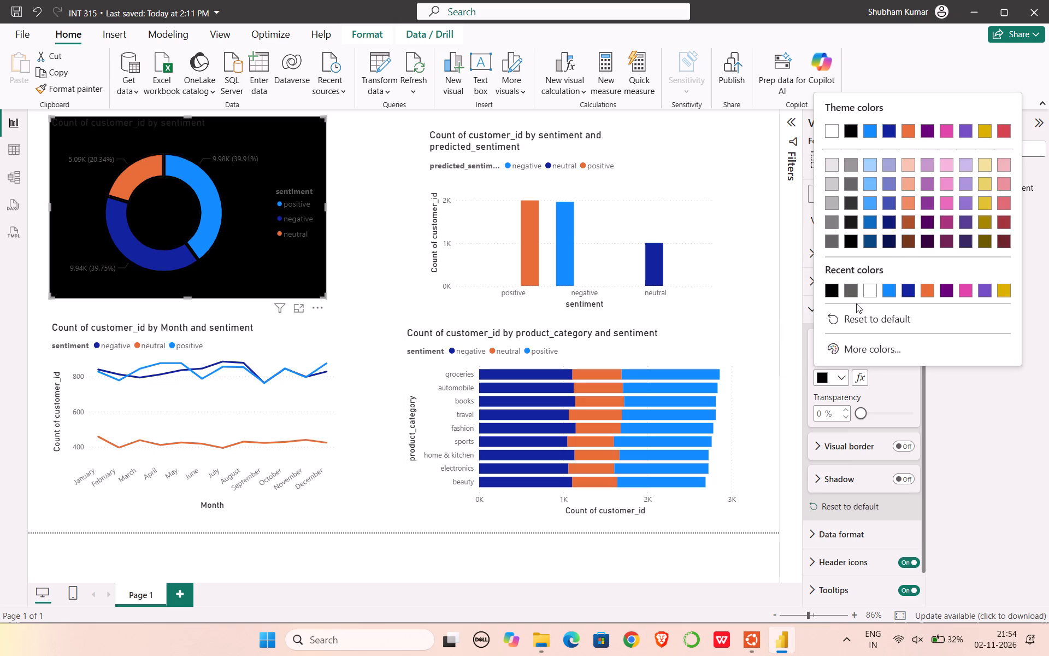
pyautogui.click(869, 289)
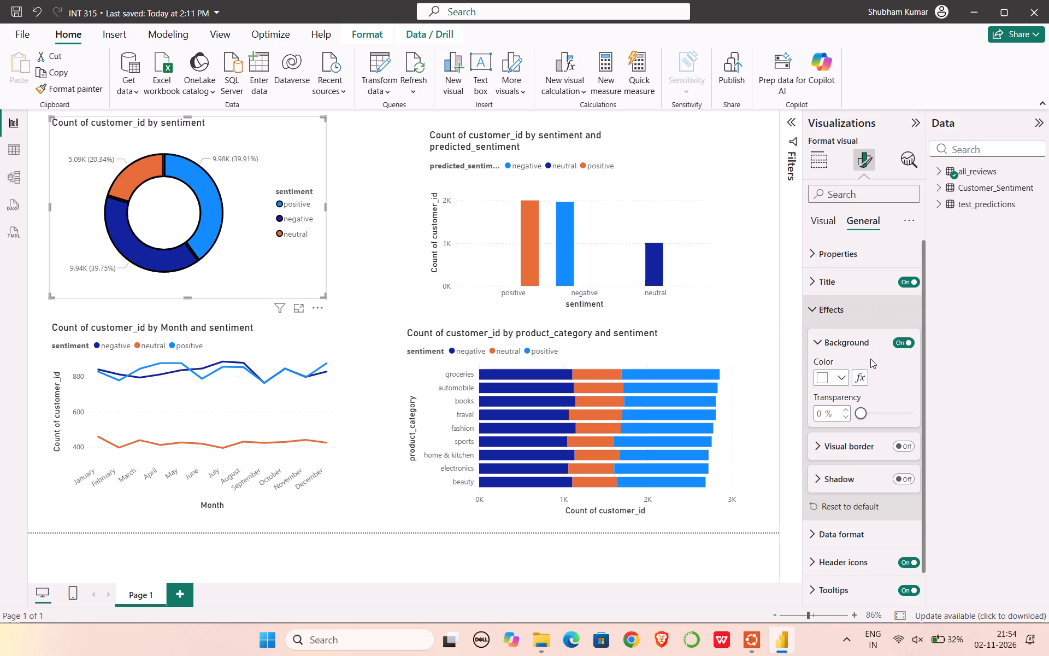
# Reselect the donut chart and examine its general data format, header icon, tooltip and alt text settings.
pyautogui.click(364, 273)
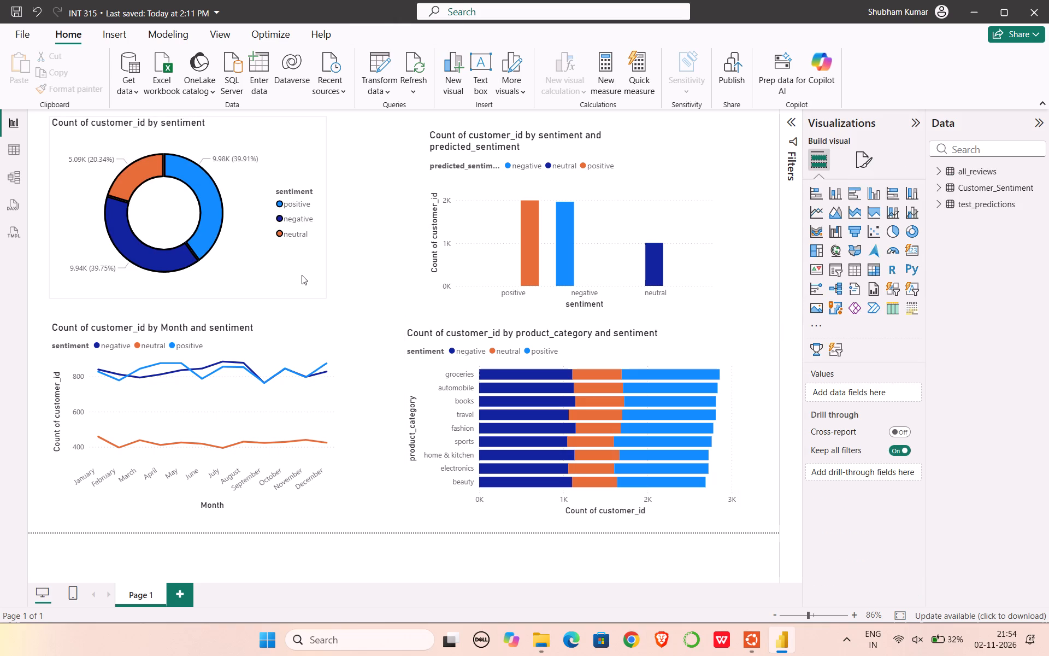
pyautogui.click(302, 275)
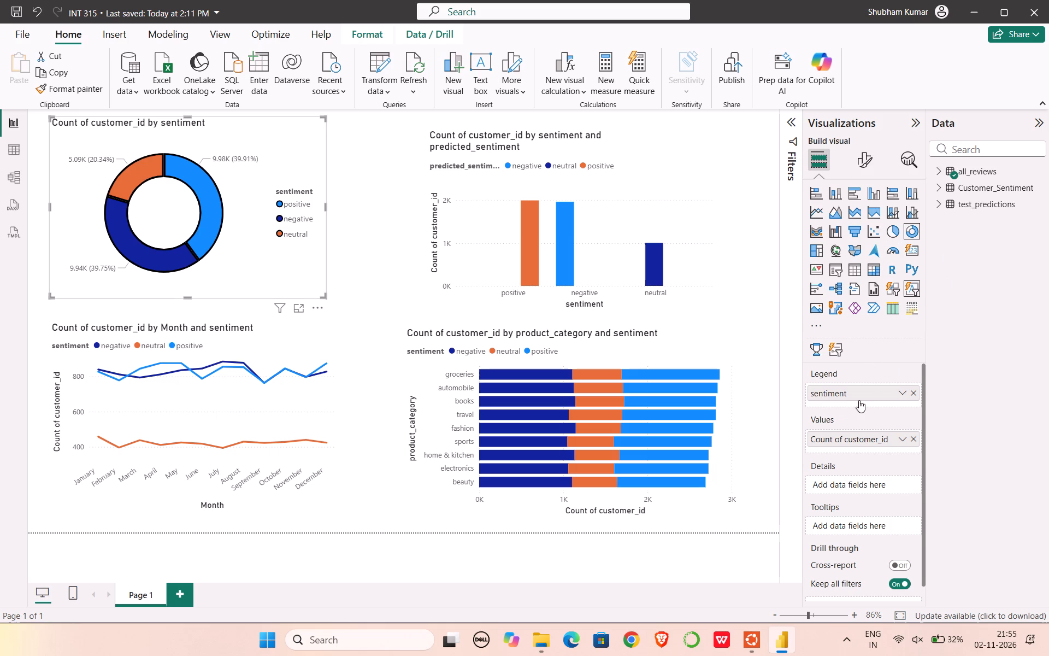
pyautogui.click(870, 165)
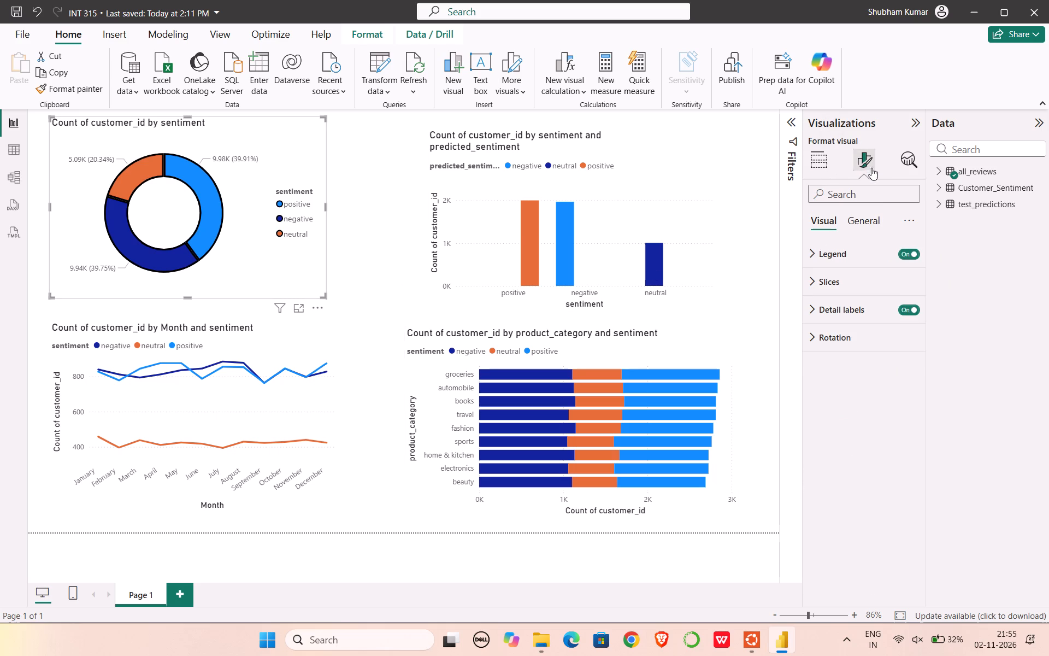
pyautogui.click(867, 225)
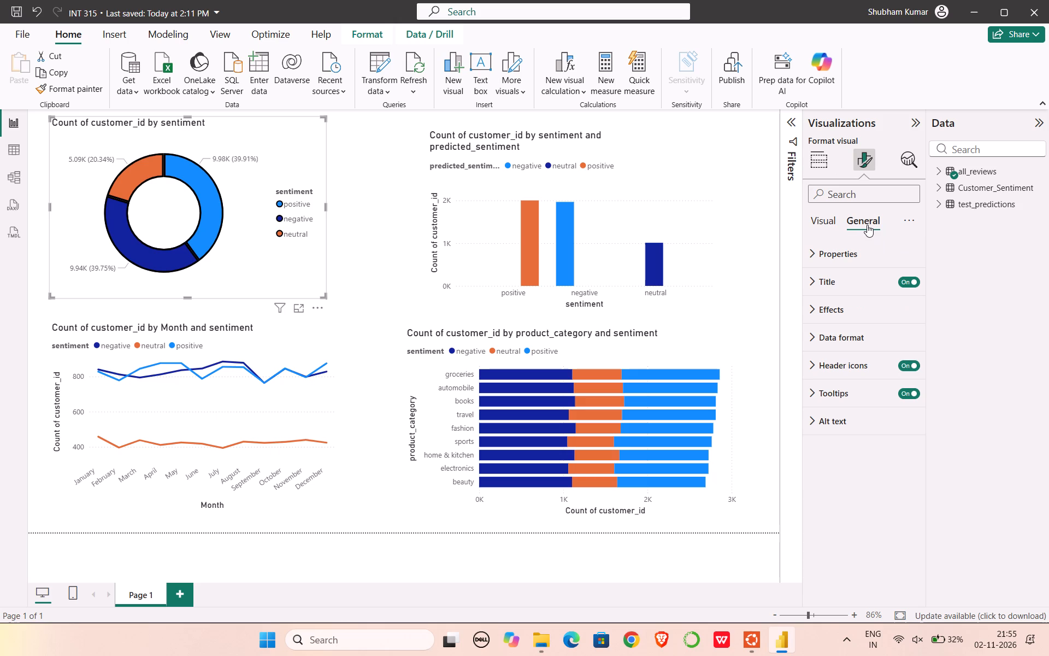
pyautogui.click(820, 344)
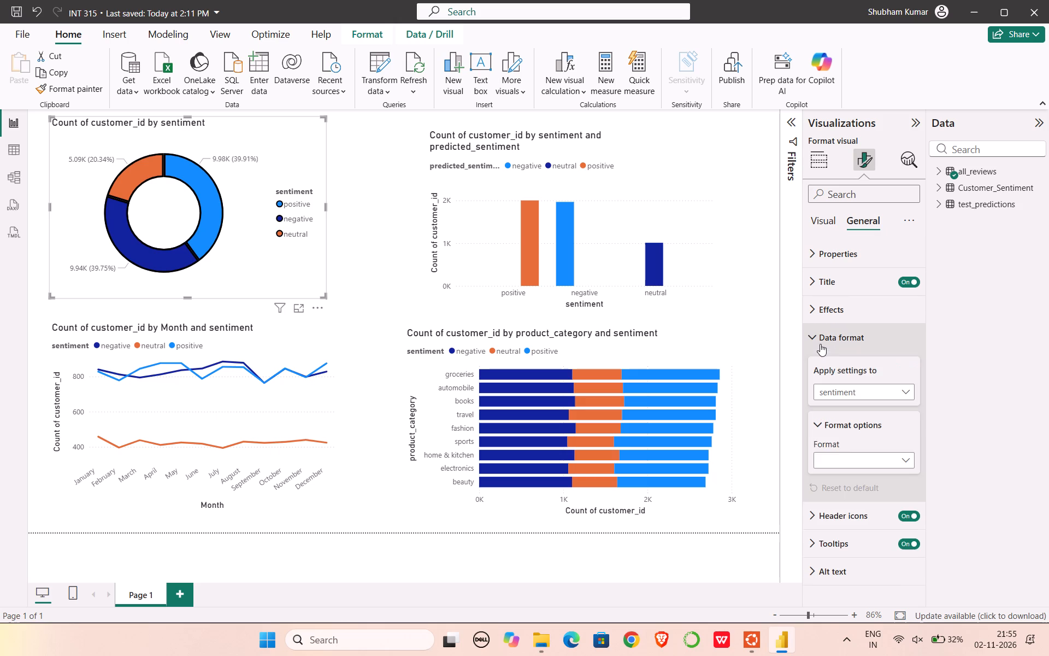
pyautogui.click(820, 344)
pyautogui.click(822, 367)
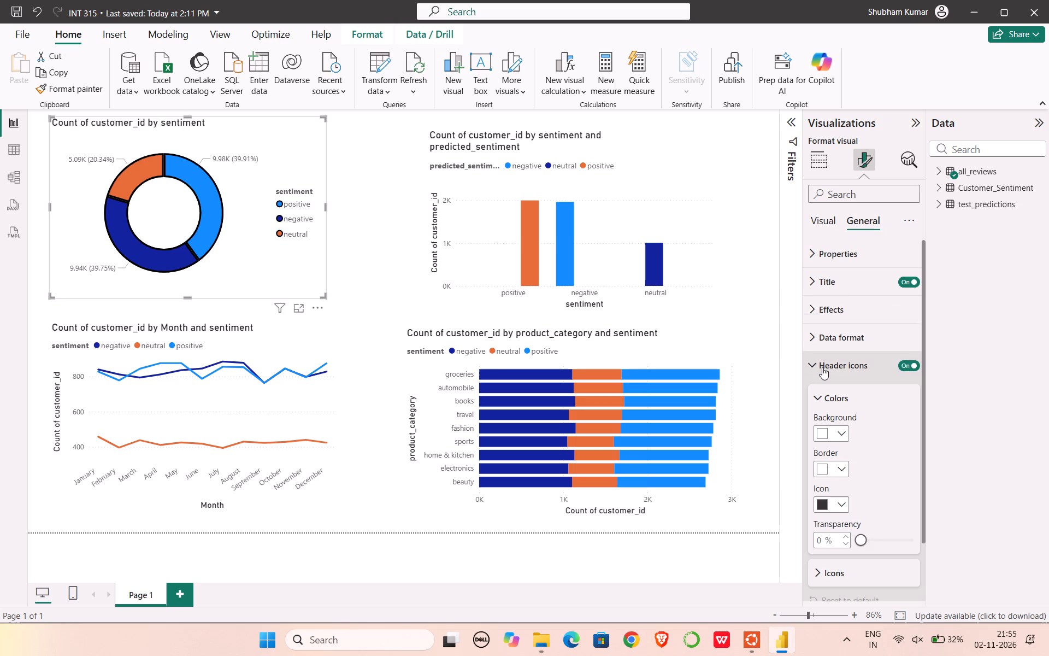
pyautogui.click(822, 367)
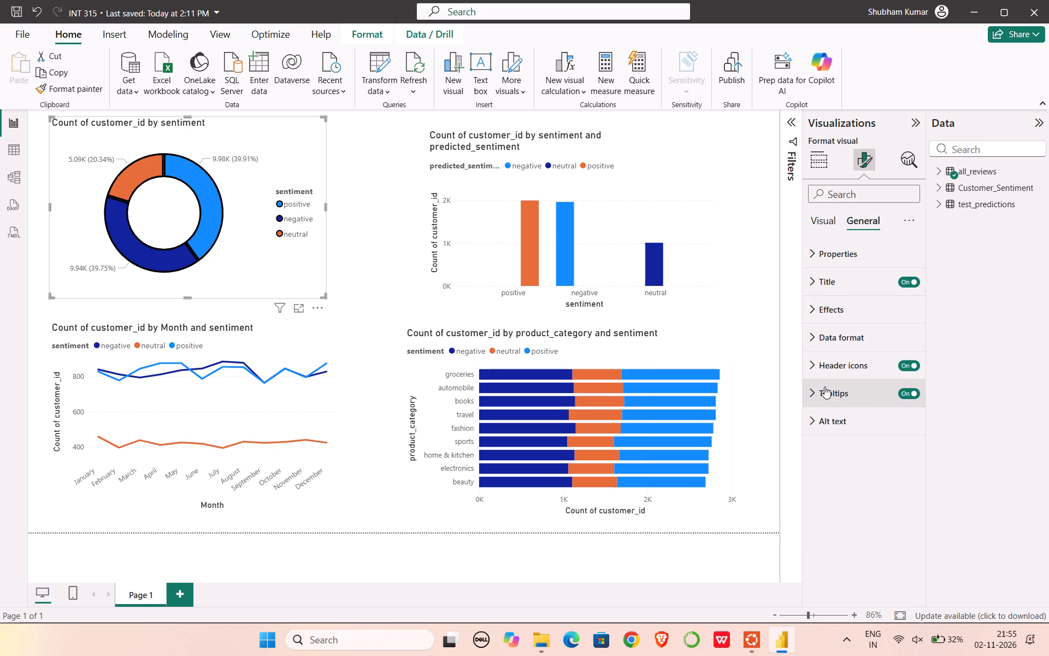
pyautogui.click(824, 391)
pyautogui.scroll(-2, 824, 391)
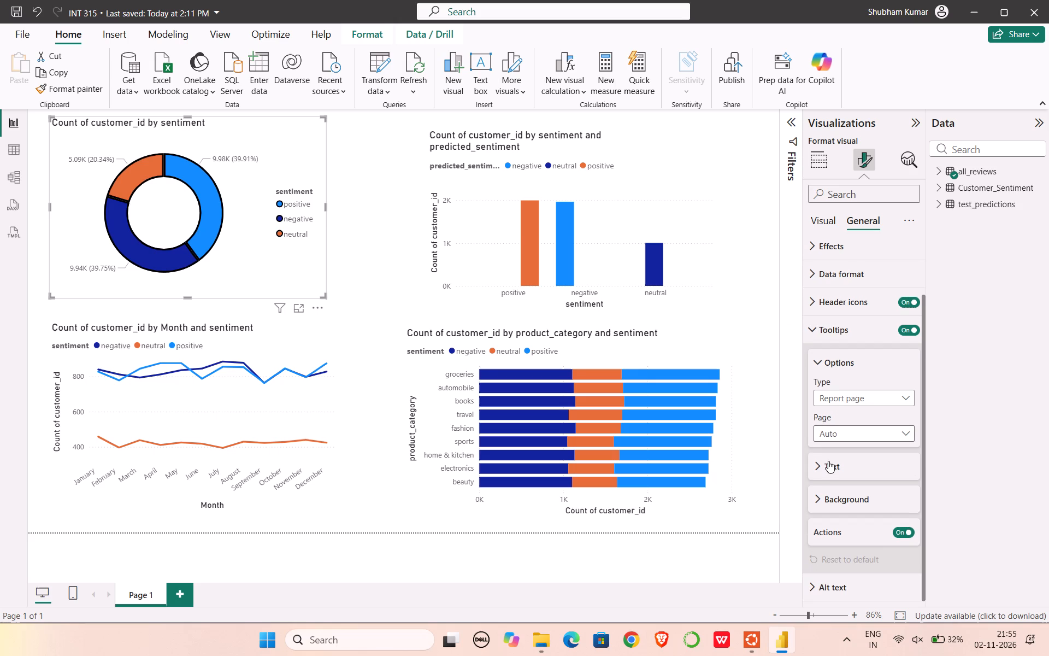
pyautogui.click(817, 496)
pyautogui.scroll(-5, 817, 496)
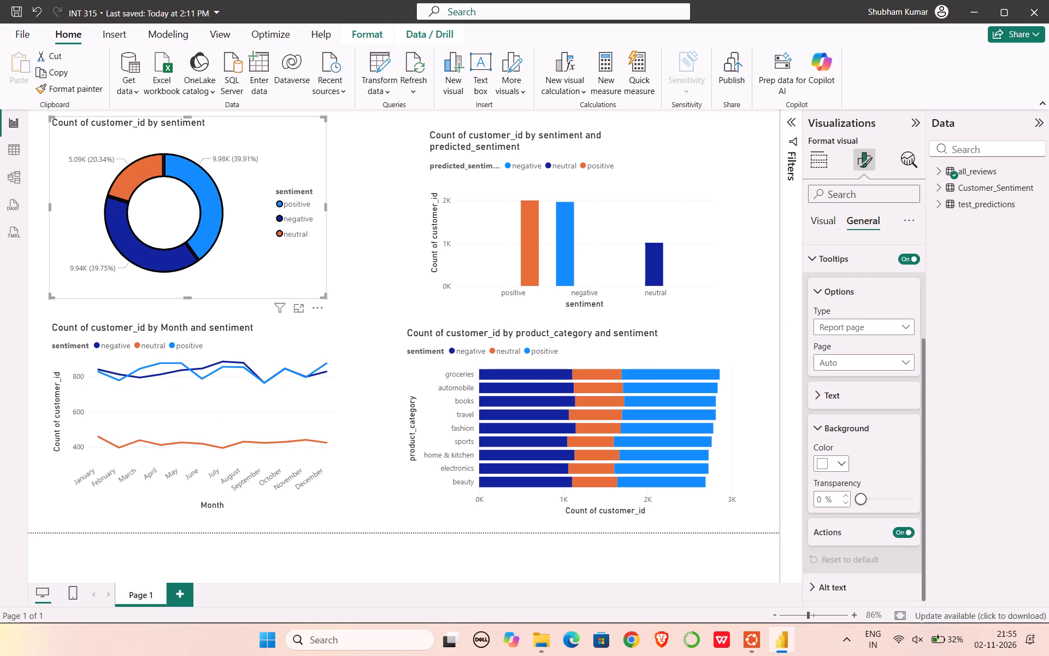
pyautogui.scroll(-2, 822, 566)
pyautogui.click(817, 585)
pyautogui.scroll(-4, 817, 585)
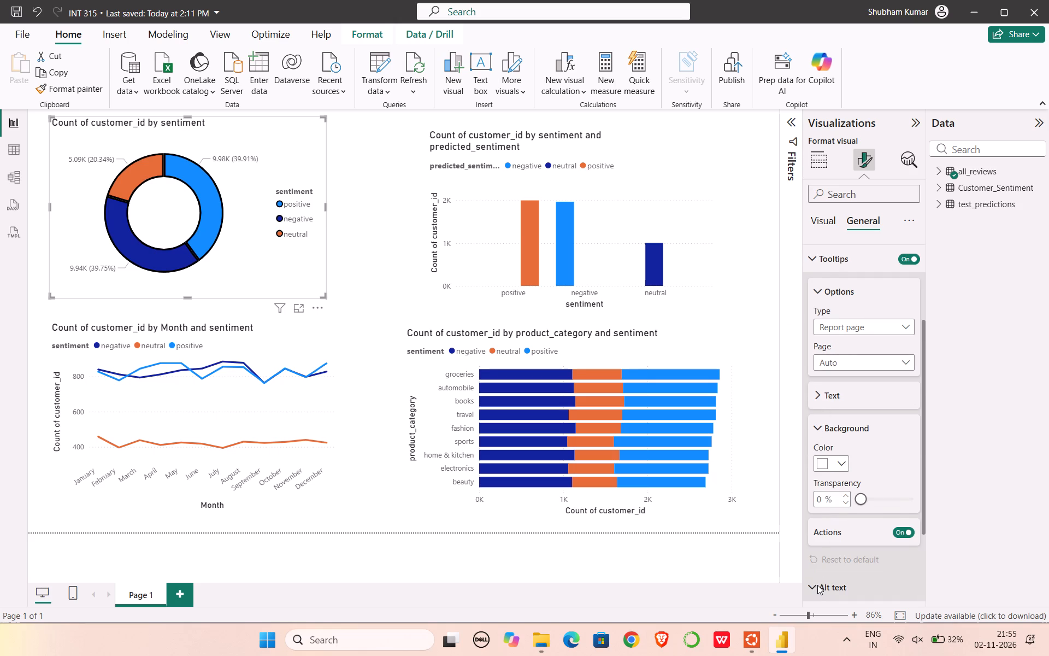
# Examine the donut chart's legend position and legend title settings, collapsing them again.
pyautogui.click(821, 224)
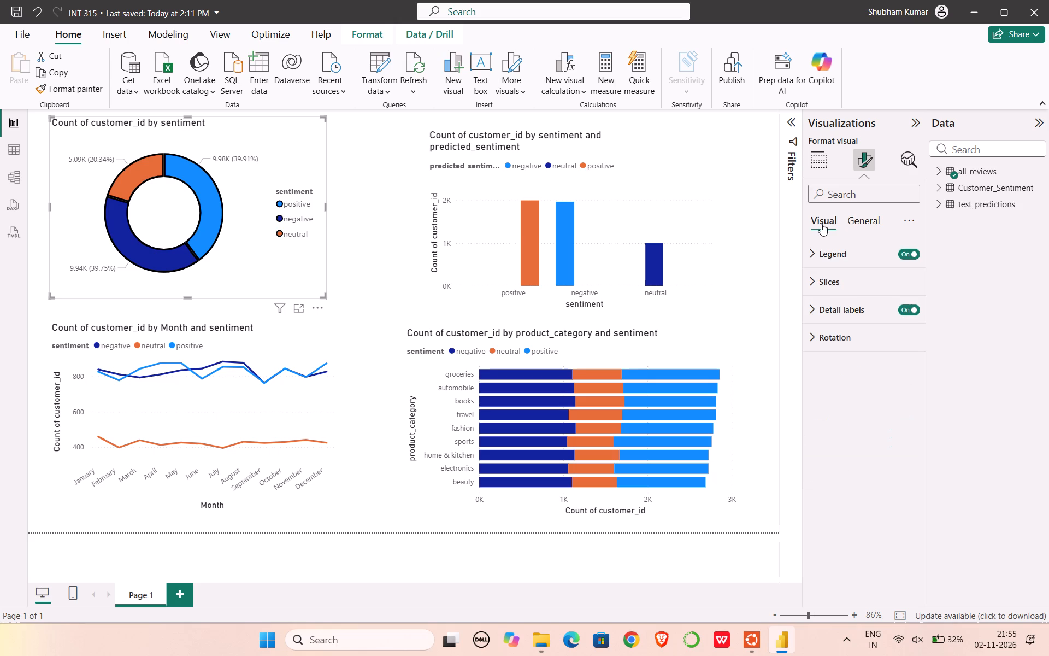
pyautogui.click(817, 256)
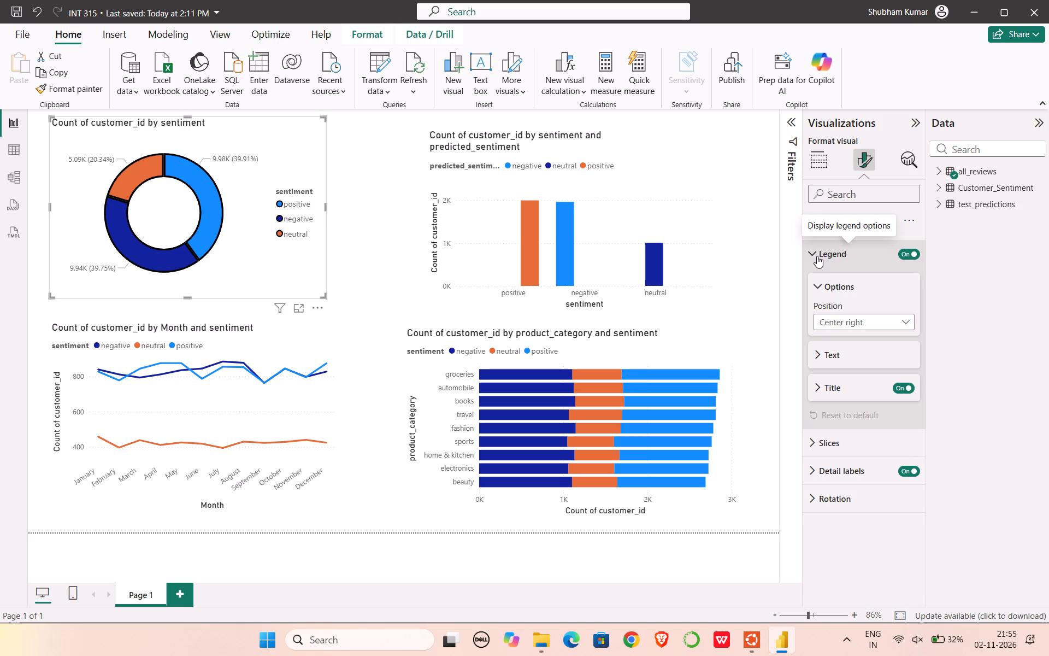
pyautogui.click(823, 393)
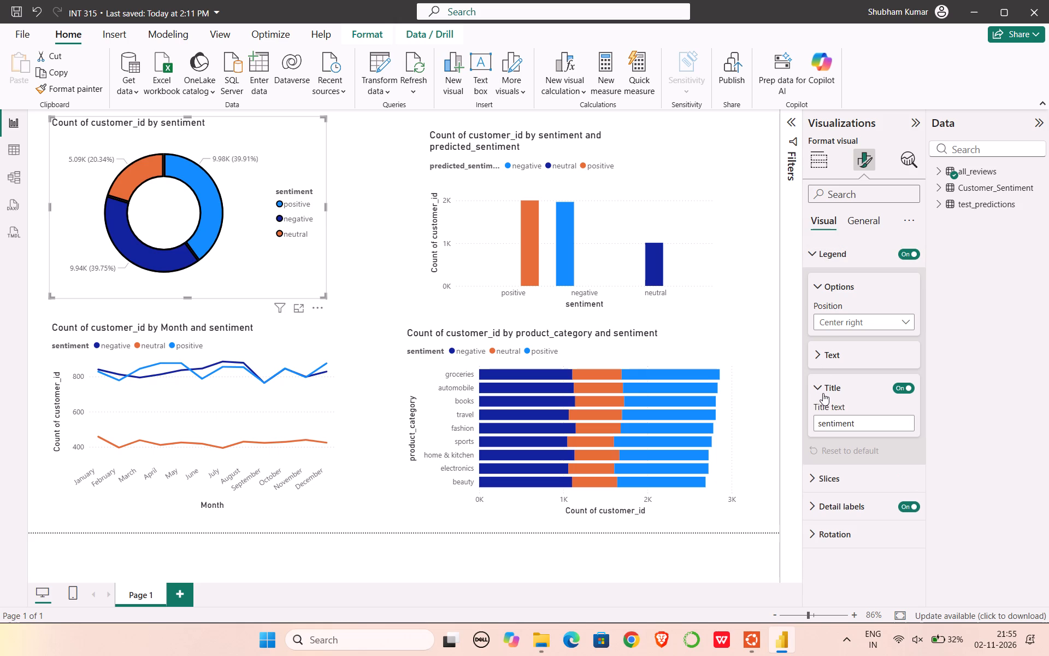
pyautogui.click(823, 393)
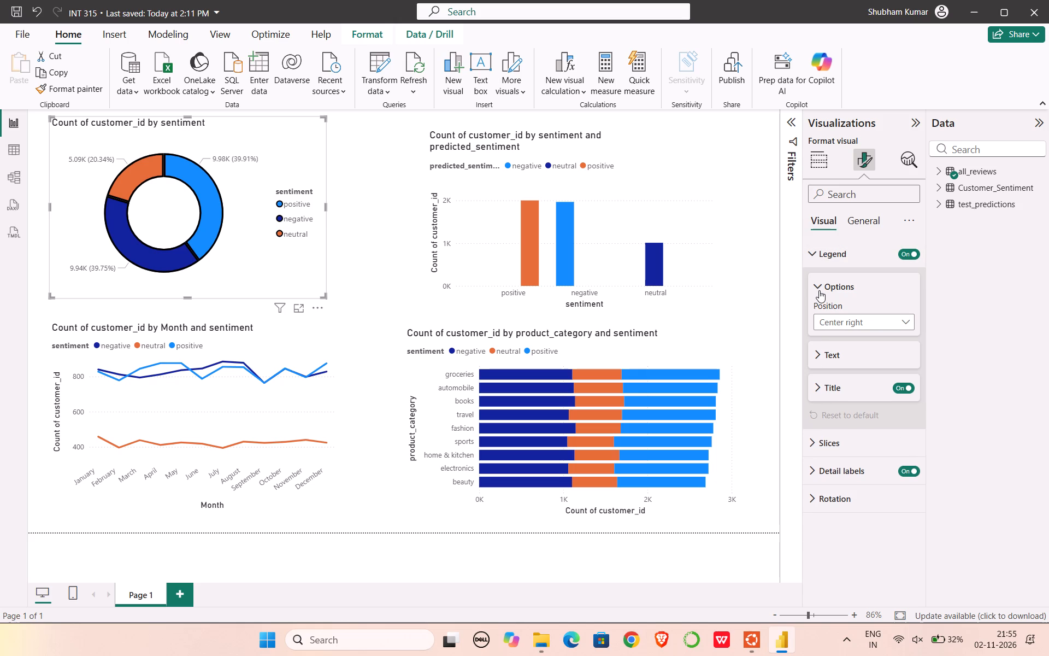
pyautogui.click(819, 290)
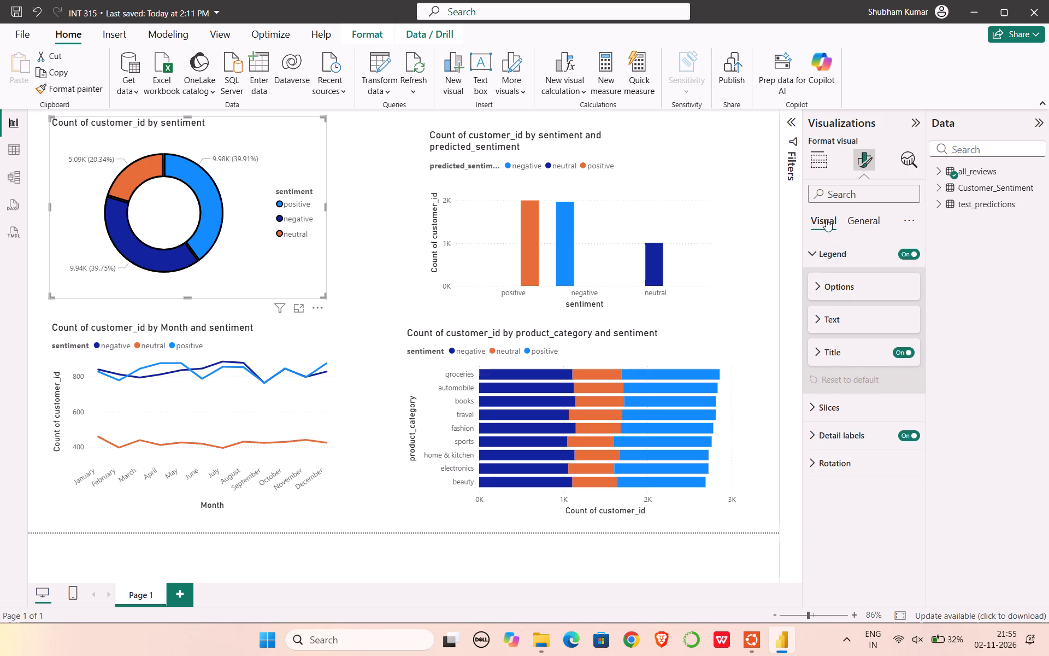
pyautogui.click(819, 260)
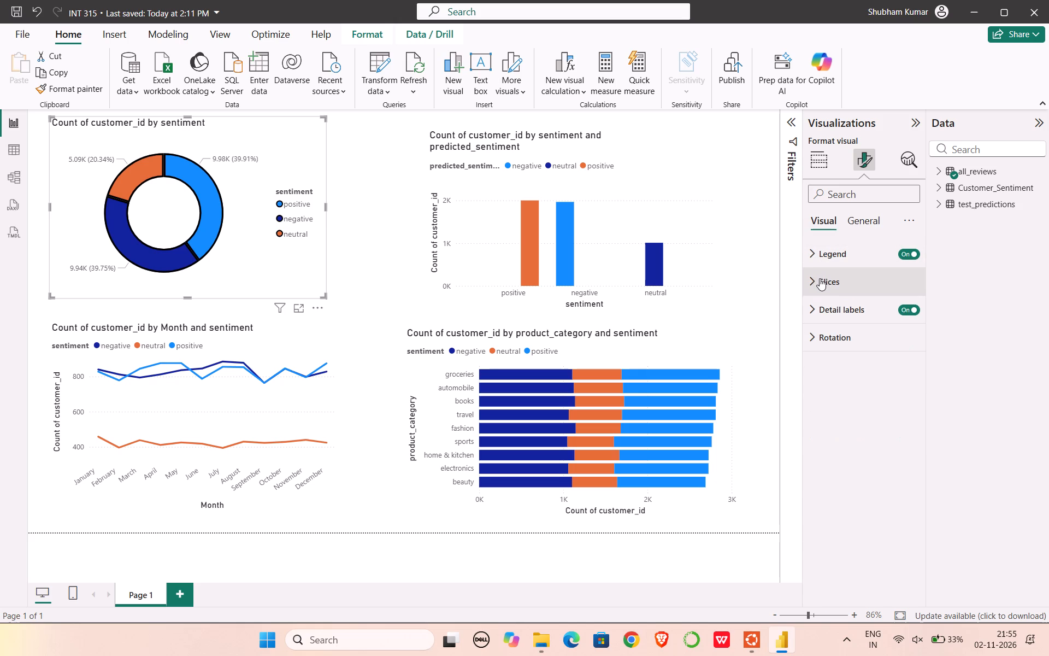
# Make the slice borders match the fill colour for all series of the donut chart.
pyautogui.click(820, 278)
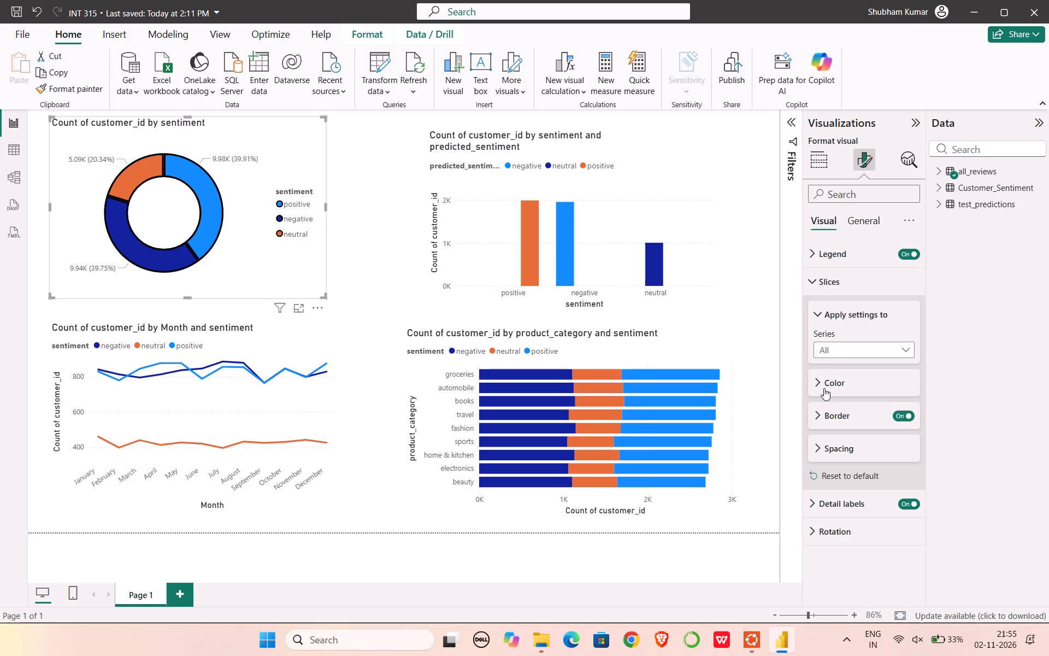
pyautogui.click(821, 388)
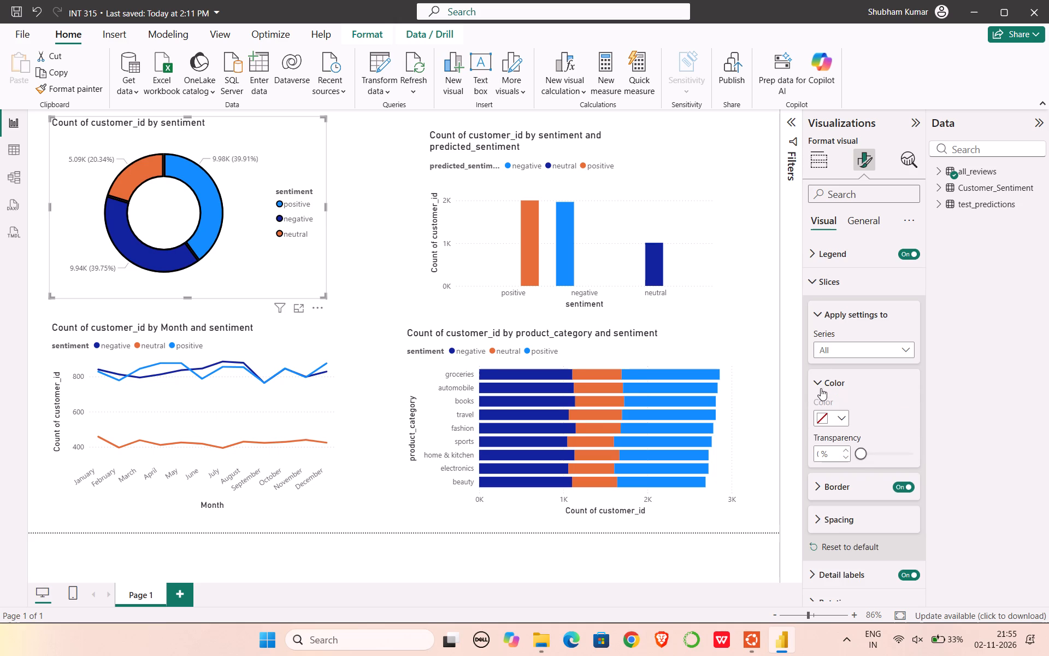
pyautogui.click(821, 388)
pyautogui.click(817, 419)
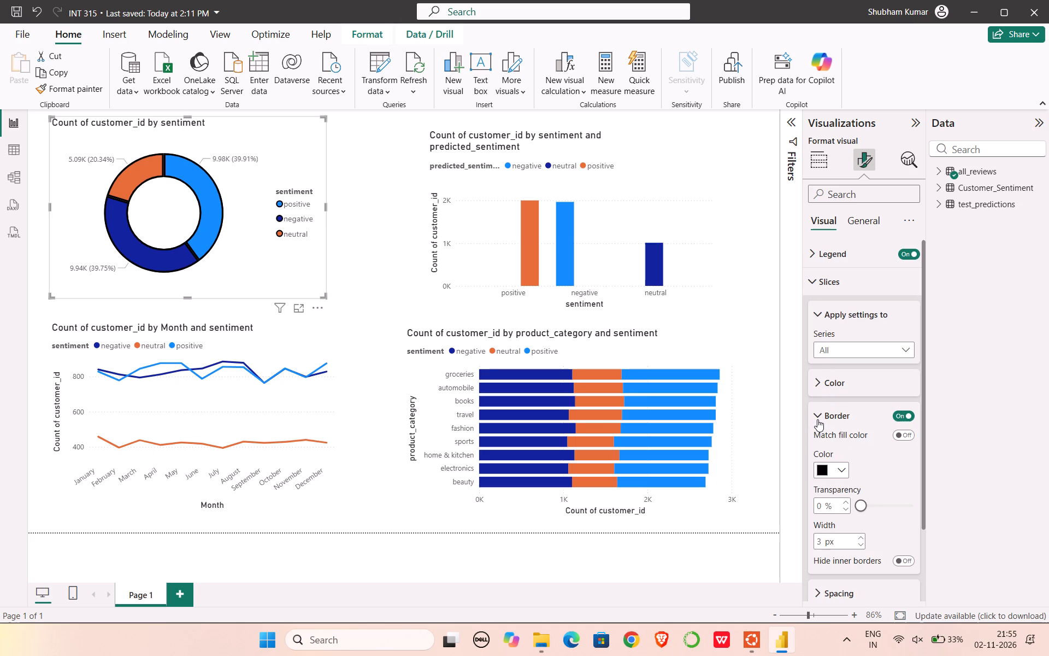
pyautogui.click(817, 419)
pyautogui.click(817, 419)
pyautogui.scroll(-1, 847, 563)
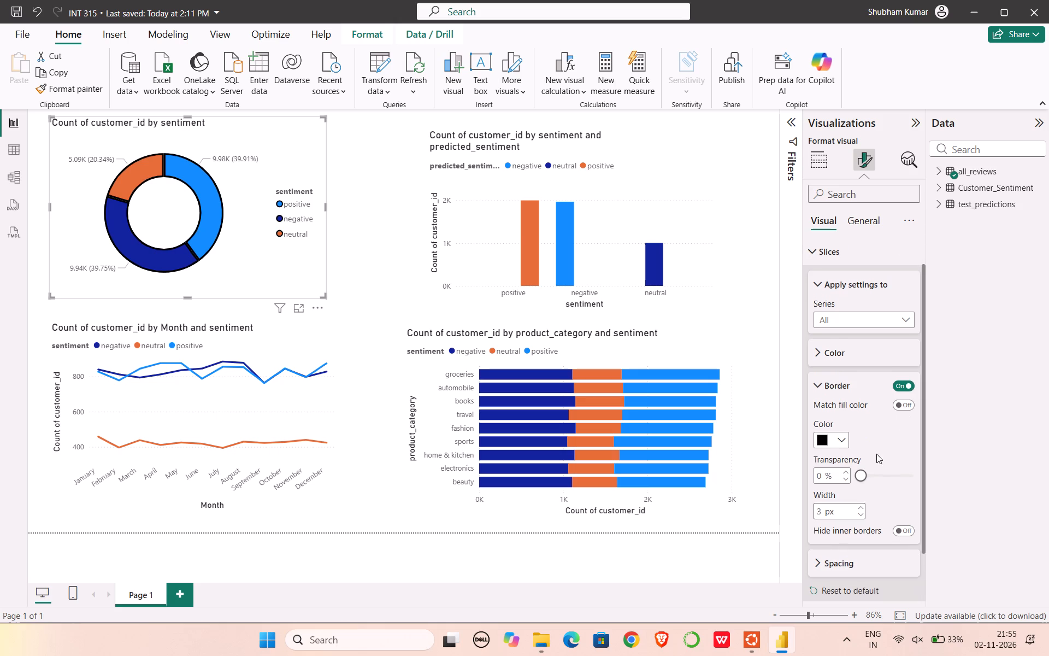
pyautogui.click(906, 408)
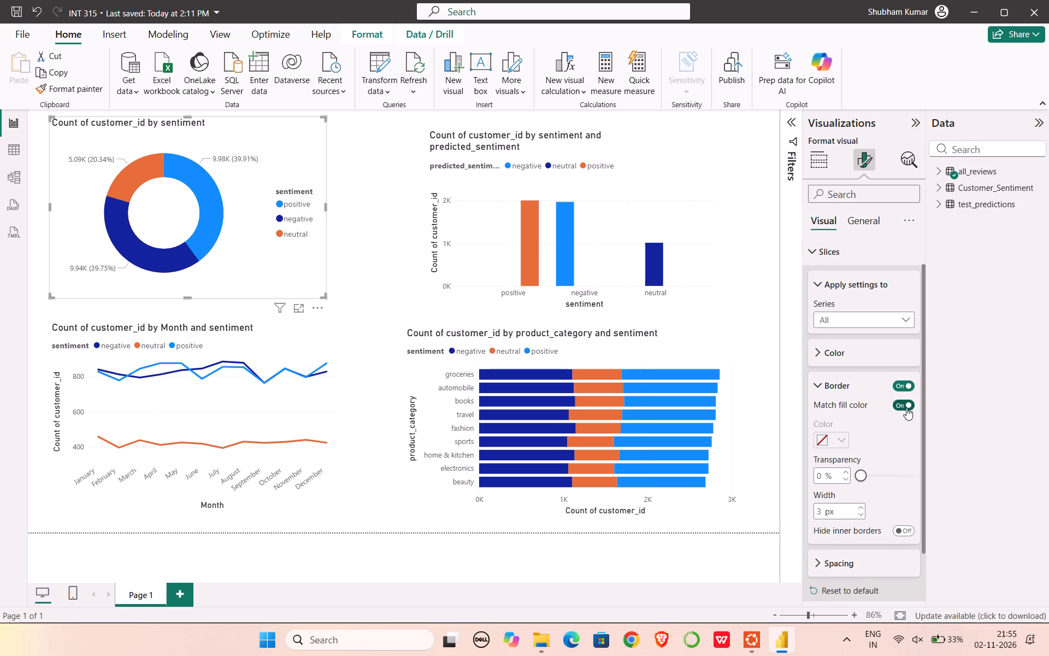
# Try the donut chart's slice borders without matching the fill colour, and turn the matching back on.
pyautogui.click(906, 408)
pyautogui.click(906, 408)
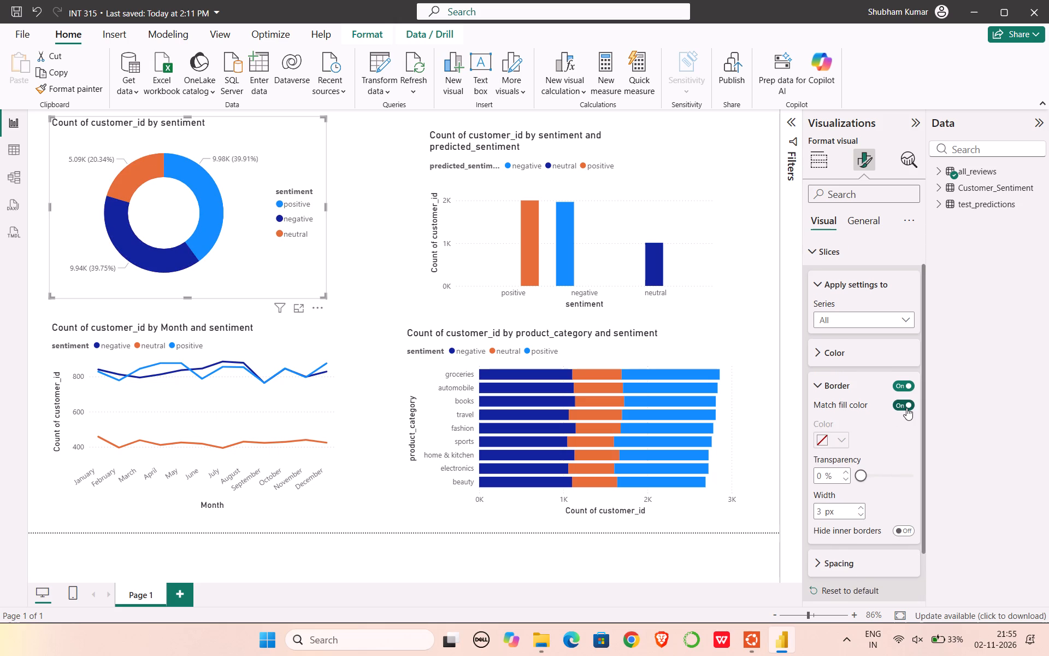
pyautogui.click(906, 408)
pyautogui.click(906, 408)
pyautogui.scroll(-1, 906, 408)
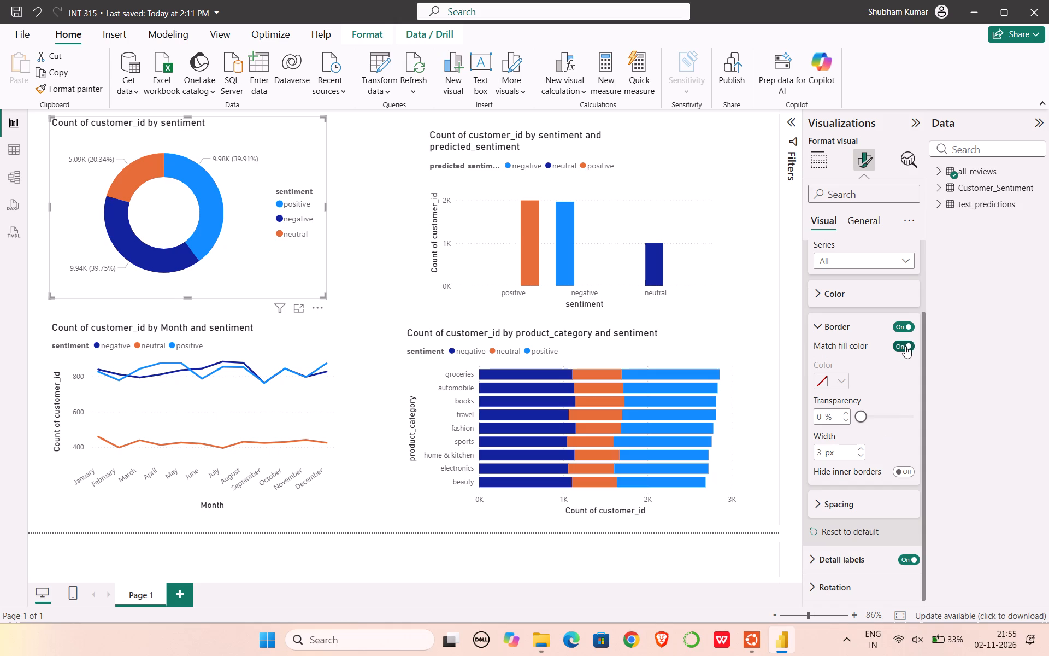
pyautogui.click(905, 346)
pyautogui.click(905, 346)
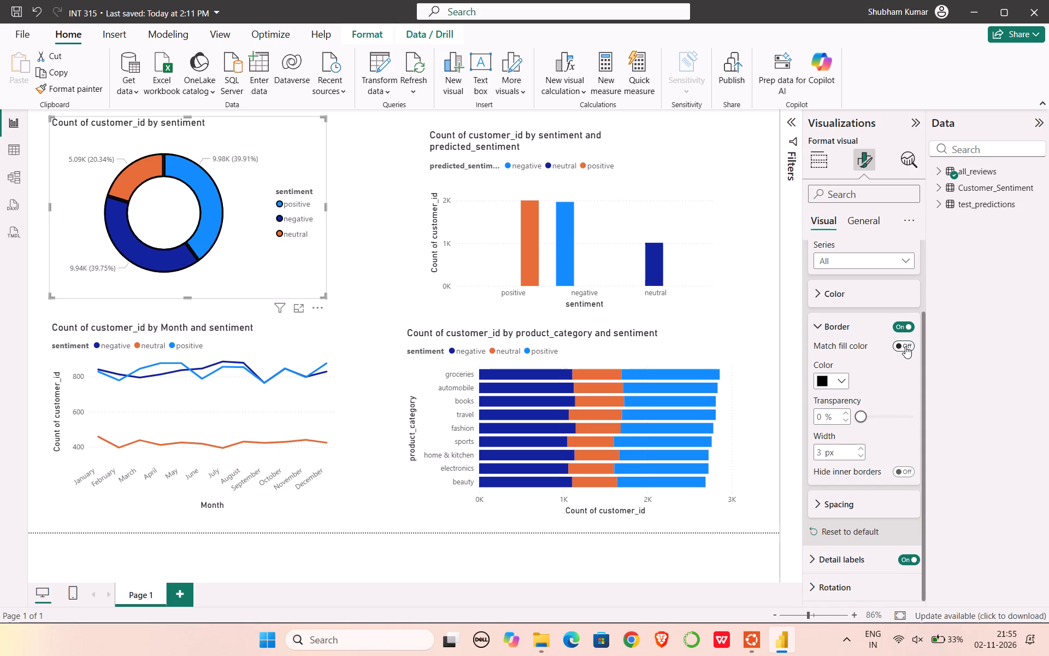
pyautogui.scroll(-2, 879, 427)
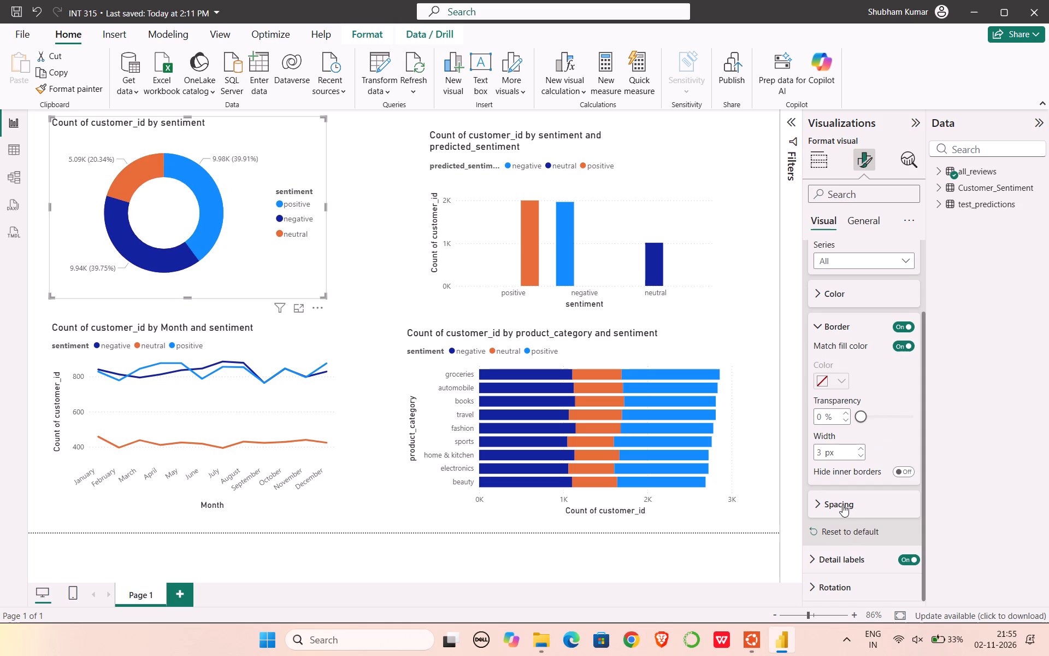
# Examine the donut chart's slice spacing, detail label and rotation settings, collapsing the slices, detail labels and rotation sections again.
pyautogui.click(842, 505)
pyautogui.scroll(-2, 842, 505)
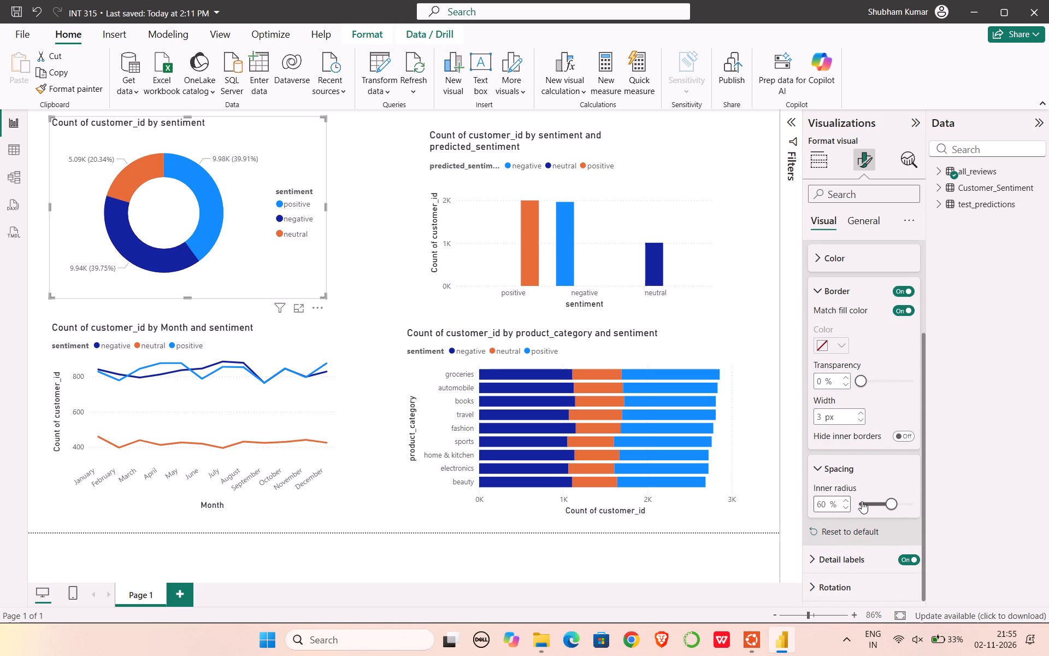
pyautogui.scroll(-1, 827, 550)
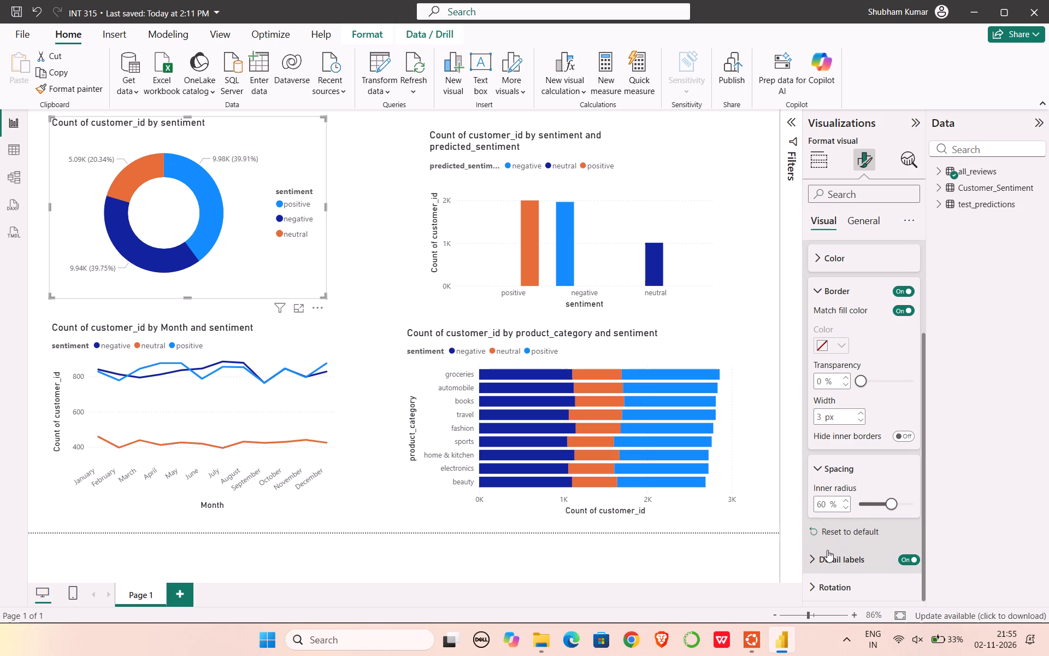
pyautogui.click(827, 557)
pyautogui.scroll(-2, 827, 557)
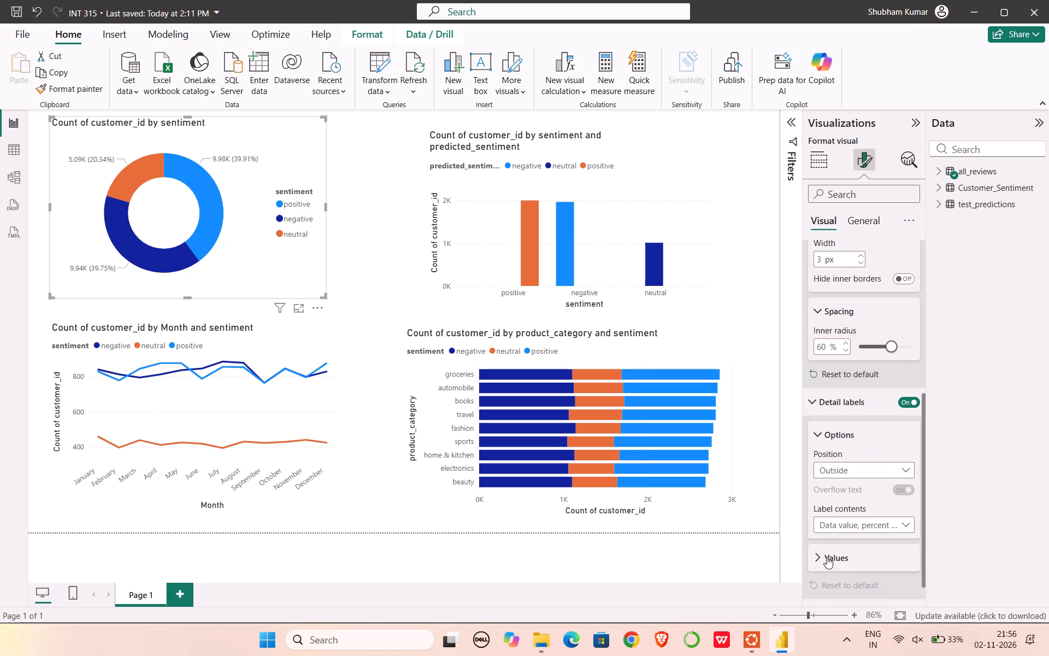
pyautogui.scroll(-1, 827, 557)
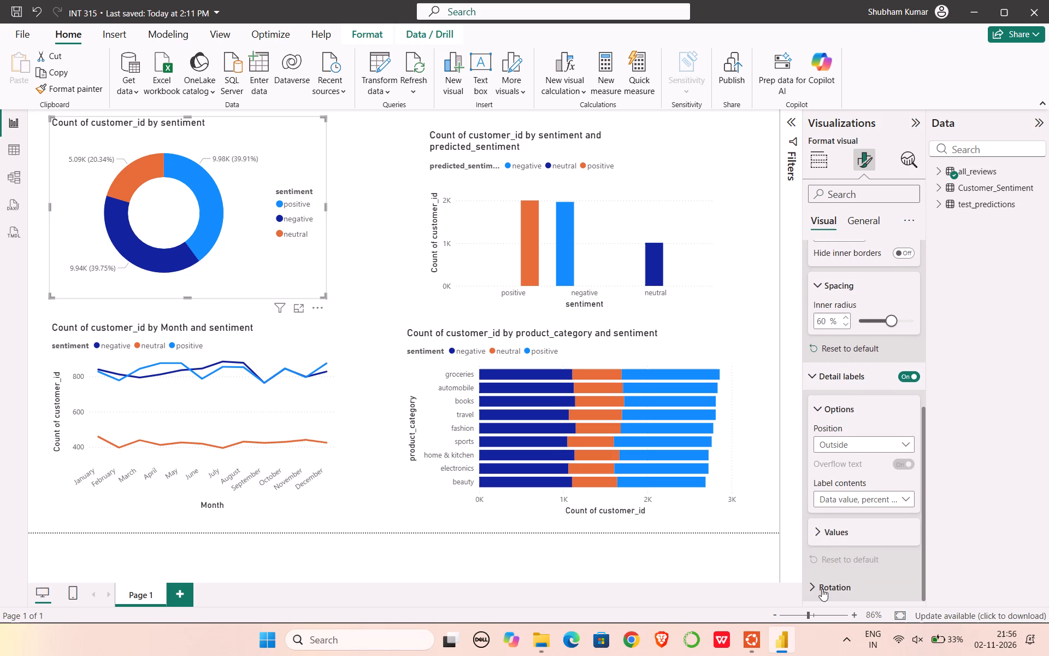
pyautogui.click(822, 589)
pyautogui.scroll(-4, 822, 589)
pyautogui.scroll(4, 822, 589)
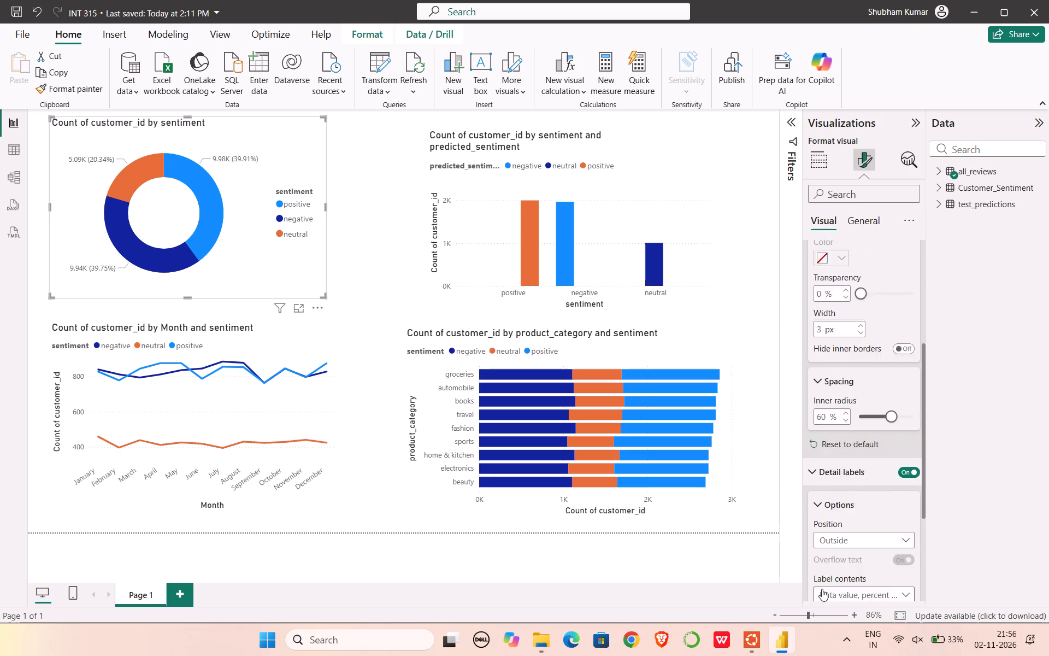
pyautogui.click(827, 280)
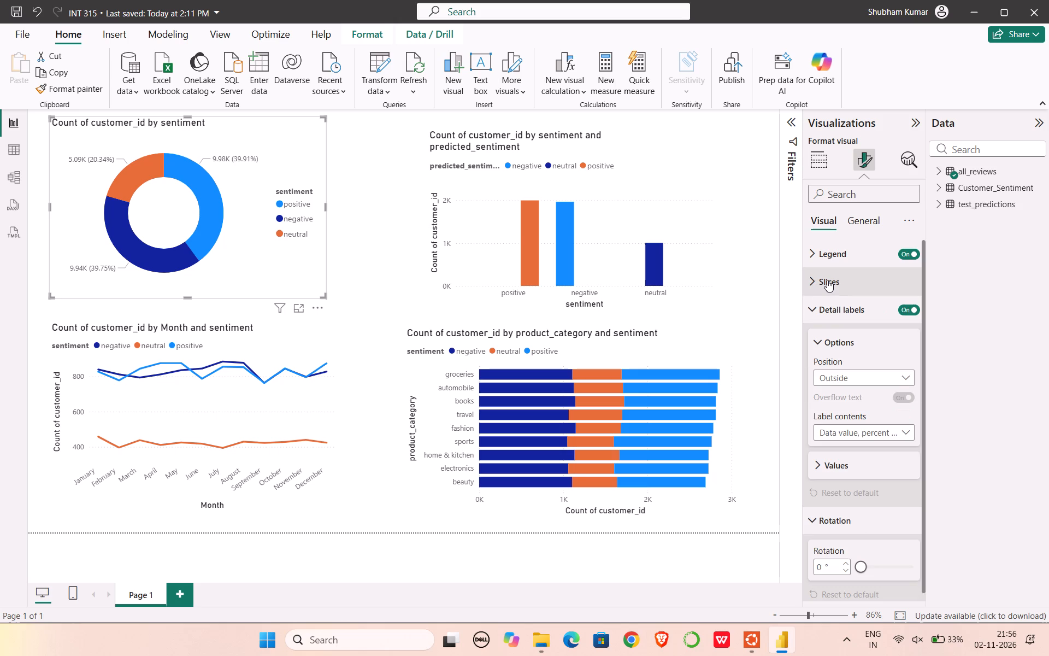
pyautogui.click(821, 314)
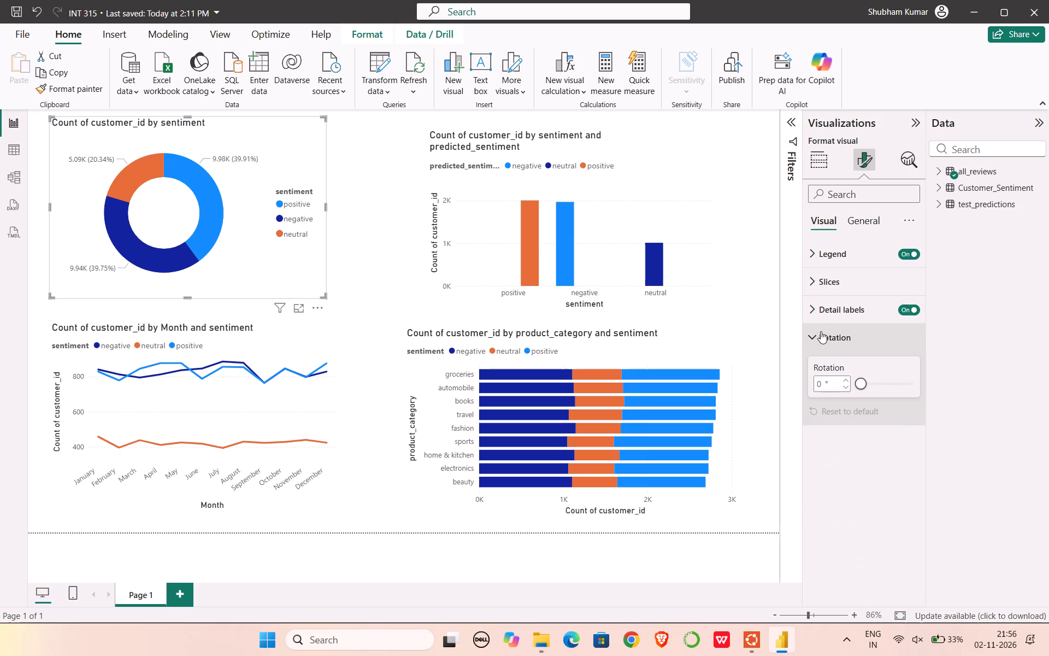
pyautogui.click(821, 331)
# Check the donut chart's analytics options and re-examine its slice colour, border and spacing settings.
pyautogui.click(857, 210)
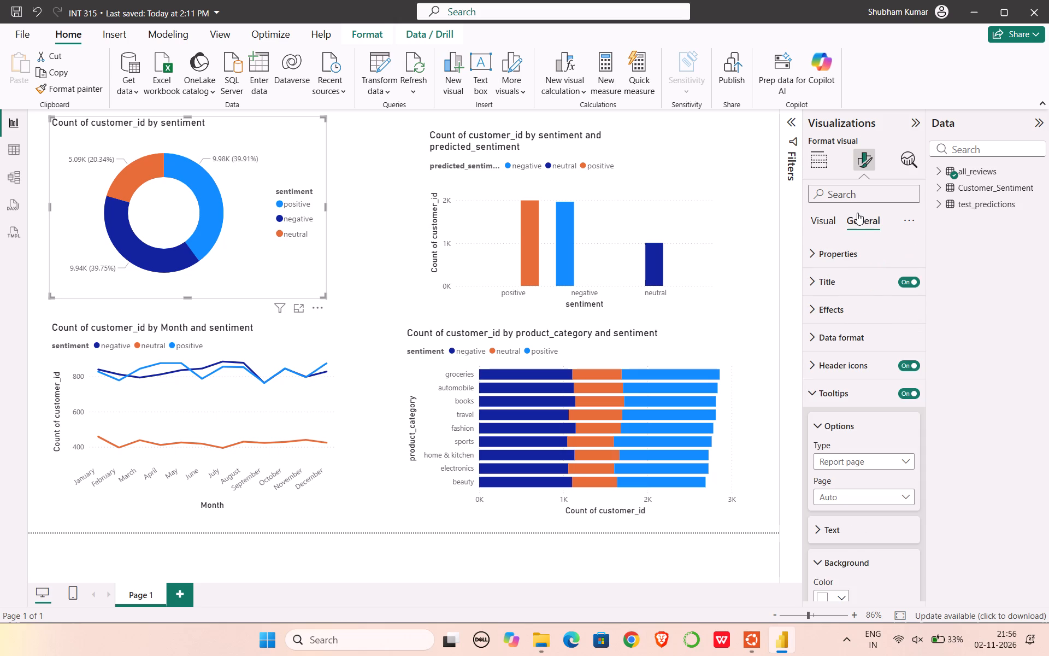
pyautogui.click(910, 150)
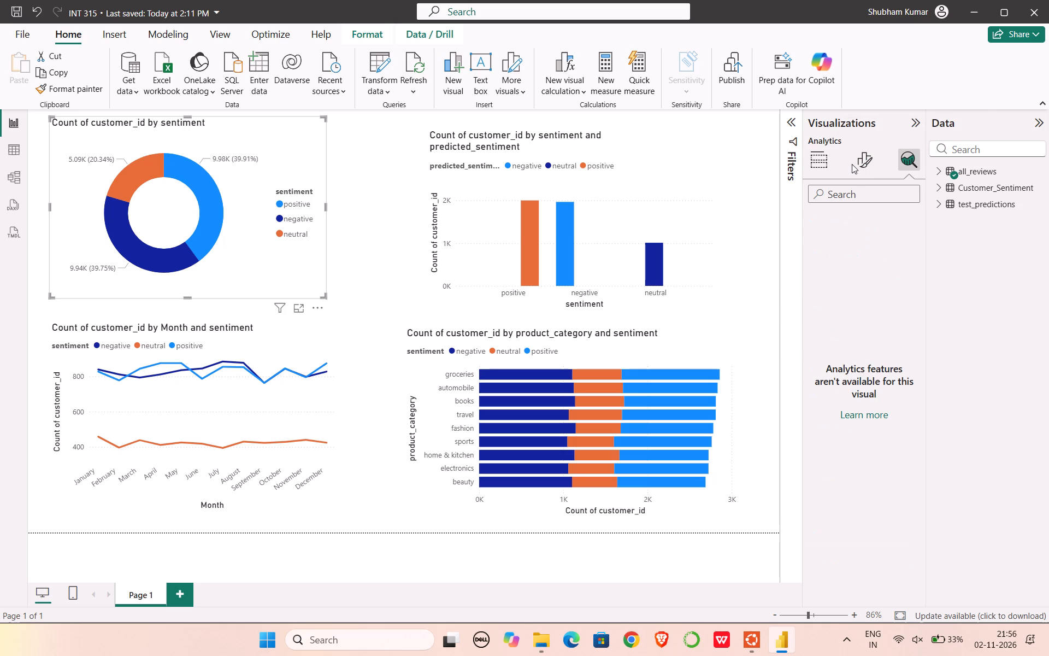
pyautogui.click(852, 164)
pyautogui.click(856, 163)
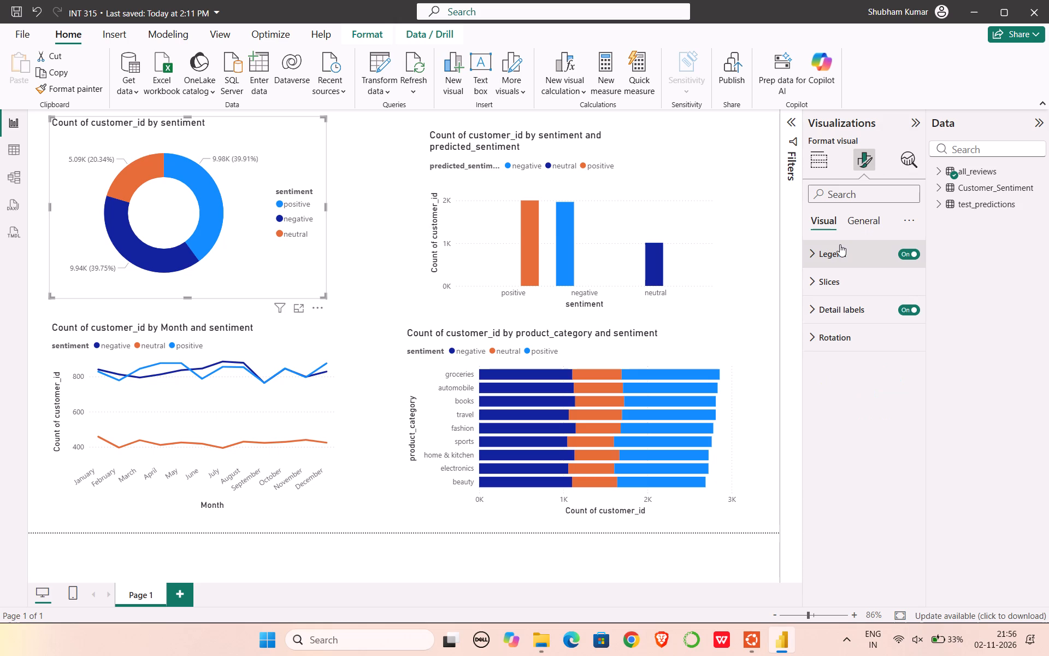
pyautogui.click(840, 244)
pyautogui.scroll(-1, 840, 244)
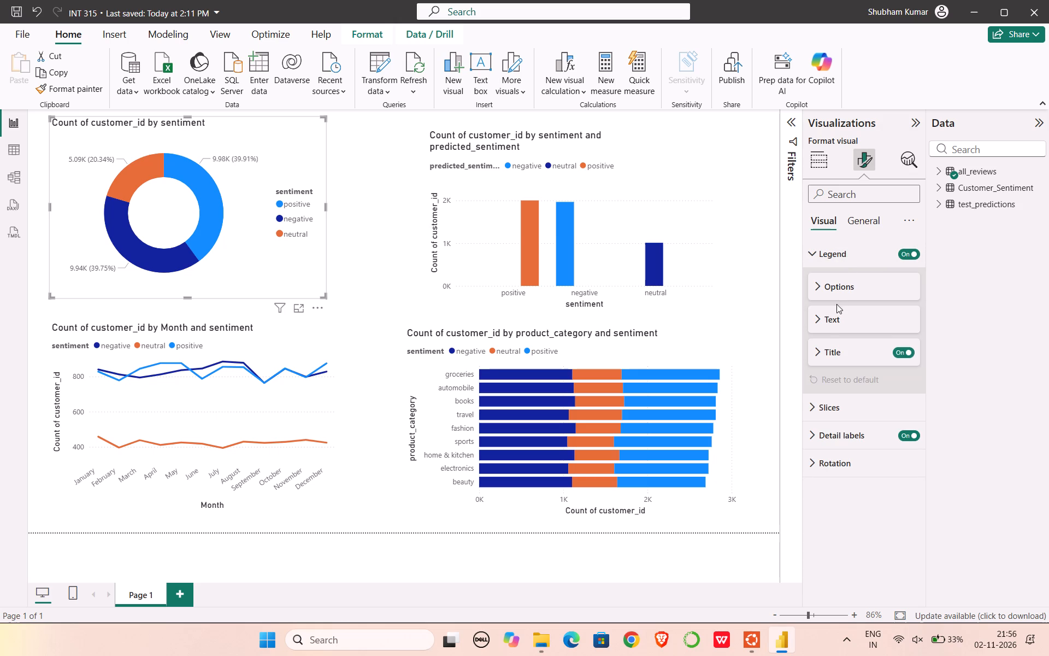
pyautogui.click(844, 417)
pyautogui.scroll(-2, 844, 417)
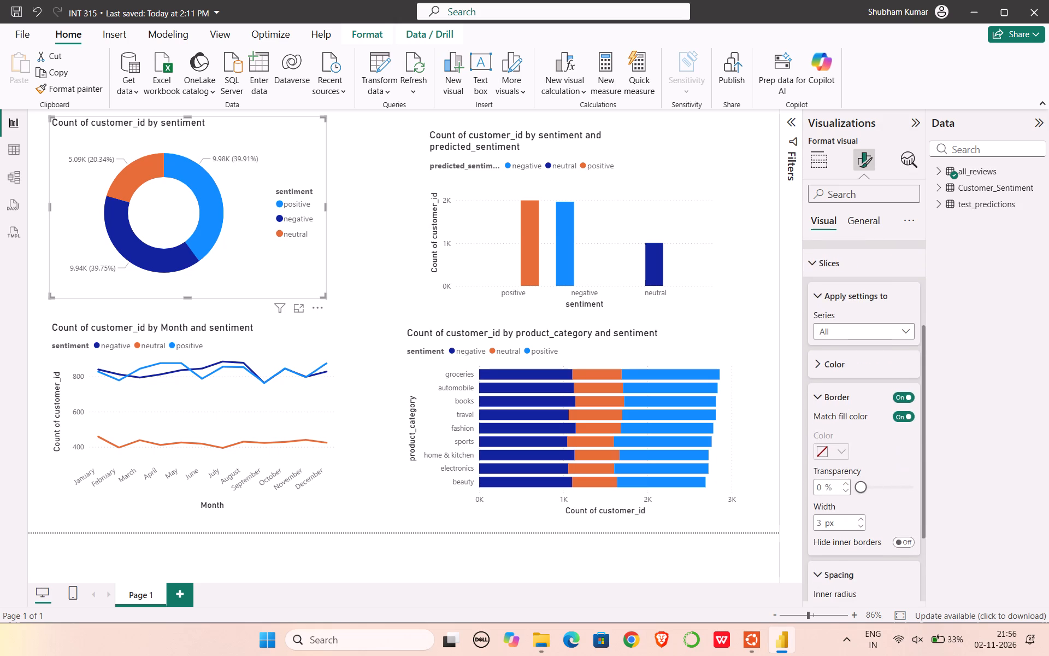
pyautogui.scroll(-3, 840, 465)
pyautogui.scroll(-3, 820, 557)
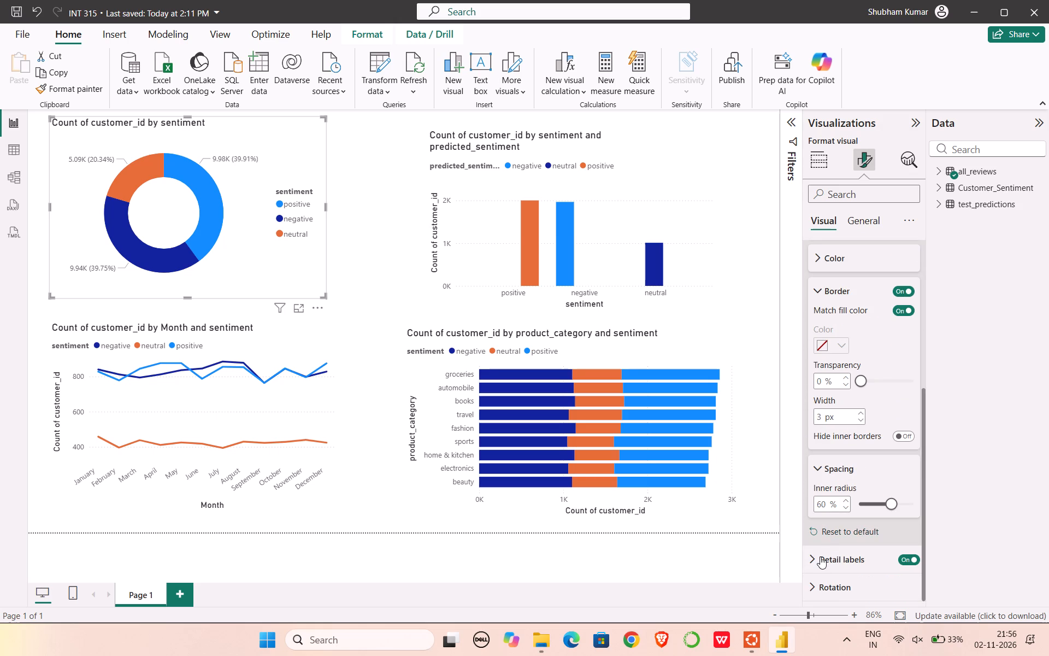
pyautogui.click(826, 262)
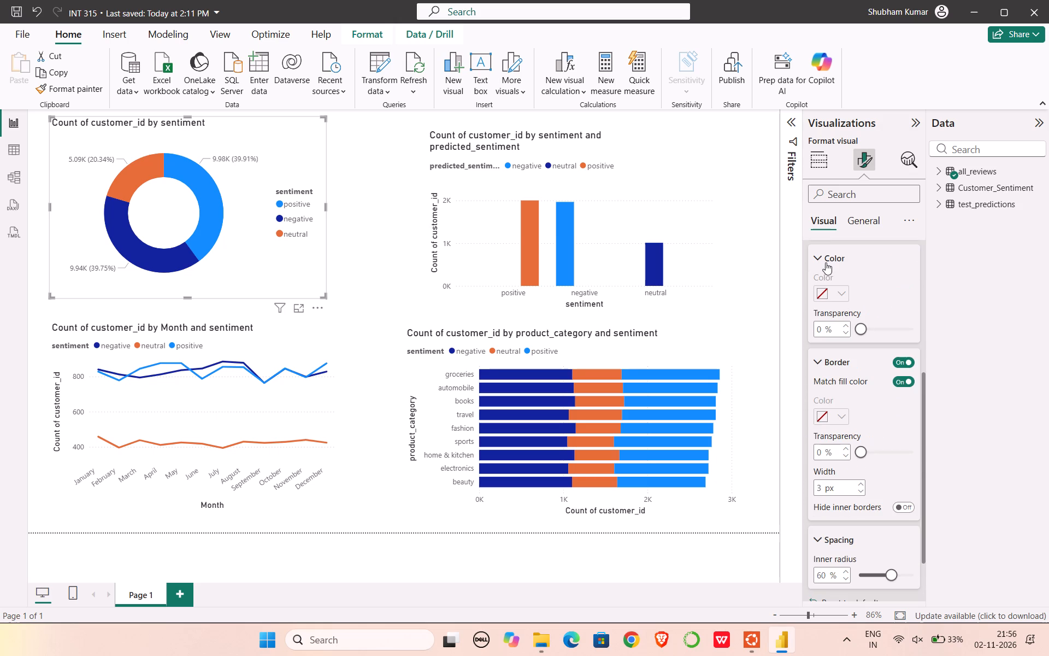
pyautogui.click(826, 262)
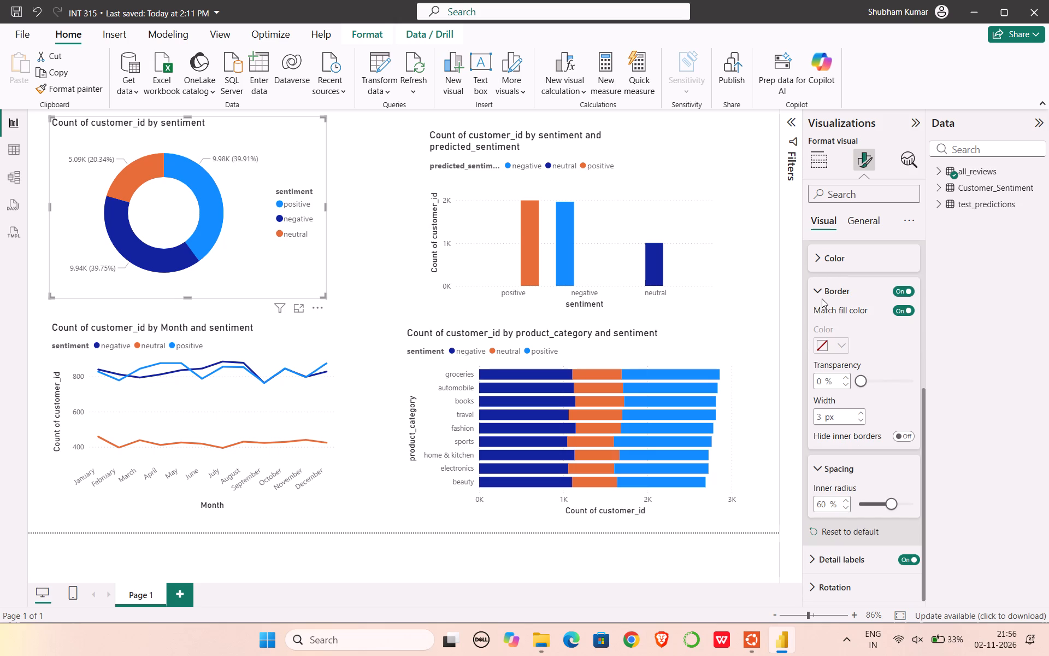
pyautogui.click(821, 295)
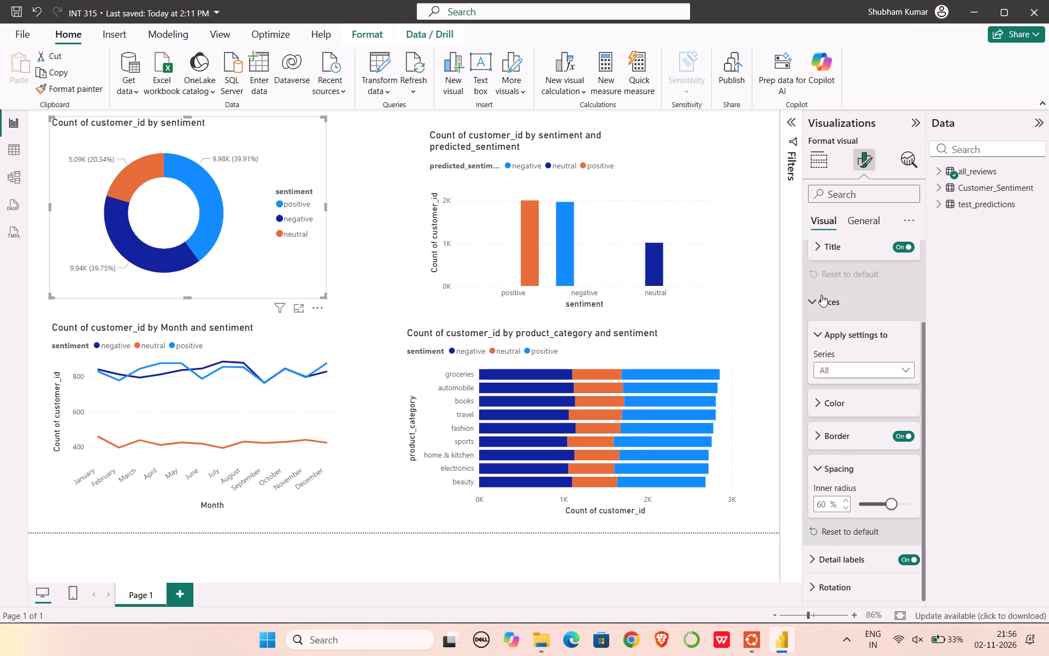
pyautogui.scroll(1, 821, 294)
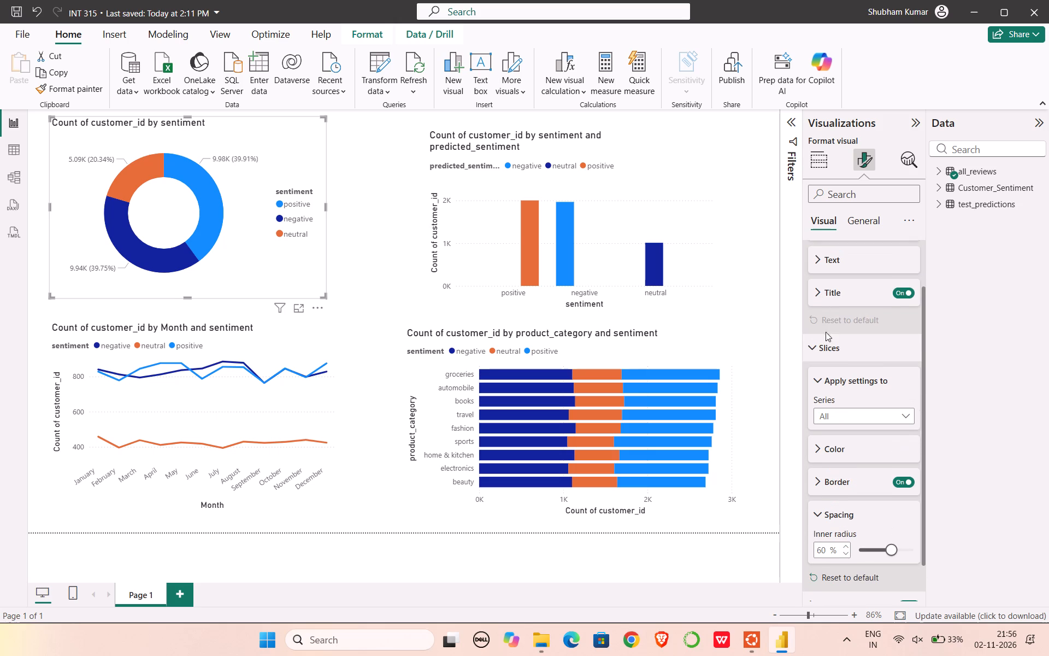
pyautogui.click(824, 341)
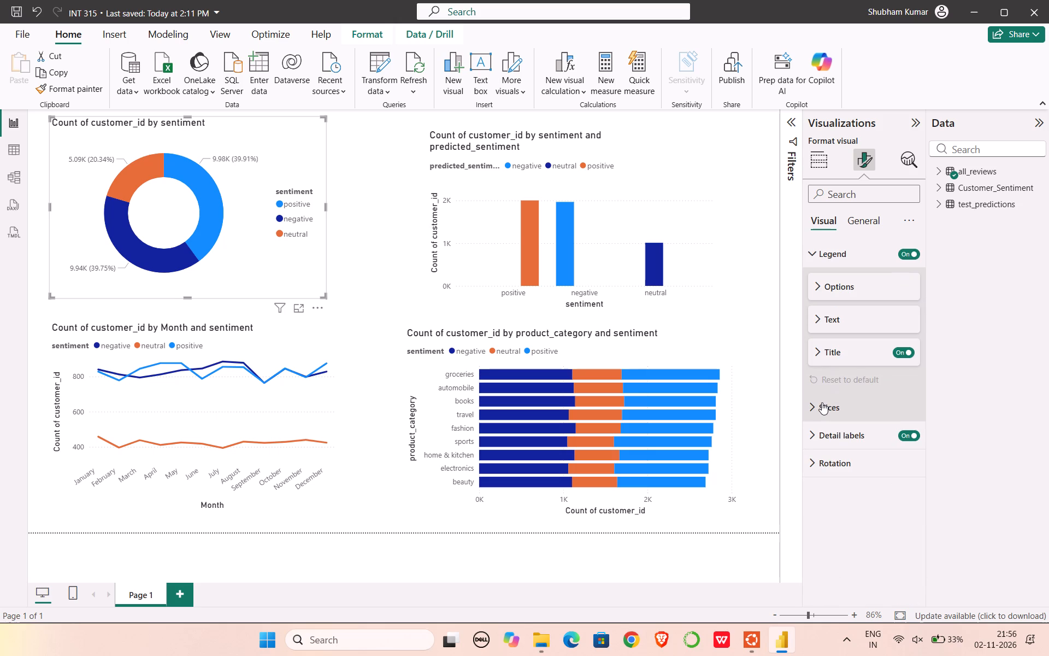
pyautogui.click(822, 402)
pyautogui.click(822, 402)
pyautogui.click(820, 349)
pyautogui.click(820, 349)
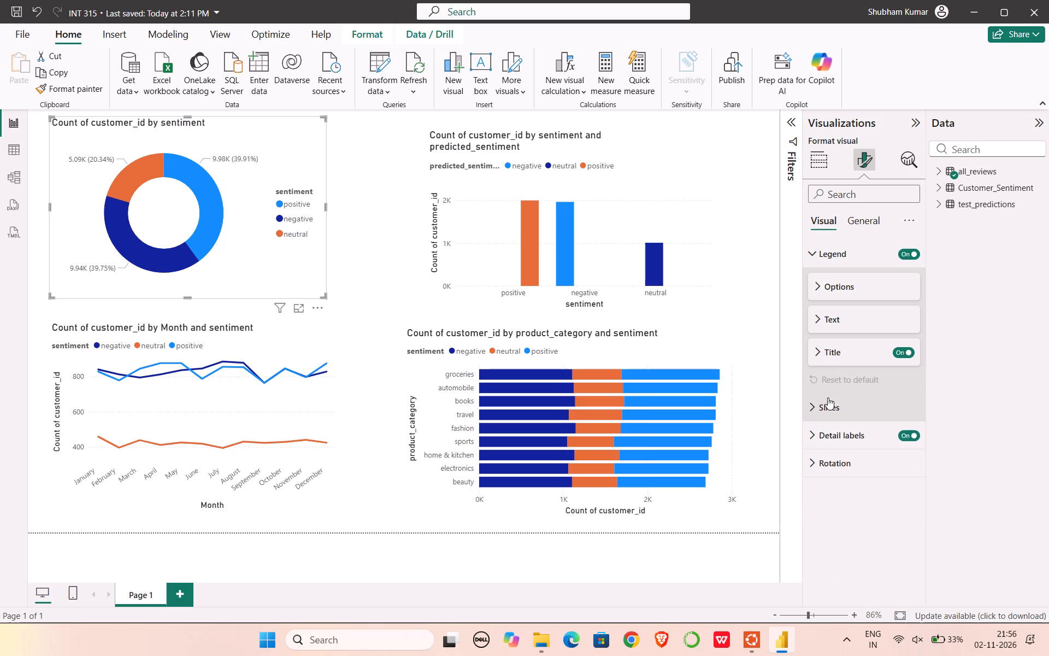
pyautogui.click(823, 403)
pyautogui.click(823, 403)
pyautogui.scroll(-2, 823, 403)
# Examine the donut chart's detail label options, rotation, legend text and legend position settings.
pyautogui.click(827, 434)
pyautogui.scroll(-5, 827, 434)
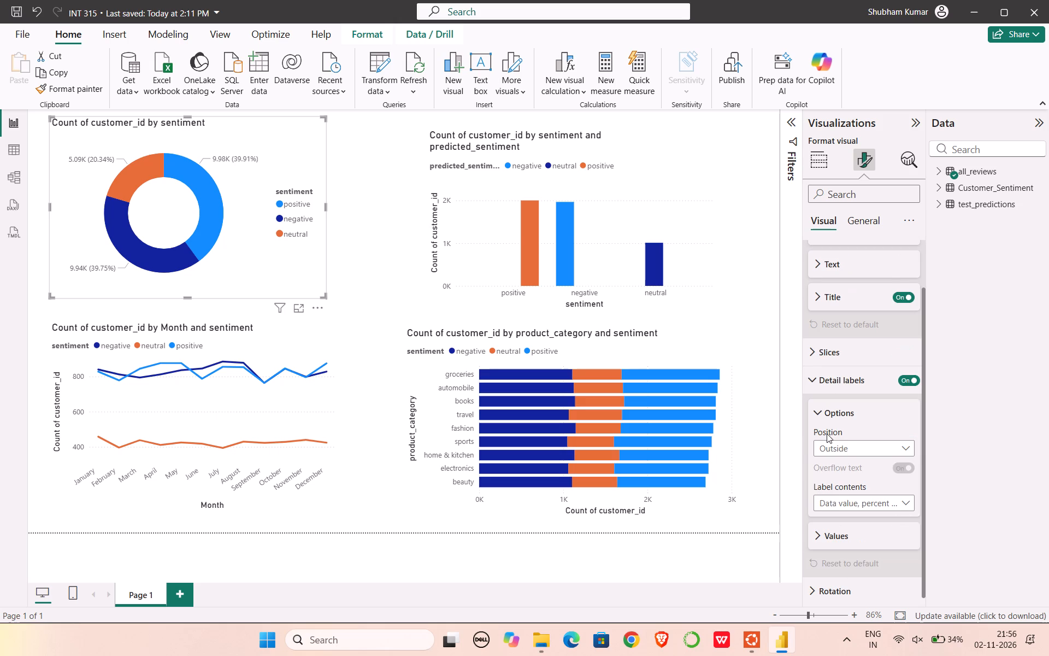
pyautogui.click(830, 375)
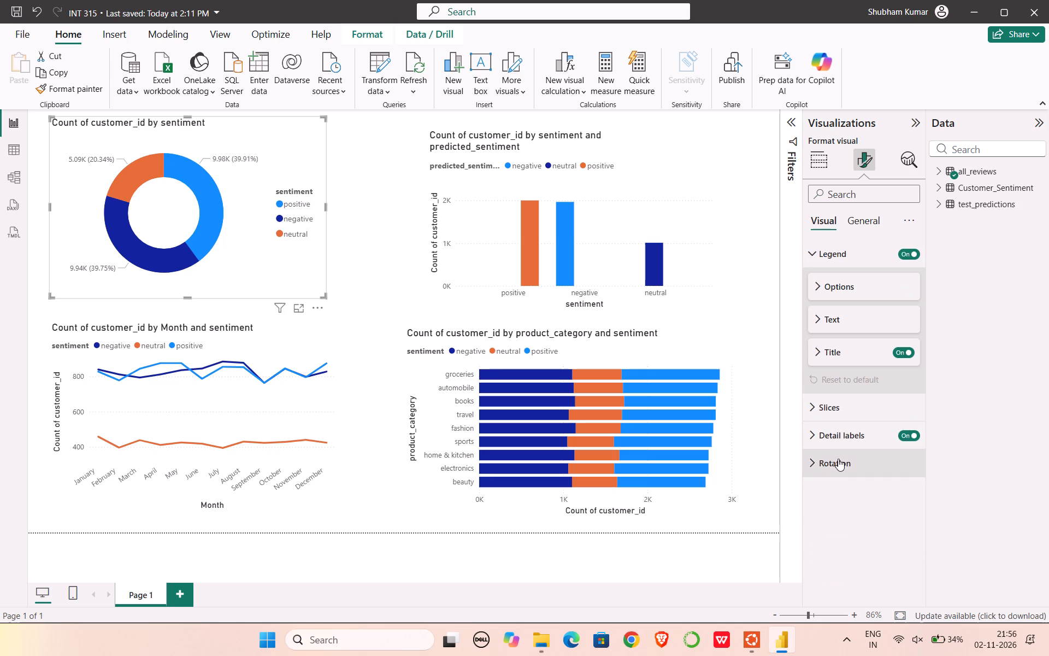
pyautogui.click(837, 459)
pyautogui.scroll(-2, 837, 459)
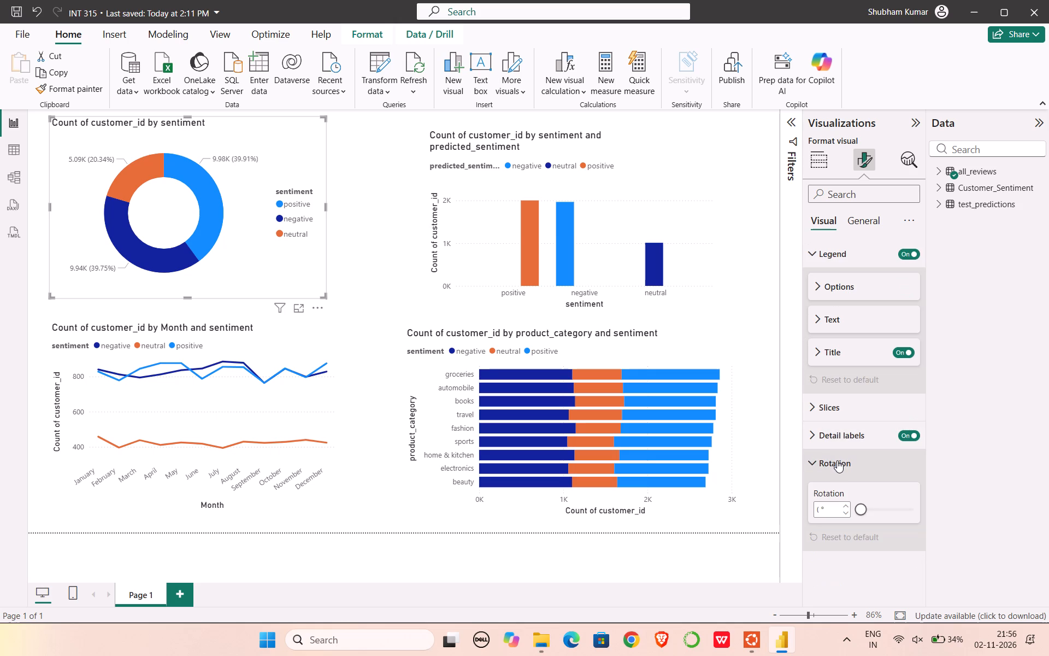
pyautogui.click(837, 460)
pyautogui.click(830, 322)
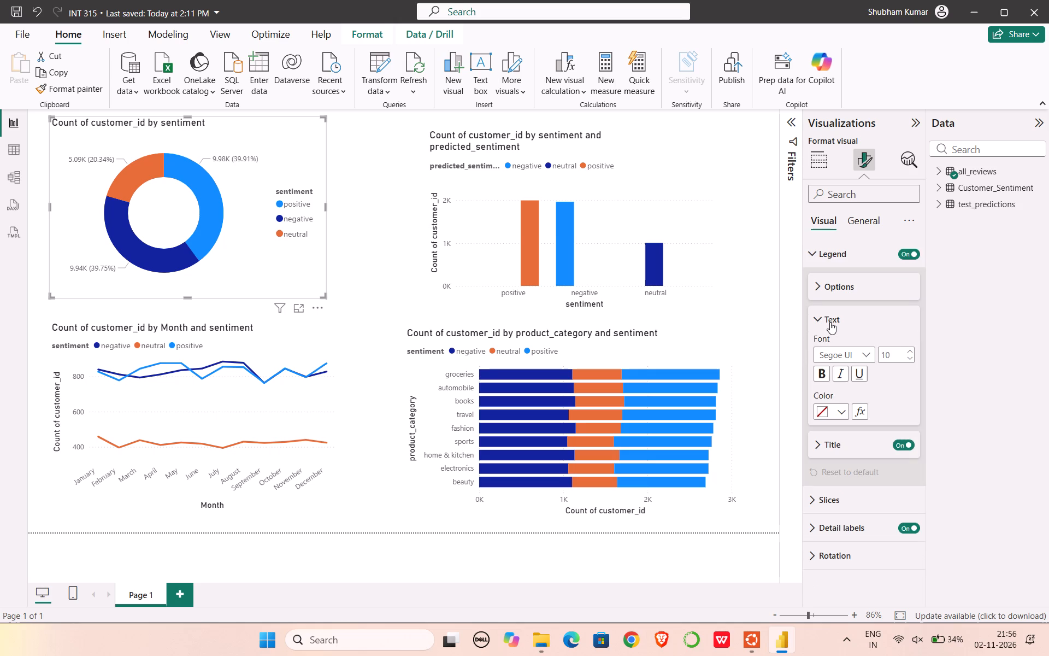
pyautogui.click(830, 322)
pyautogui.click(829, 280)
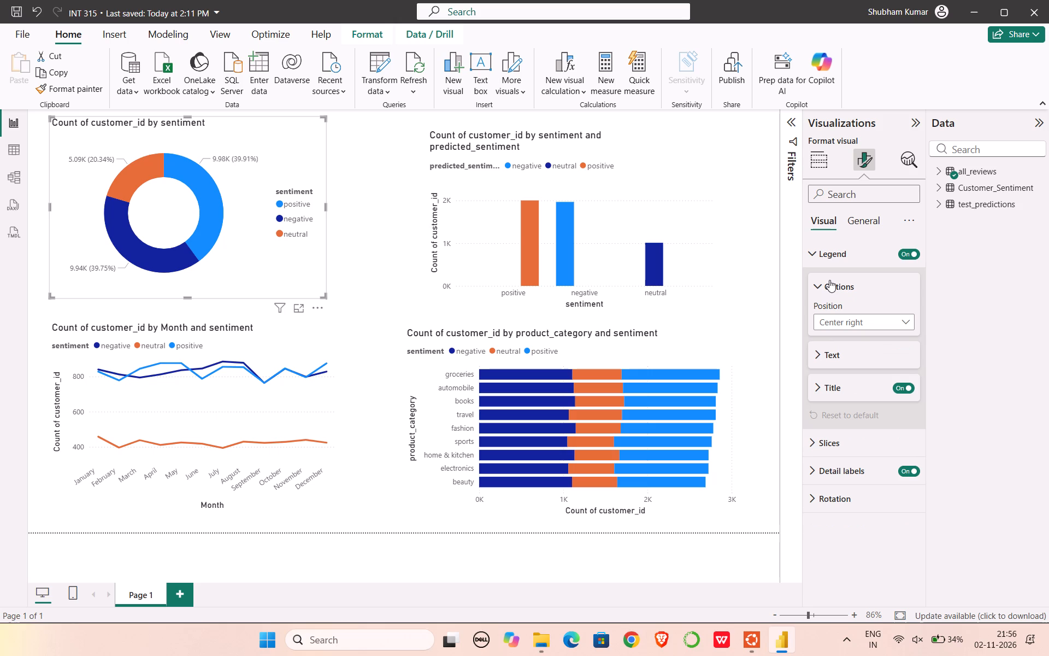
# Examine the size properties in the donut chart's general settings and collapse them again.
pyautogui.click(863, 213)
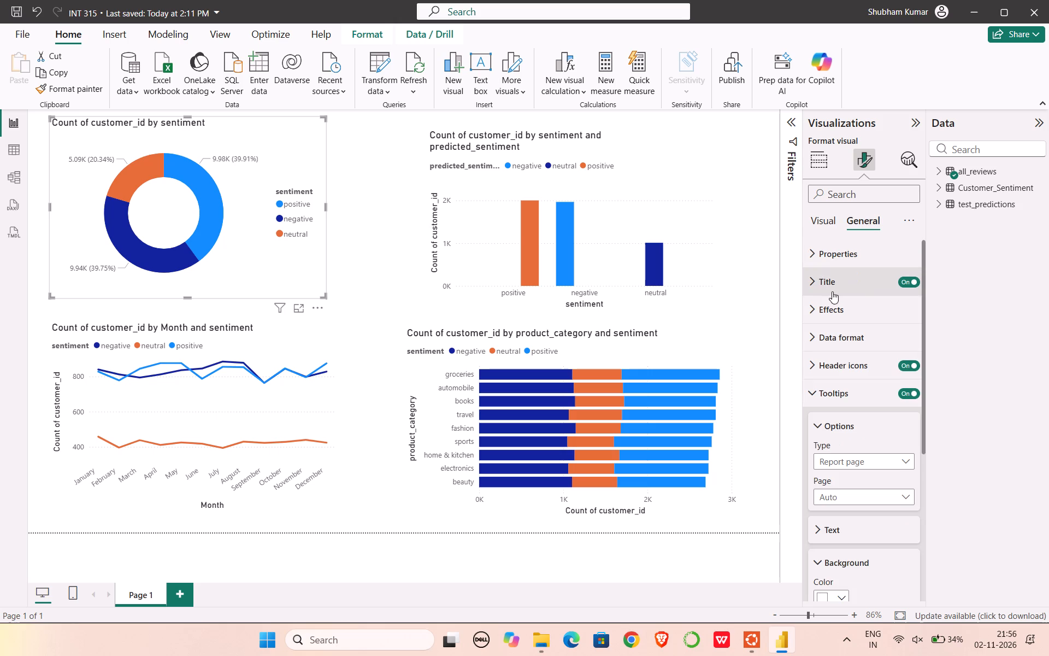
pyautogui.click(826, 262)
pyautogui.click(826, 262)
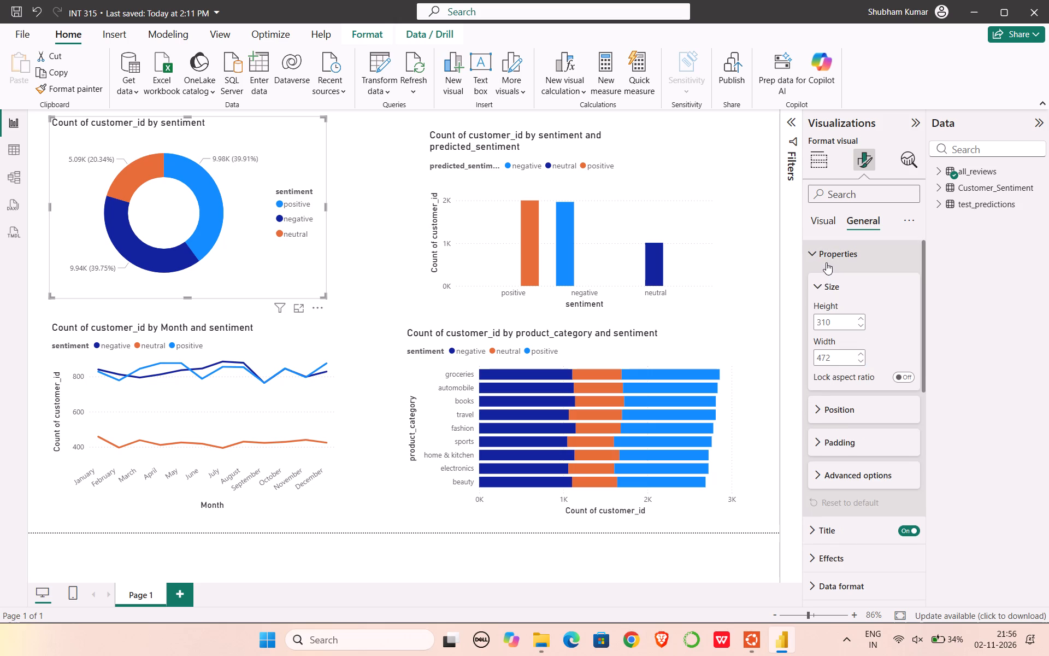
pyautogui.click(826, 262)
pyautogui.click(826, 262)
pyautogui.click(826, 262)
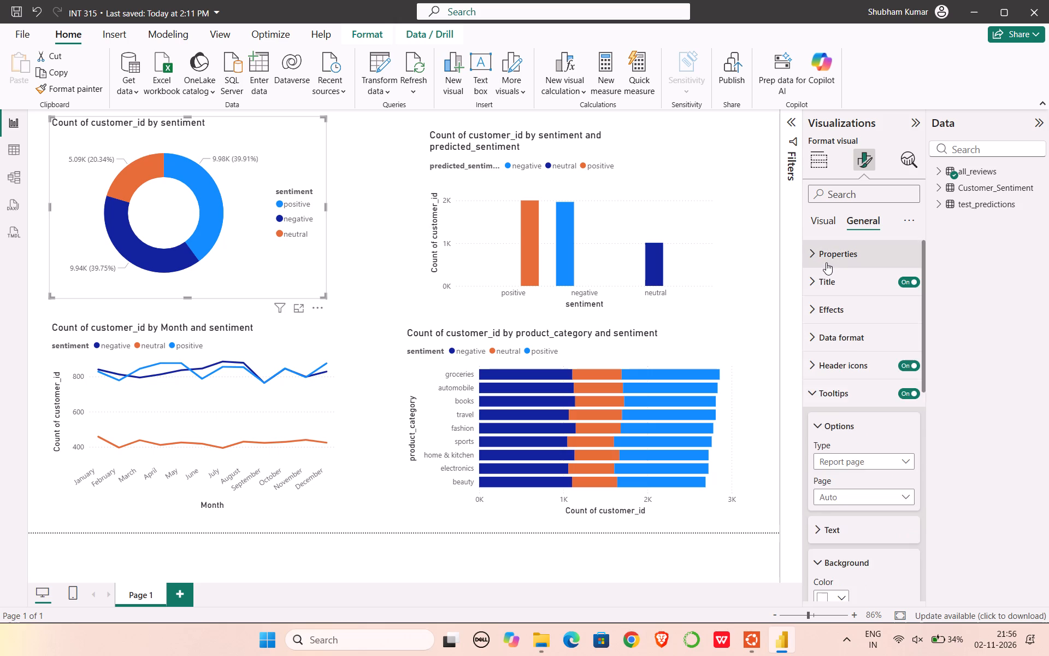
pyautogui.click(826, 262)
pyautogui.click(826, 262)
pyautogui.click(826, 262)
pyautogui.click(826, 262)
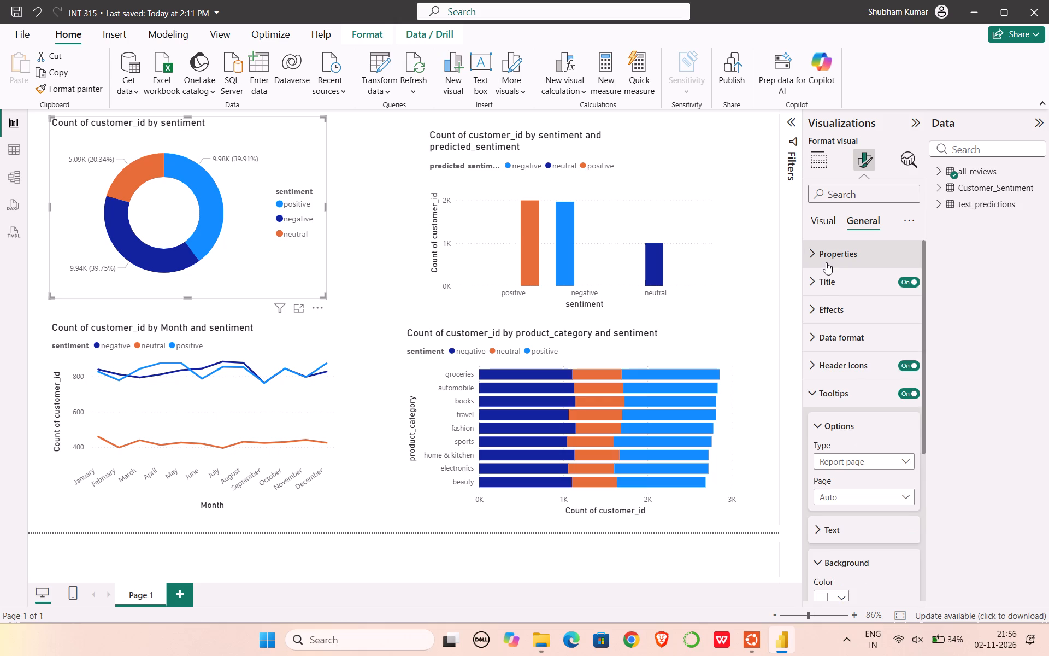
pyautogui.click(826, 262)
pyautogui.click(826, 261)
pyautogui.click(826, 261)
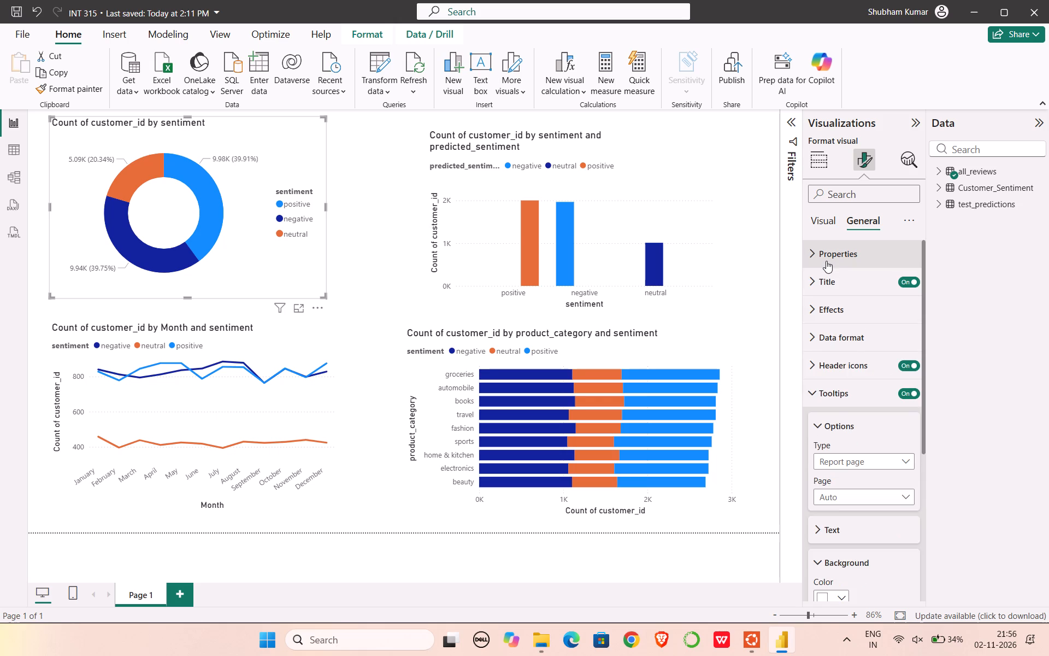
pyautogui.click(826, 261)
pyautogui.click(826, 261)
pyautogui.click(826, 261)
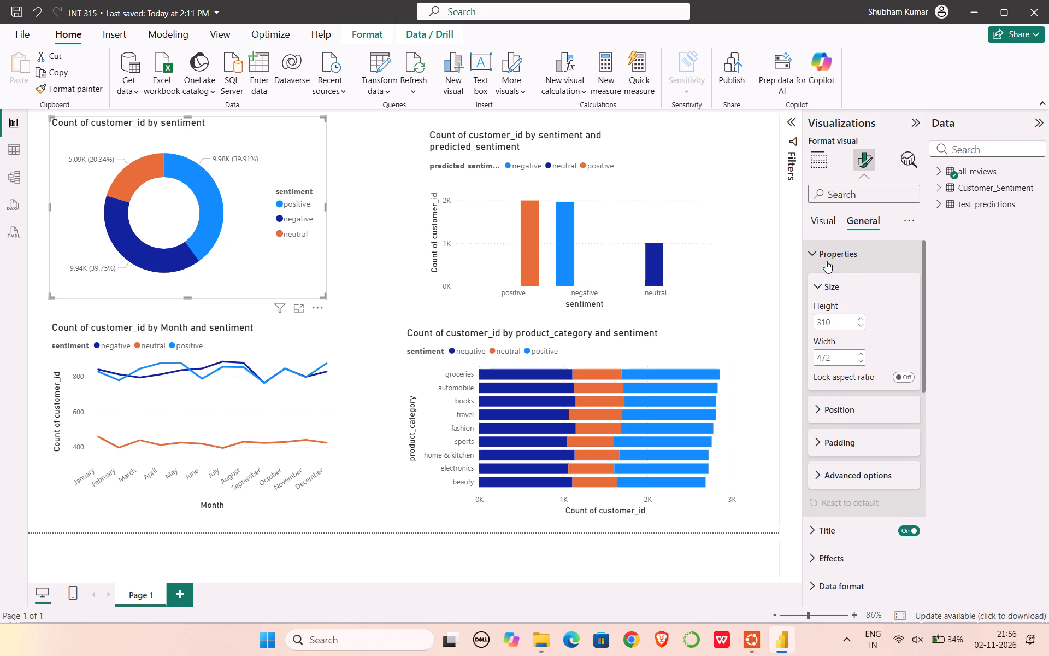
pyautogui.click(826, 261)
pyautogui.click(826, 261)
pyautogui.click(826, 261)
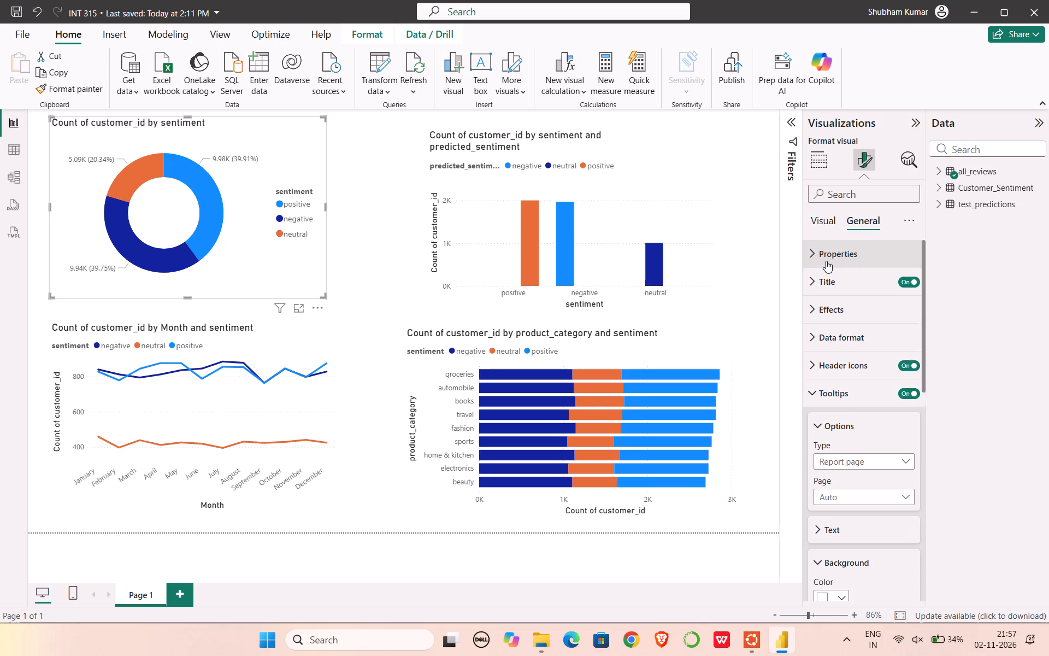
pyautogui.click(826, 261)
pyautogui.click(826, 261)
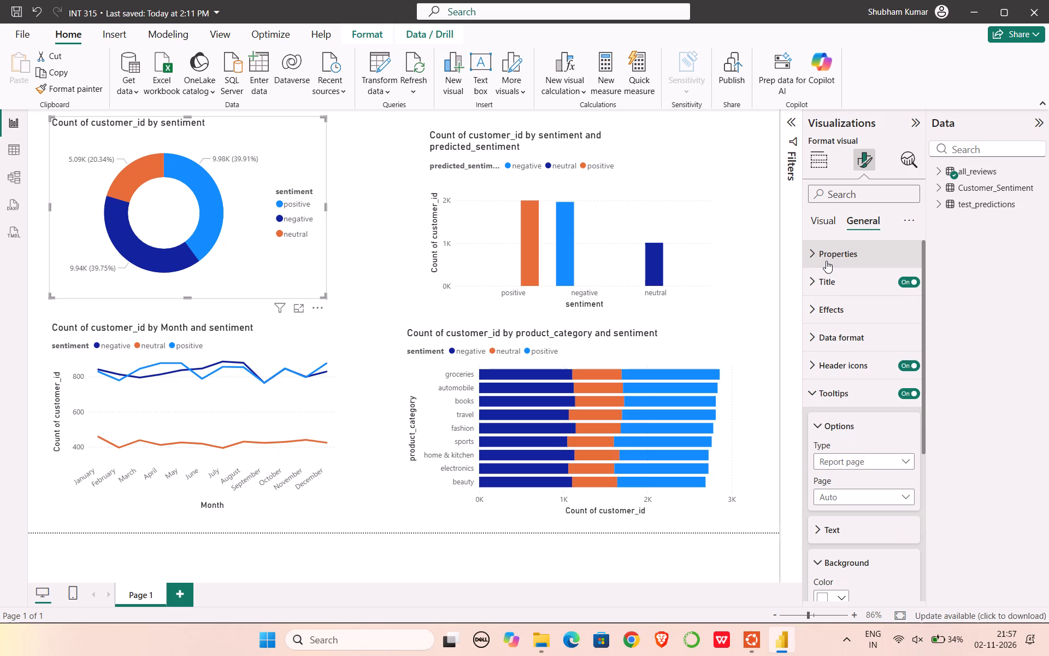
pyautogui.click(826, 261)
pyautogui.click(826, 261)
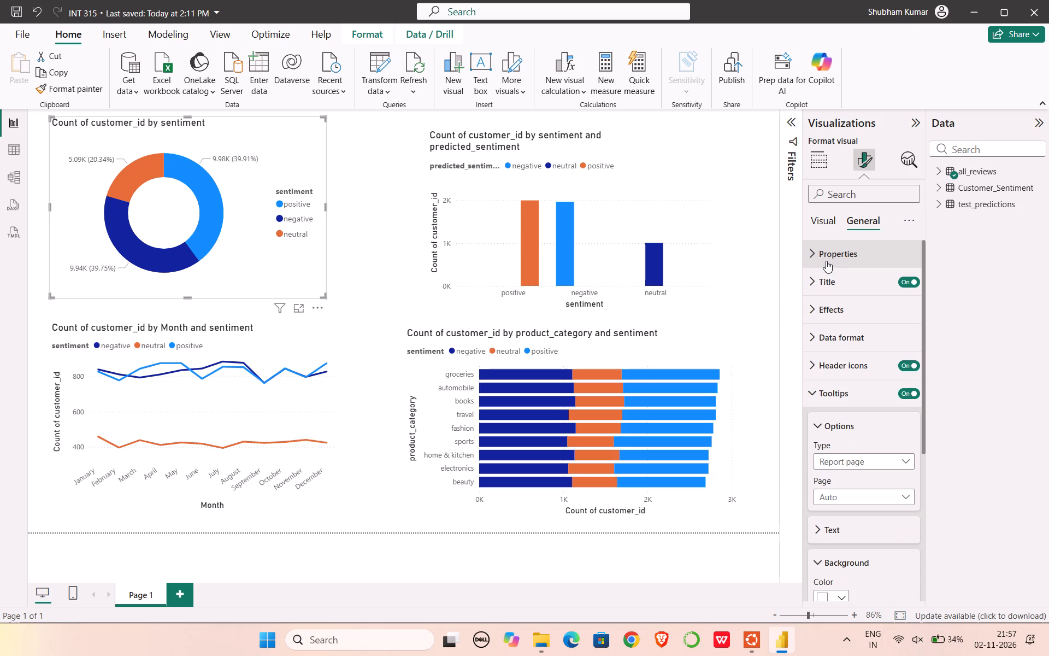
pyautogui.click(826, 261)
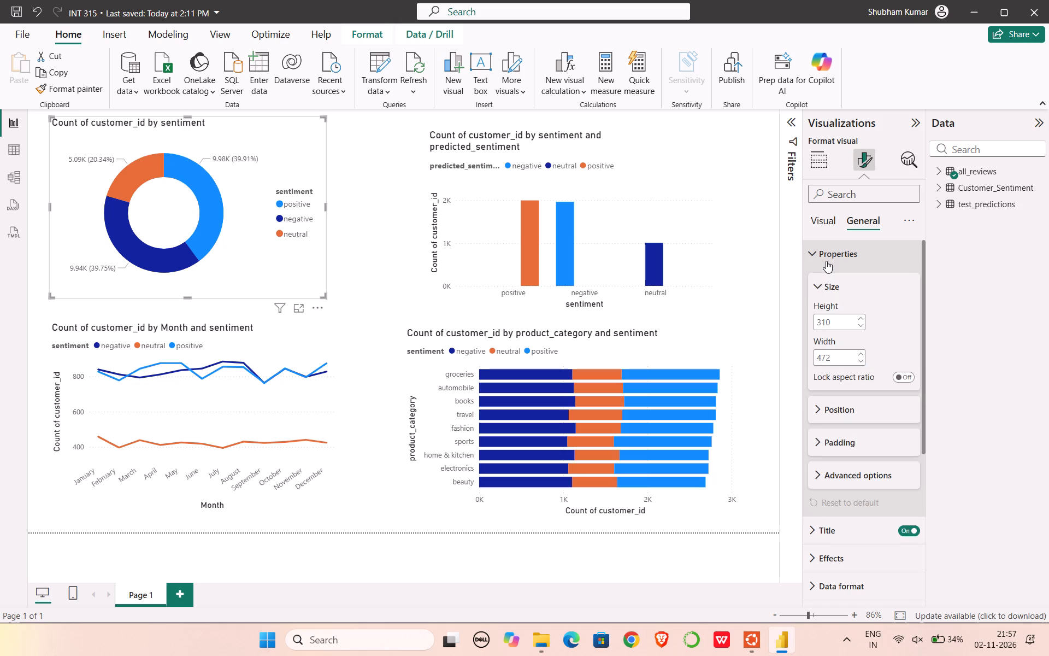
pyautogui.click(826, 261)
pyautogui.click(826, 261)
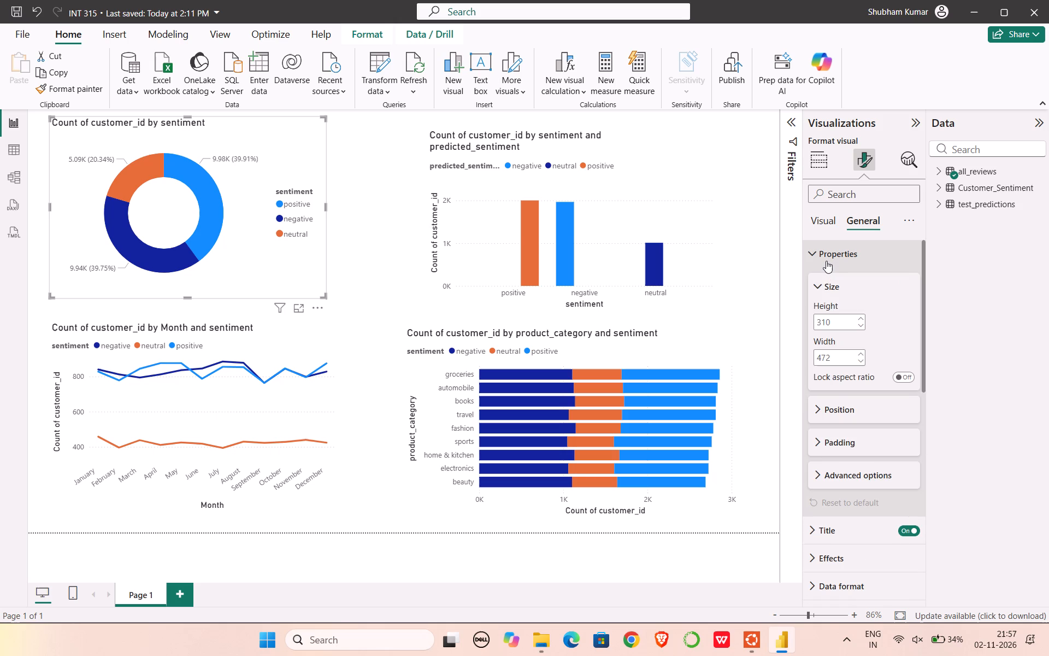
# Examine the position, padding, advanced and size sections of the donut chart's general properties, collapsing the properties again.
pyautogui.click(841, 407)
pyautogui.click(841, 407)
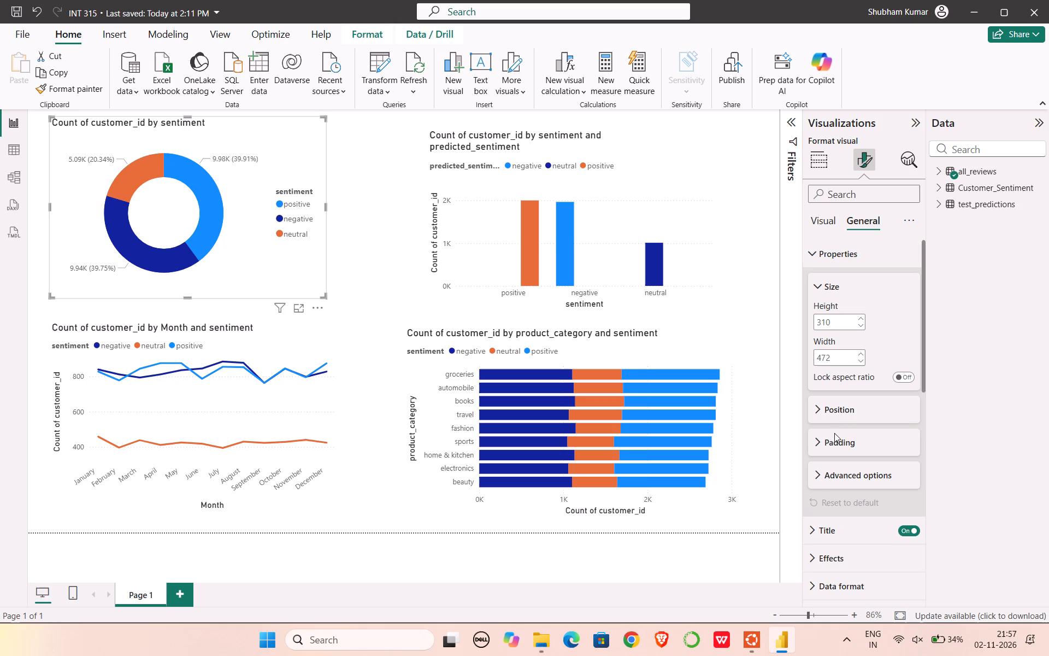
pyautogui.click(834, 433)
pyautogui.click(837, 438)
pyautogui.click(837, 438)
pyautogui.click(828, 482)
pyautogui.click(828, 482)
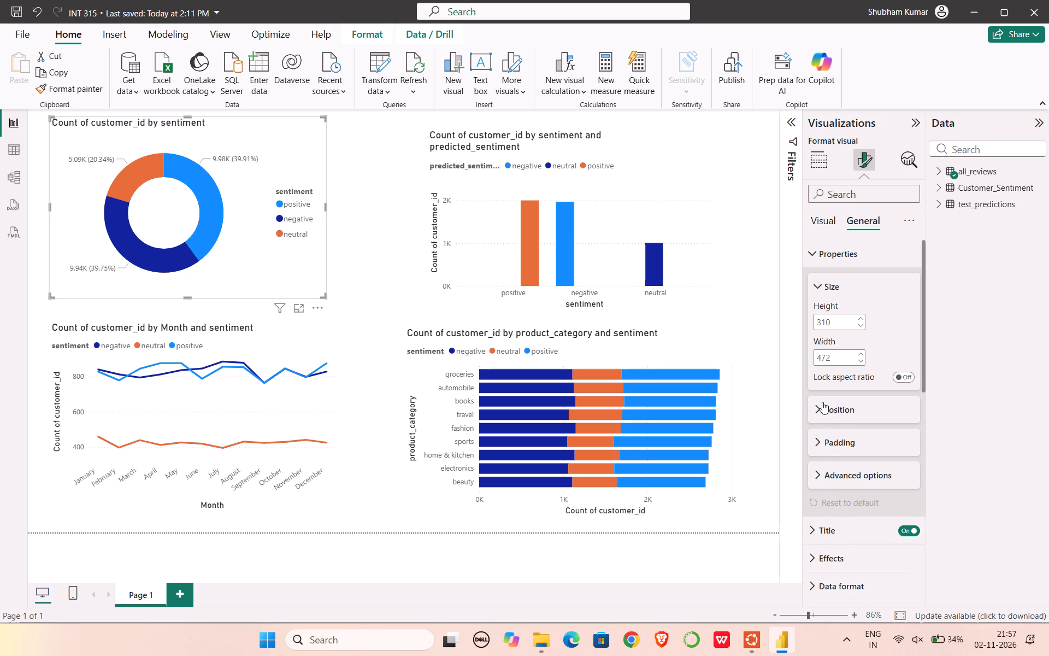
pyautogui.click(823, 409)
pyautogui.click(823, 409)
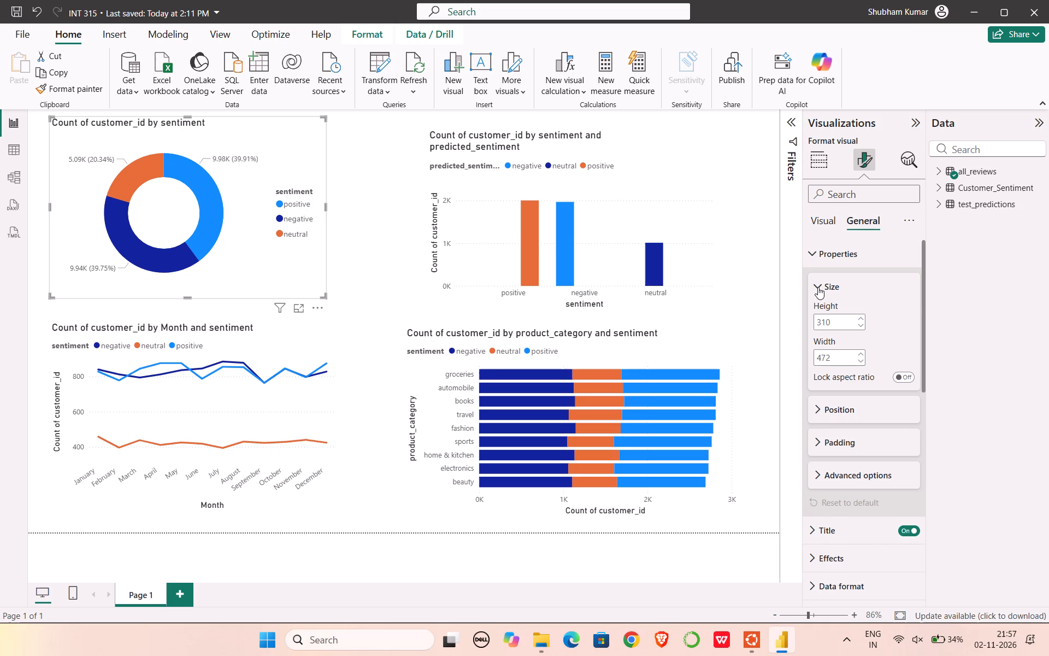
pyautogui.click(818, 287)
pyautogui.click(818, 287)
pyautogui.click(818, 287)
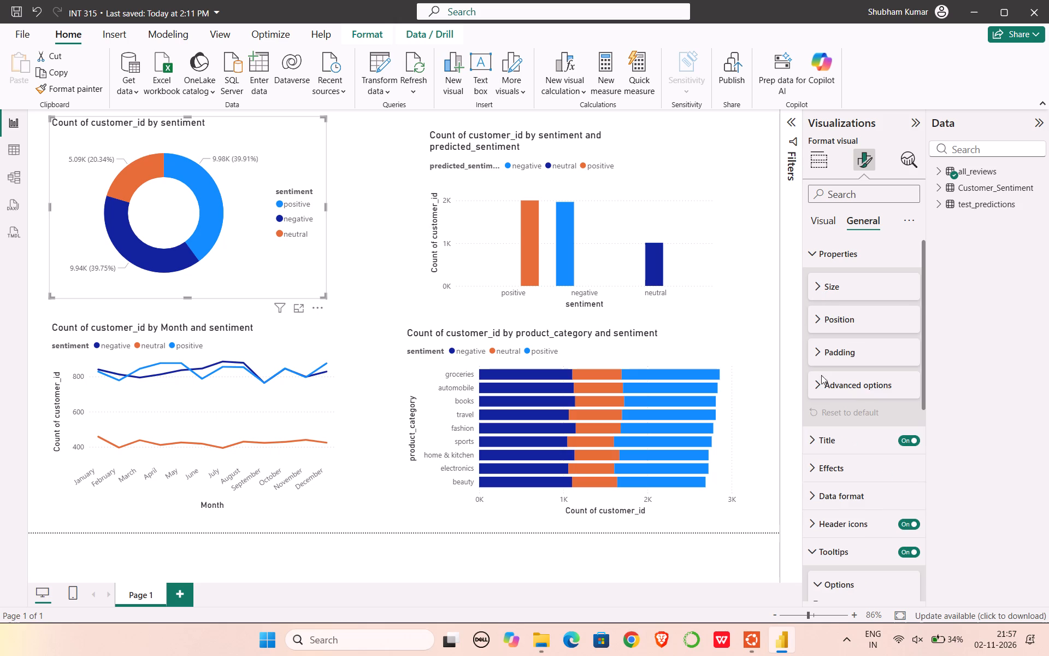
pyautogui.click(832, 260)
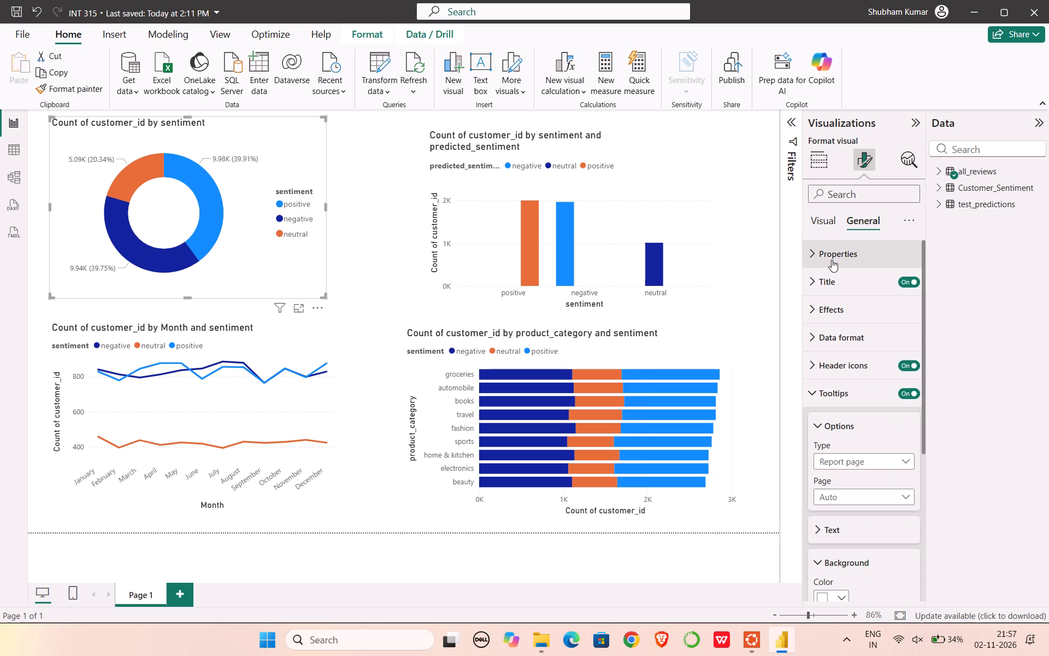
# Examine the donut chart's title, effects and title spacing settings, collapsing each again.
pyautogui.click(822, 282)
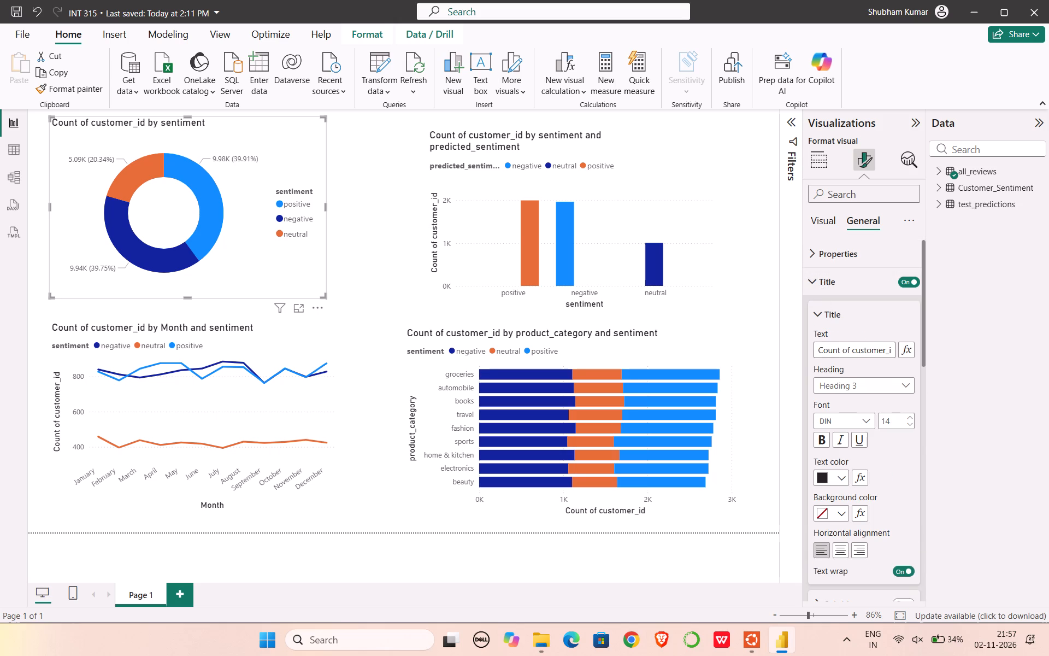
pyautogui.hscroll(1, 832, 391)
pyautogui.click(824, 312)
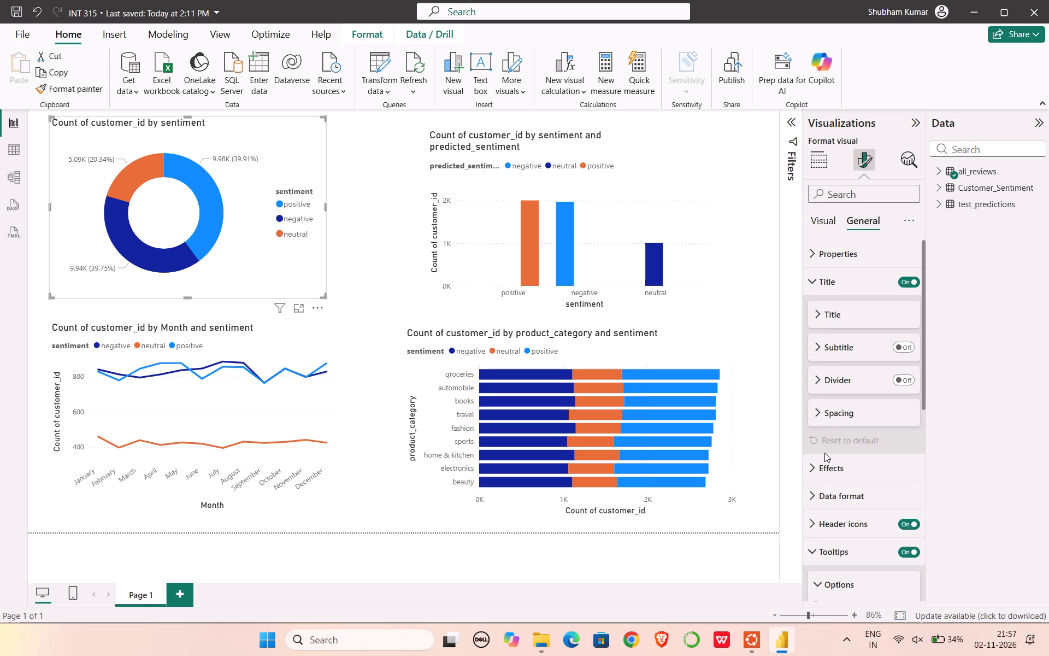
pyautogui.click(823, 469)
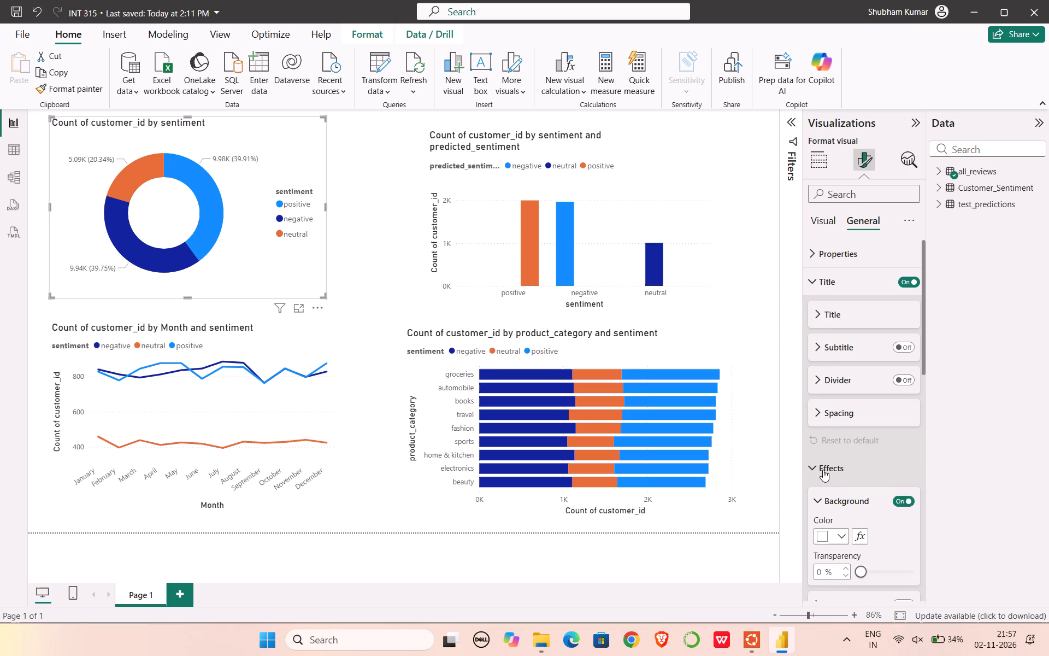
pyautogui.click(823, 470)
pyautogui.click(823, 470)
pyautogui.scroll(-1, 823, 470)
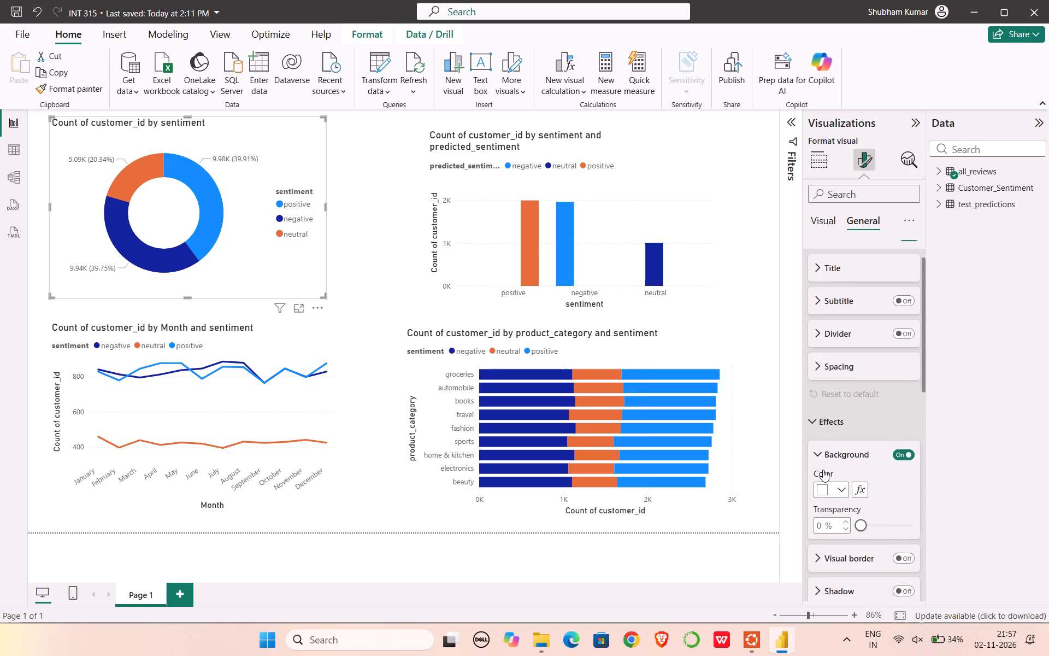
pyautogui.scroll(-1, 823, 470)
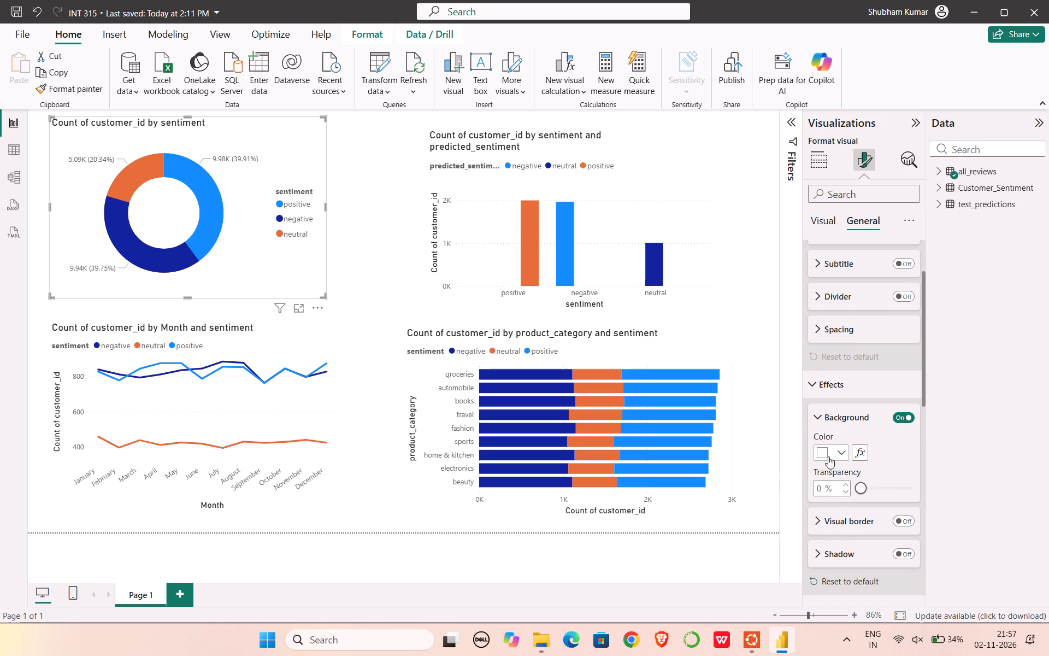
pyautogui.click(840, 379)
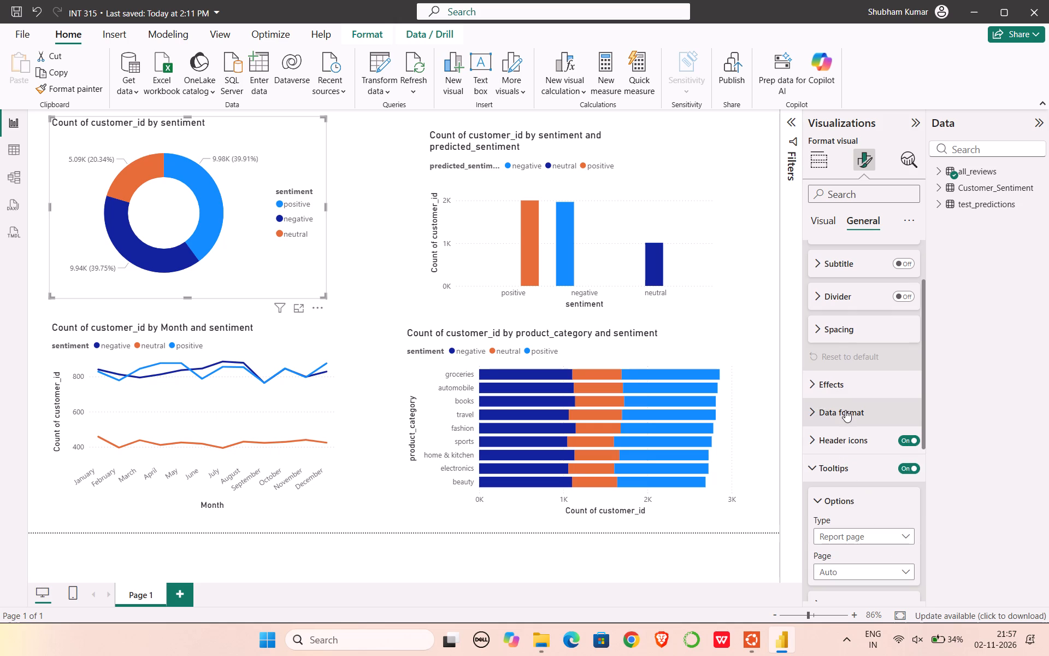
pyautogui.click(832, 336)
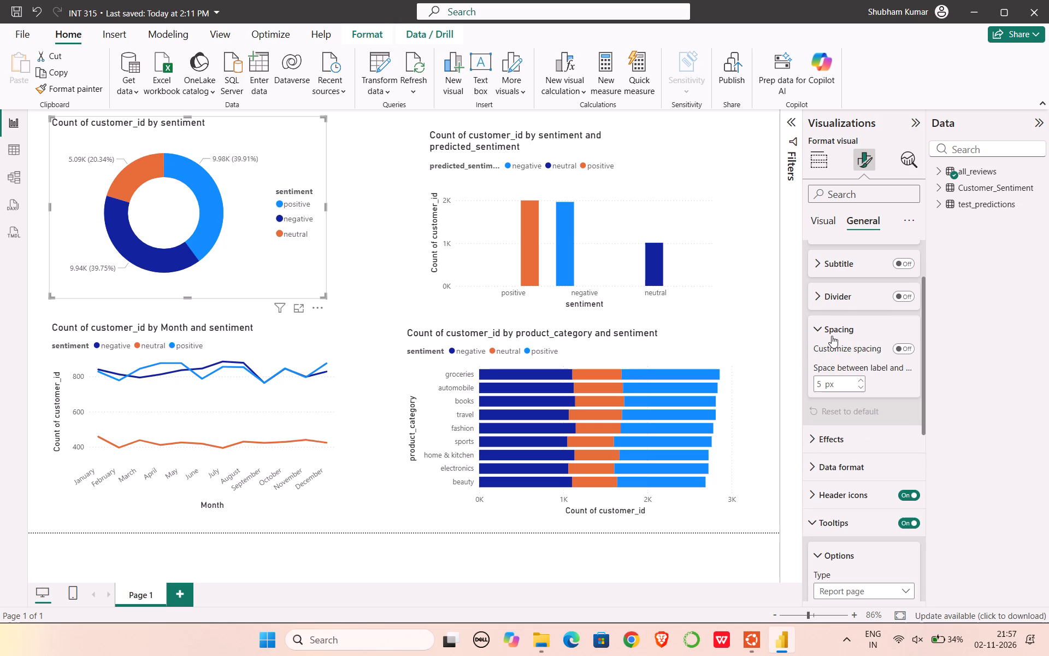
pyautogui.click(832, 336)
# Turn on a visual border around the donut chart with 3 px rounded corners and a 2 px width, and deselect the chart.
pyautogui.click(835, 388)
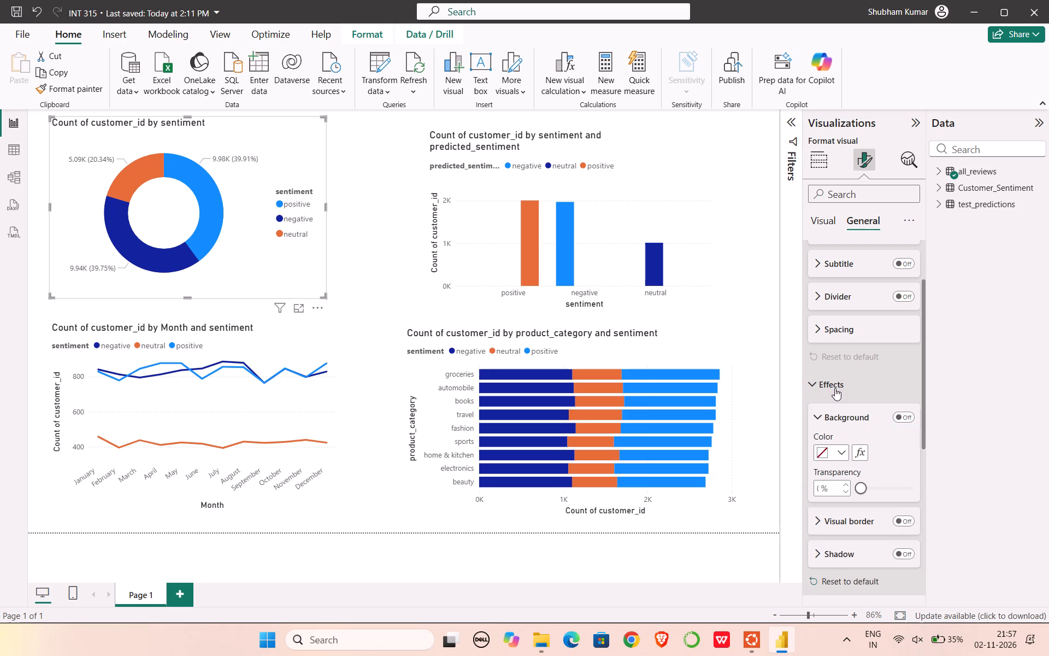
pyautogui.scroll(-1, 835, 388)
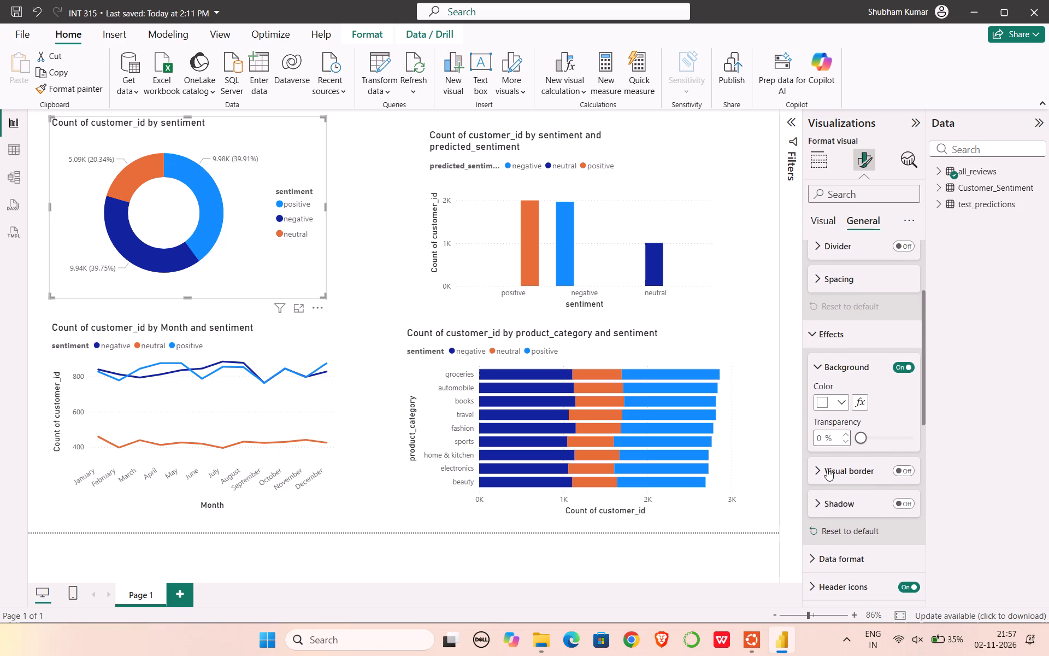
pyautogui.click(827, 468)
pyautogui.scroll(-1, 827, 468)
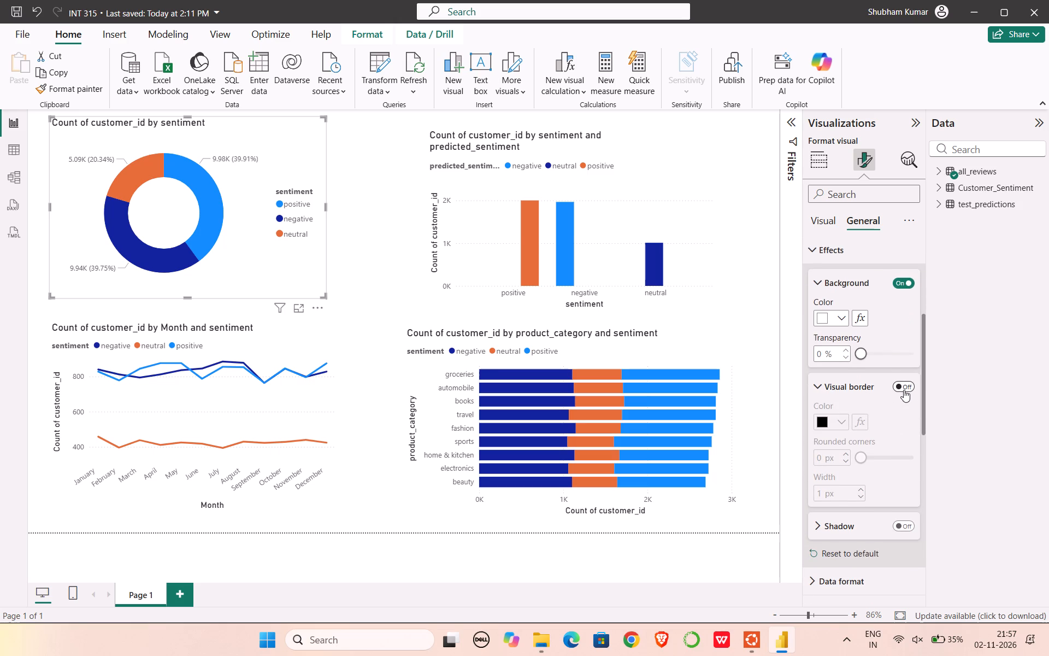
pyautogui.click(904, 390)
pyautogui.click(904, 390)
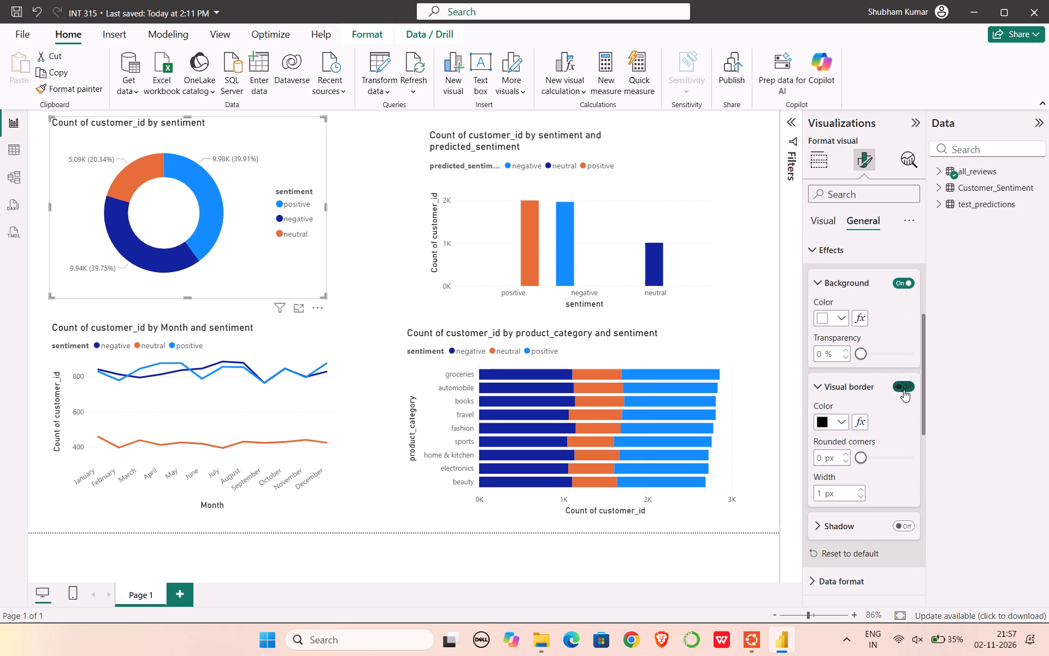
pyautogui.click(904, 390)
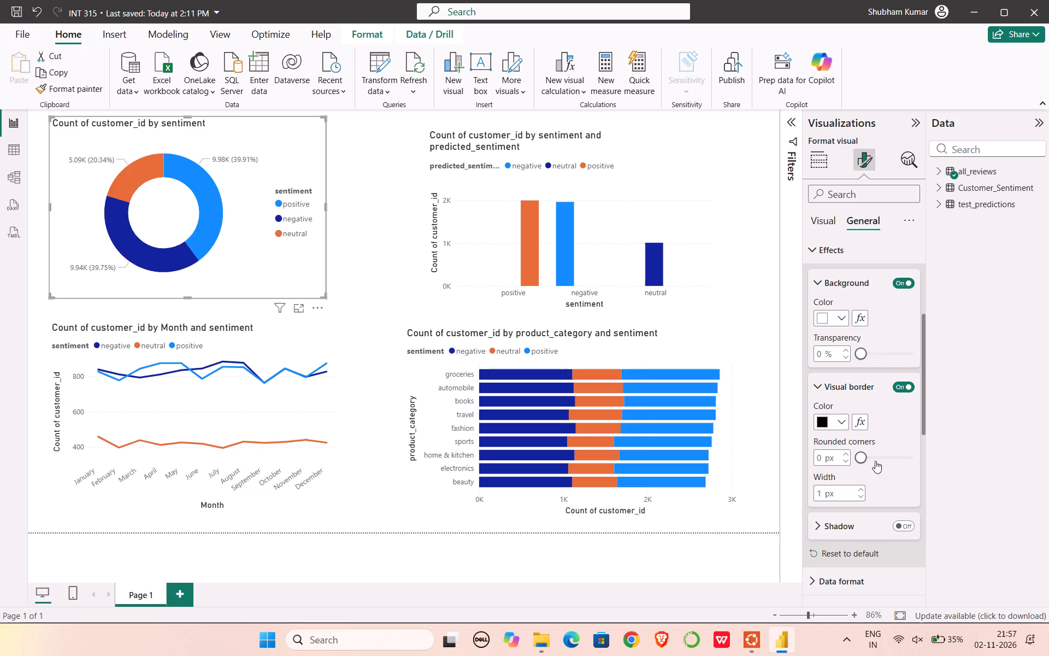
pyautogui.click(864, 455)
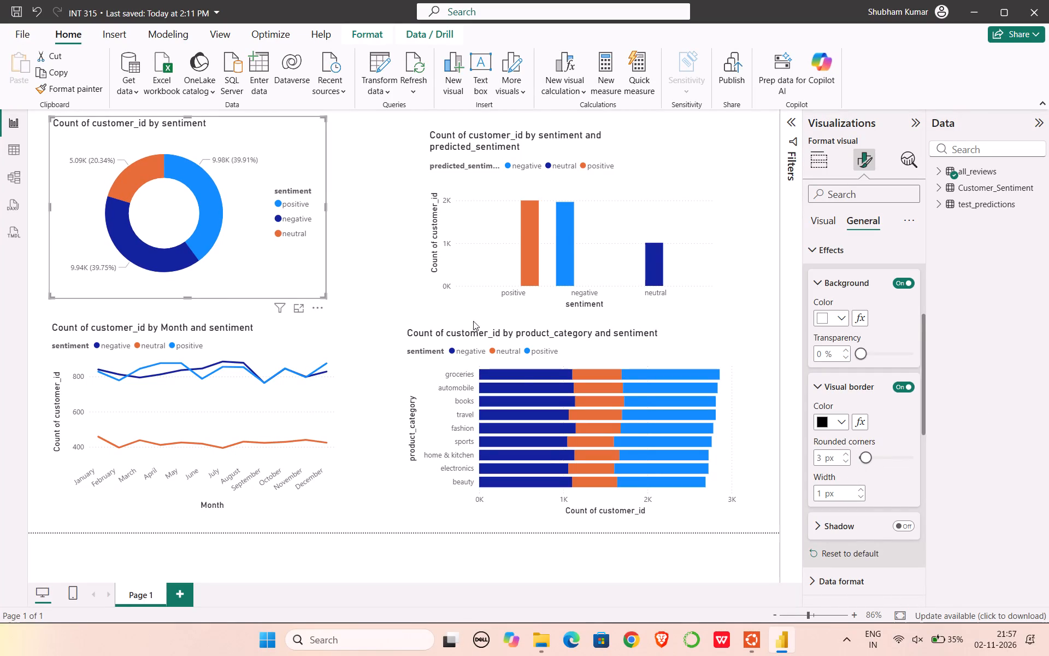
pyautogui.click(861, 488)
pyautogui.click(390, 244)
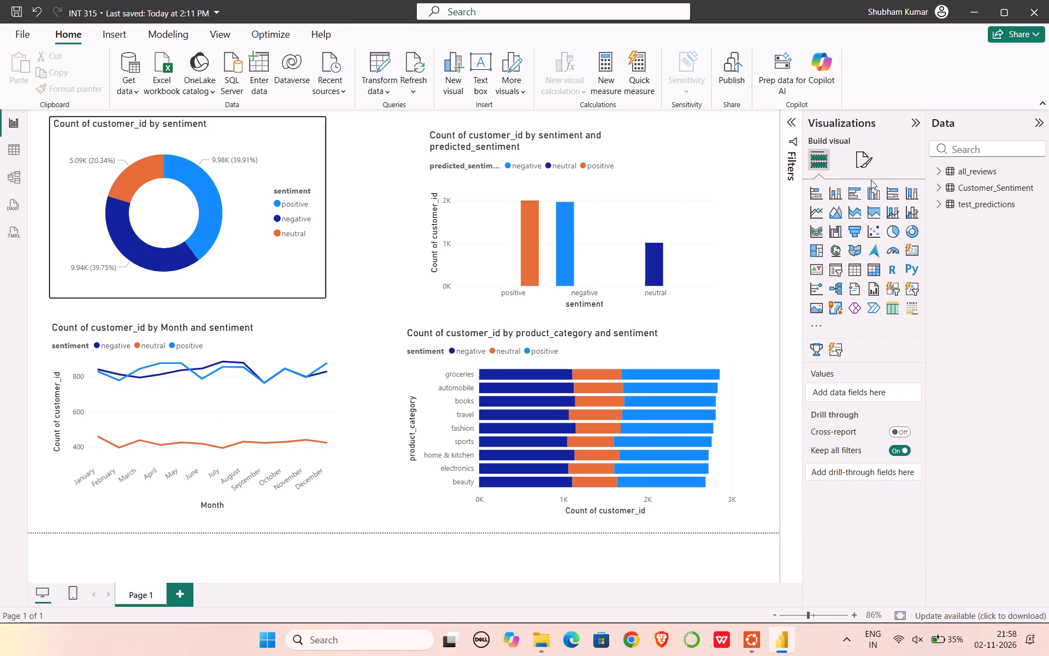
# Reselect the donut chart and set the rounded corners of its visual border to 4 px.
pyautogui.click(866, 158)
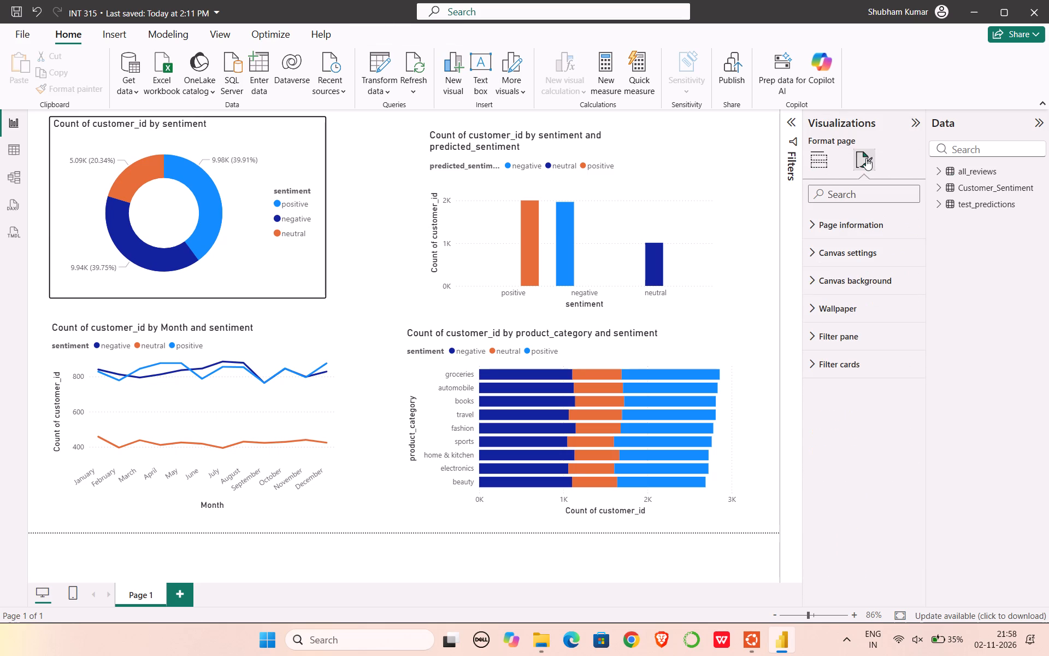
pyautogui.click(252, 267)
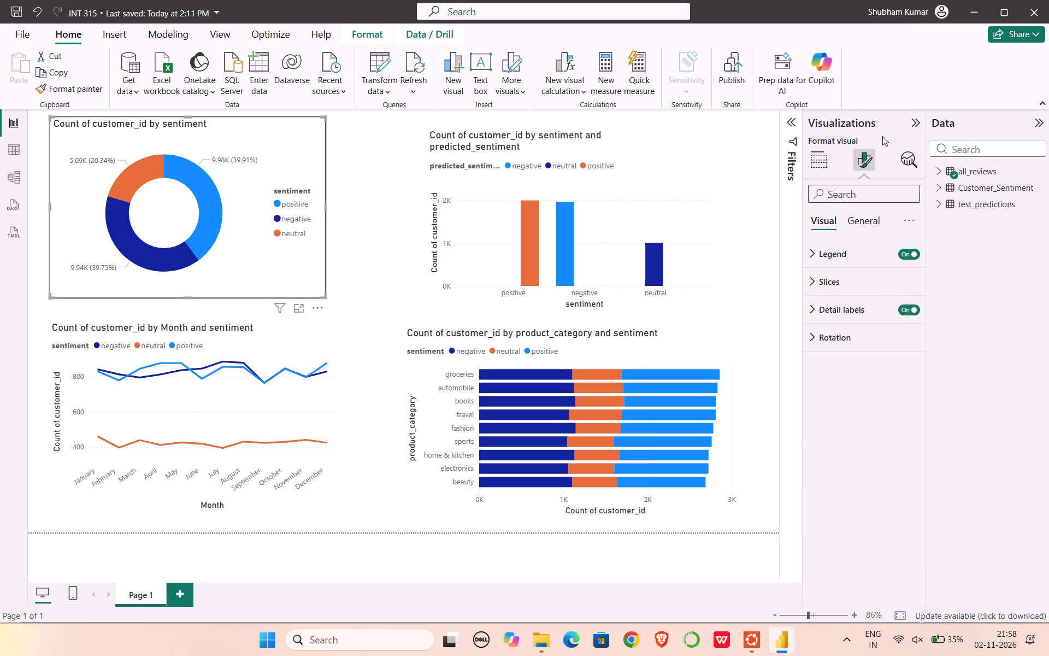
pyautogui.click(869, 216)
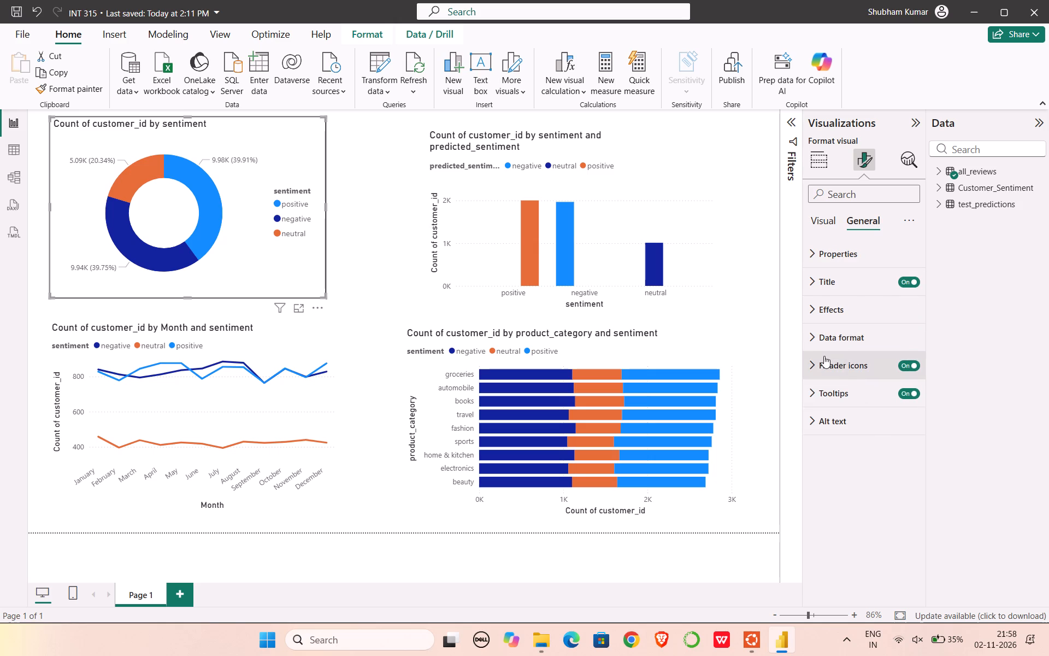
pyautogui.click(824, 319)
pyautogui.scroll(-1, 824, 319)
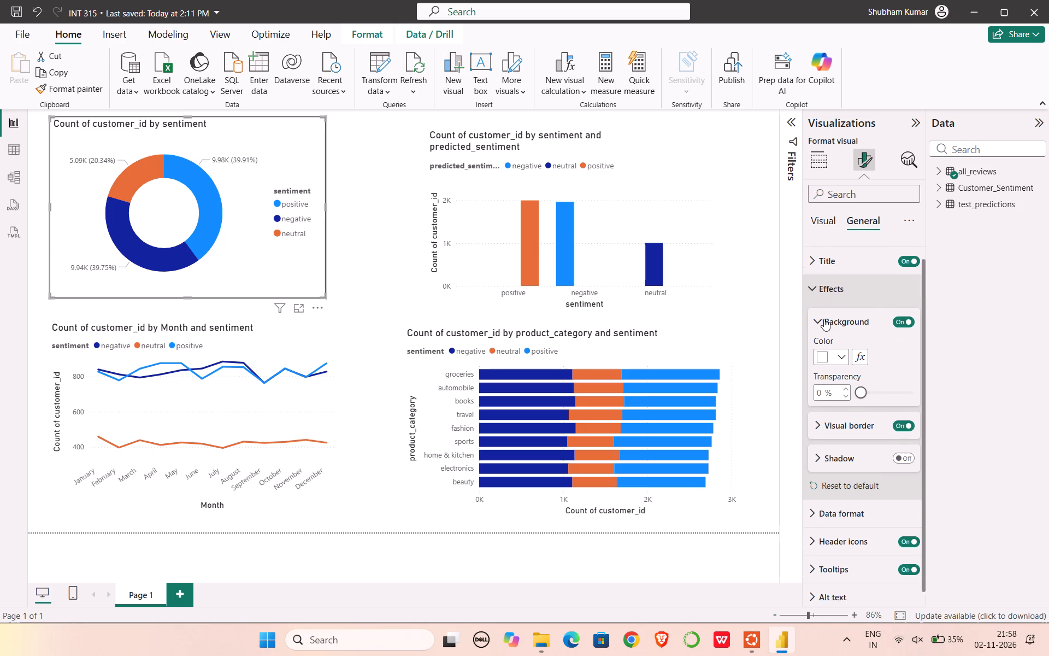
pyautogui.scroll(-1, 824, 319)
pyautogui.click(828, 410)
pyautogui.scroll(-2, 828, 410)
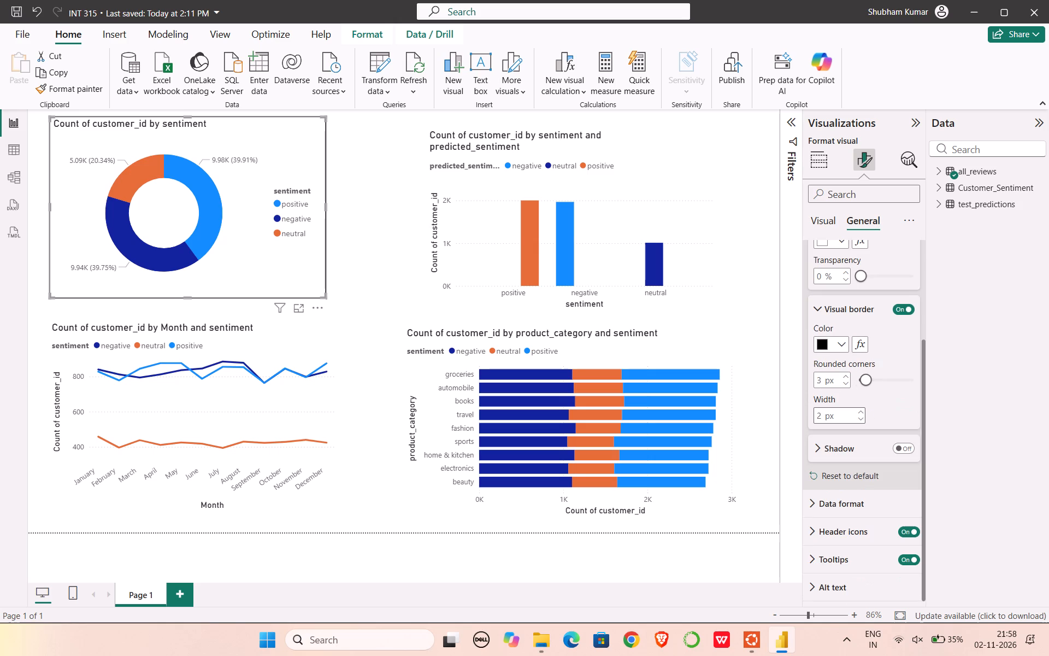
pyautogui.click(848, 377)
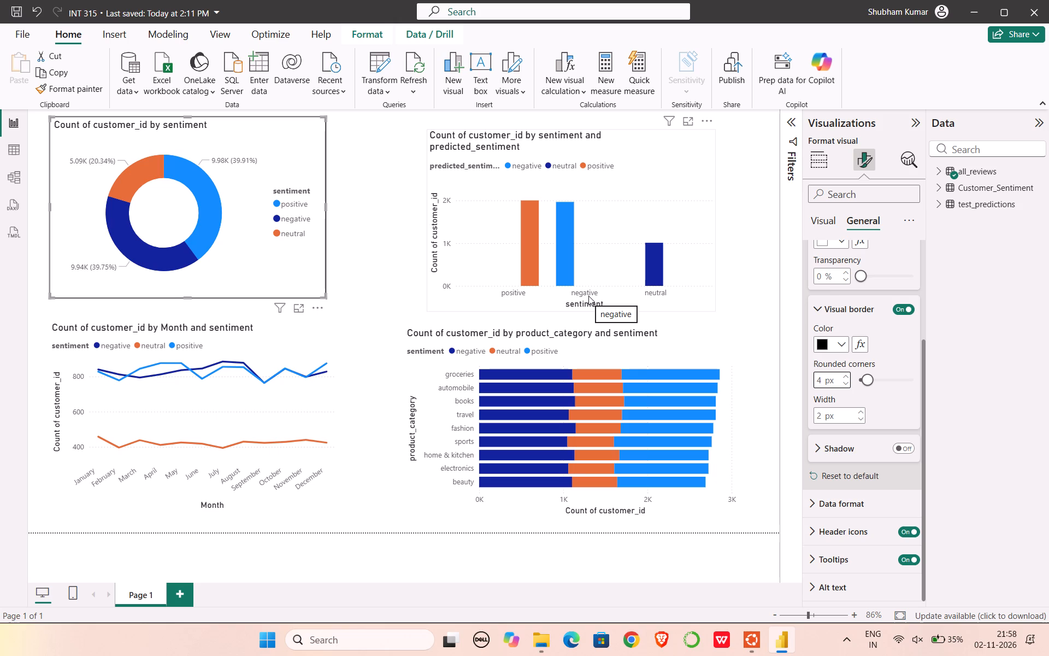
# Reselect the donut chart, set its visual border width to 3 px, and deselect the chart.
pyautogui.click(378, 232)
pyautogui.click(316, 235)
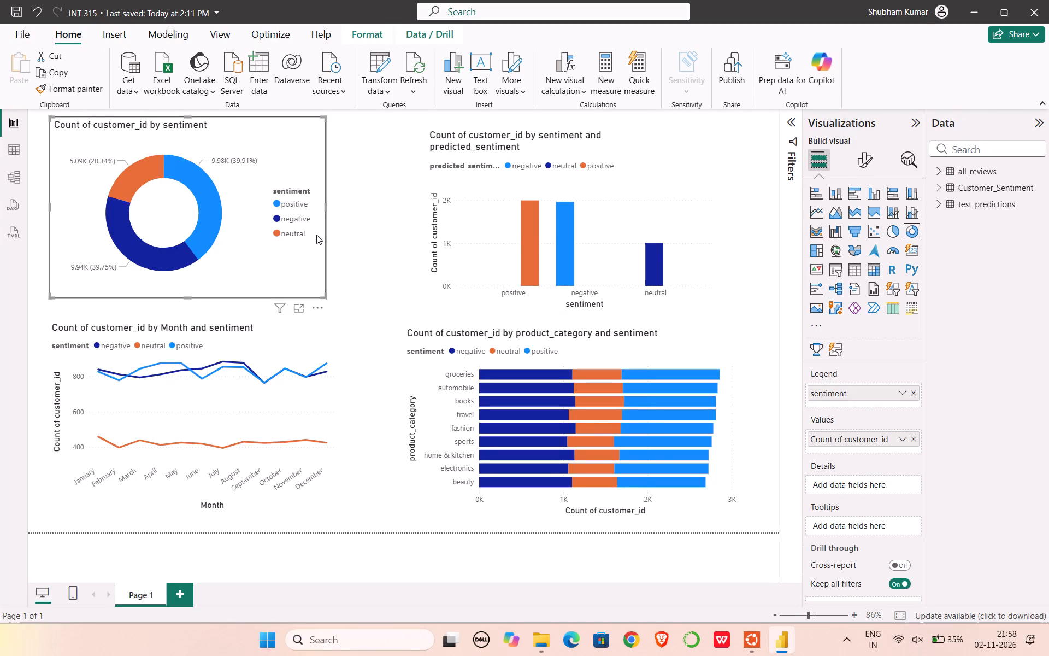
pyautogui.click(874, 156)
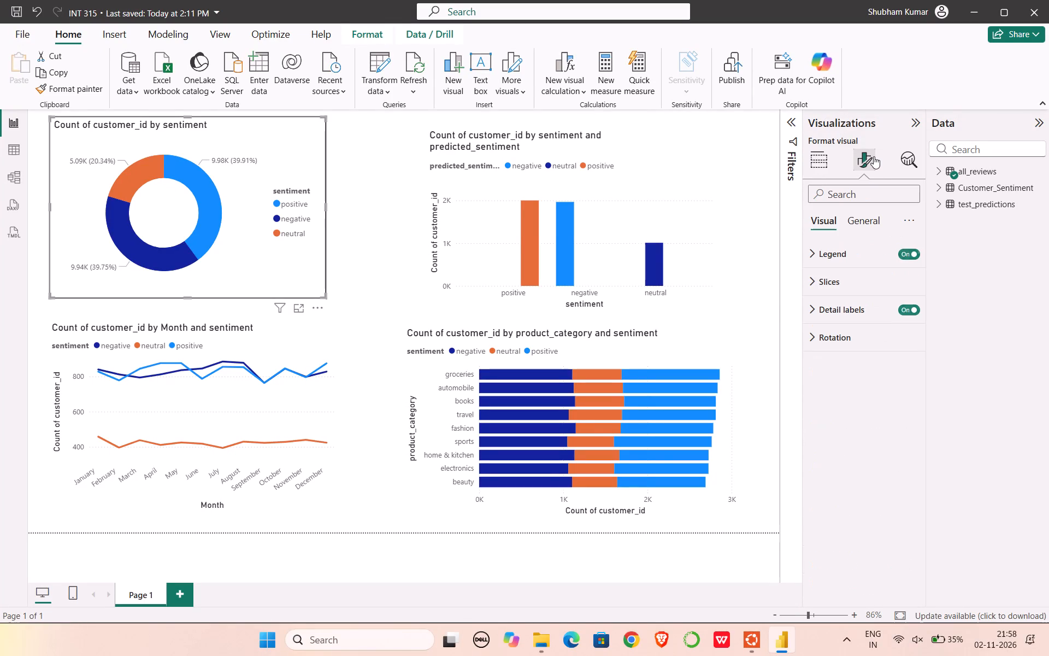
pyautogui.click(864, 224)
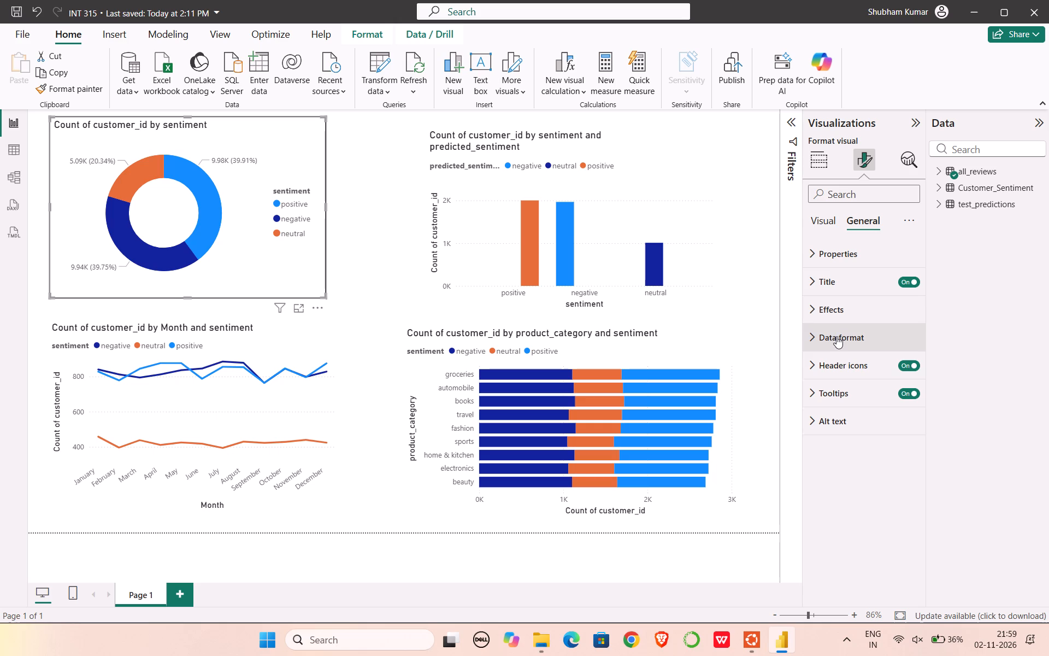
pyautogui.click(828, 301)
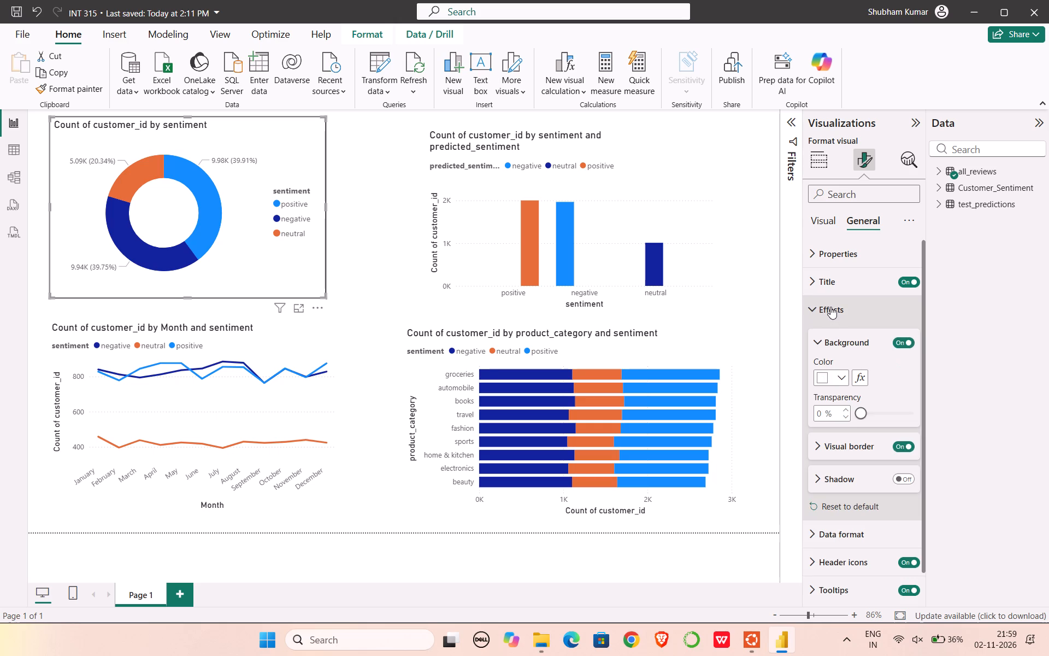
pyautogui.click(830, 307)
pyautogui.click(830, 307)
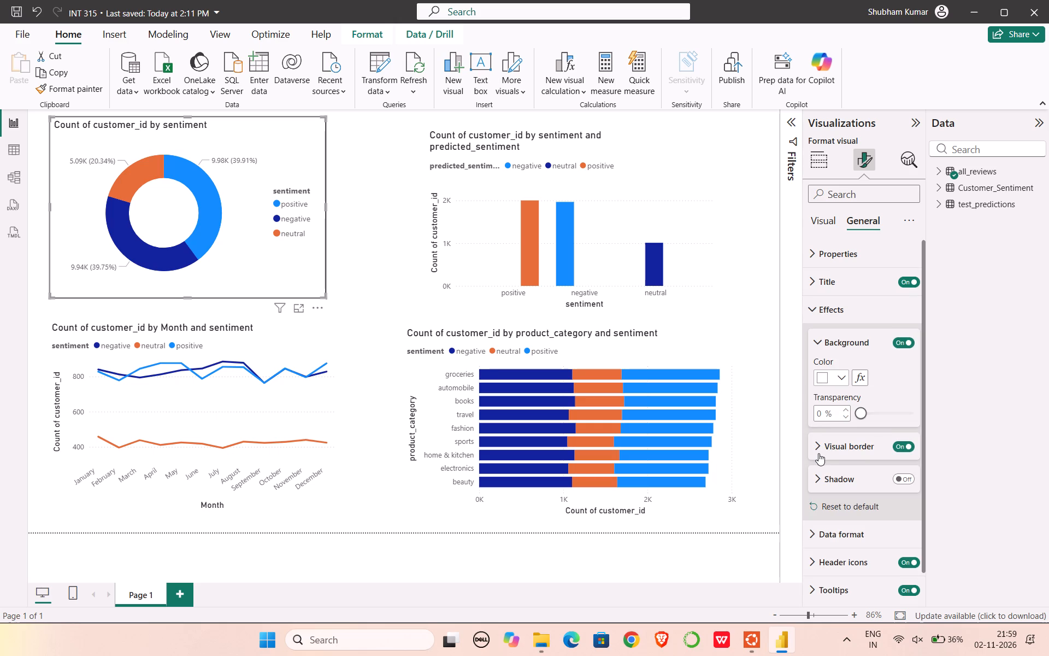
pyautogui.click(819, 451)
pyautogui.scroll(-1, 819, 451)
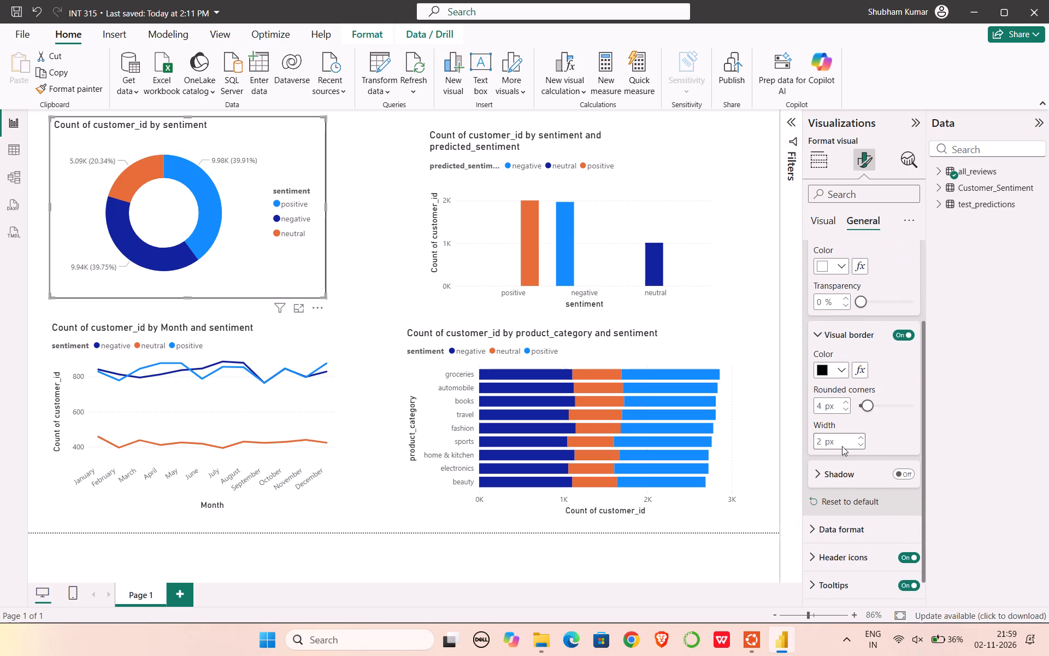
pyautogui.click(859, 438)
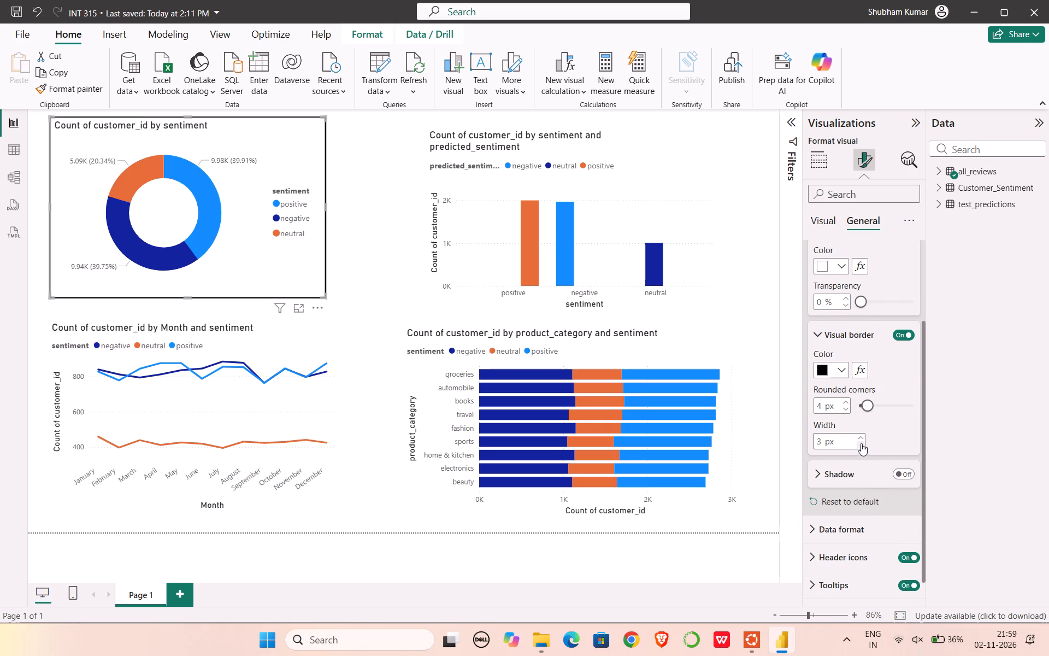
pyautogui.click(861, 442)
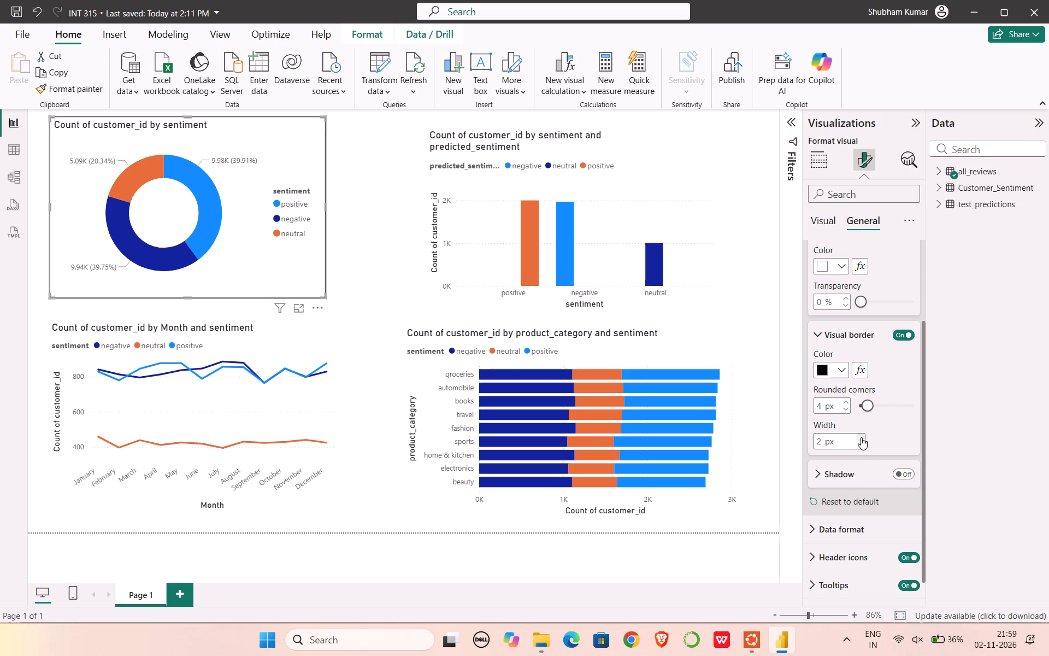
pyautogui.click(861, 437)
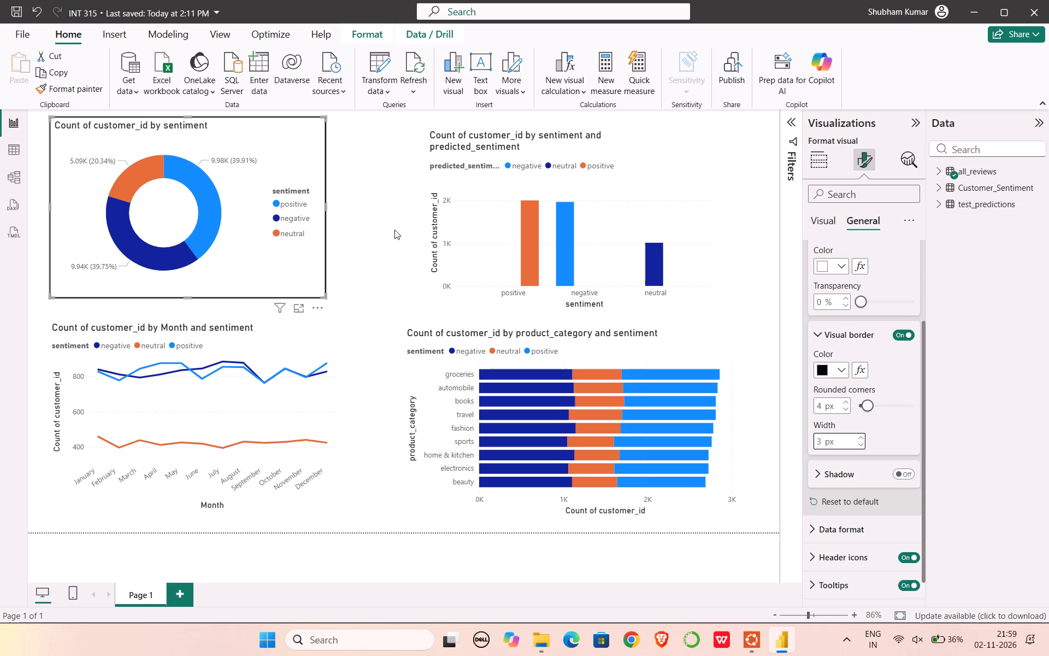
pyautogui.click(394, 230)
# Reselect the donut chart and set its visual border to a 2 px width with 5 px rounded corners.
pyautogui.click(310, 249)
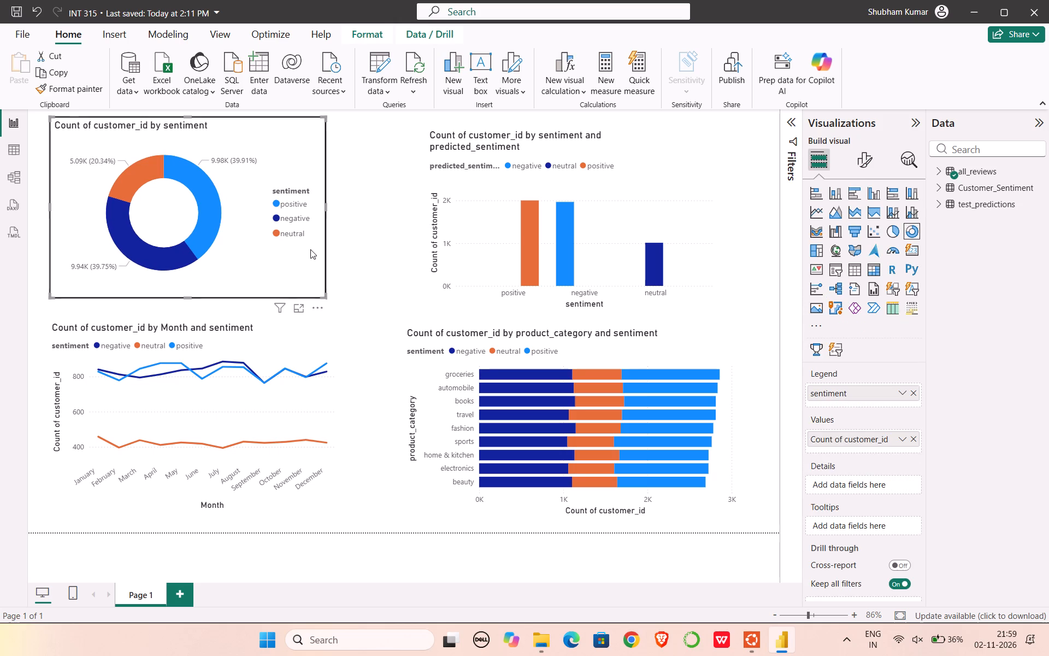
pyautogui.click(867, 153)
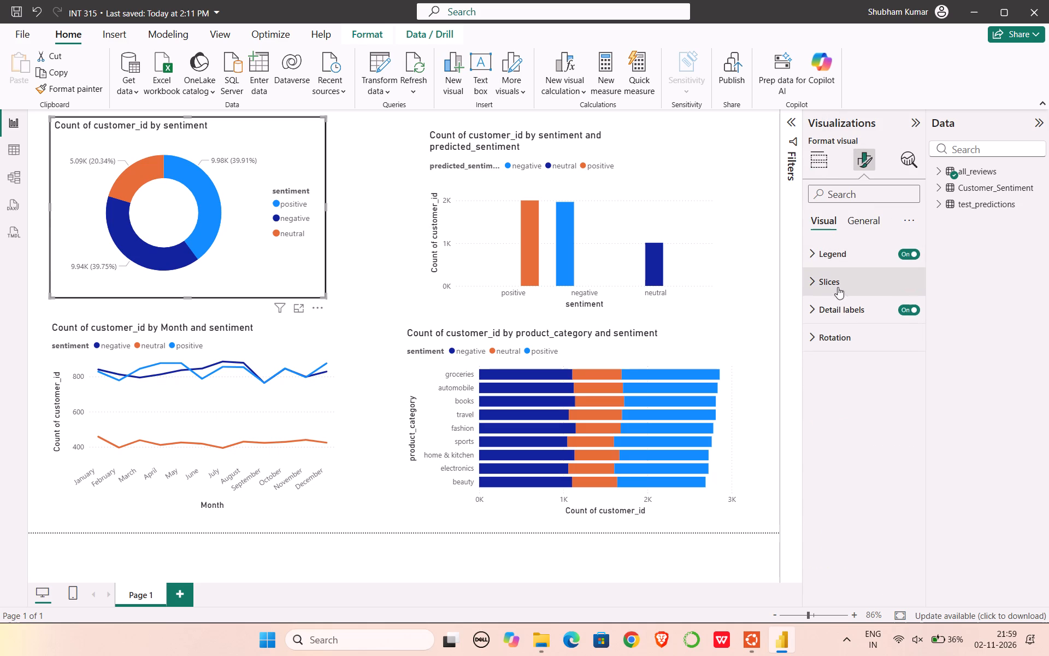
pyautogui.click(865, 225)
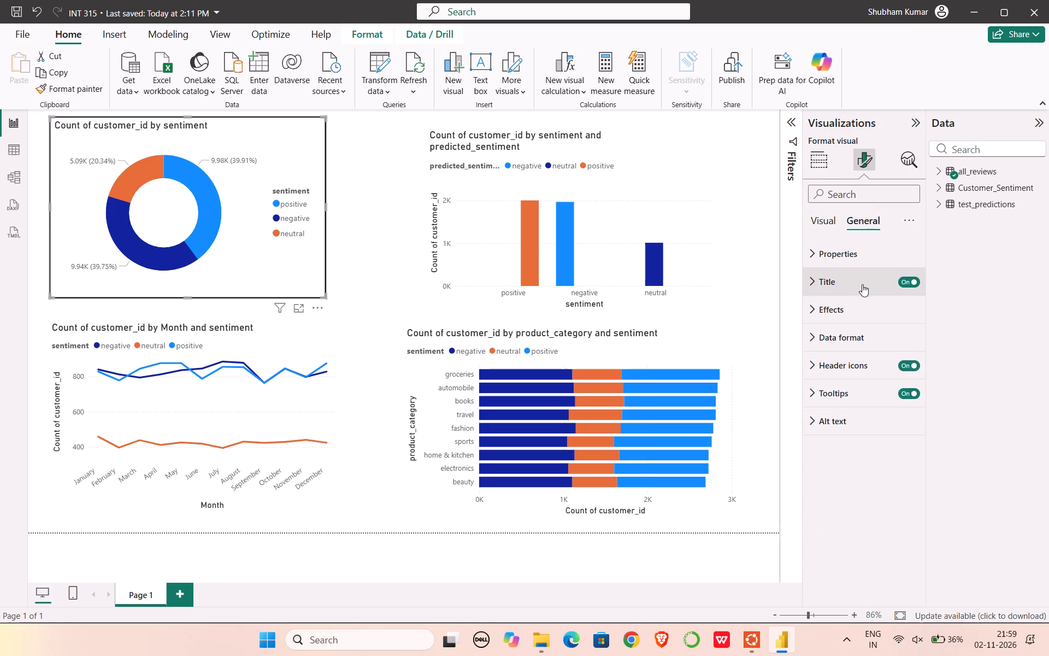
pyautogui.click(839, 309)
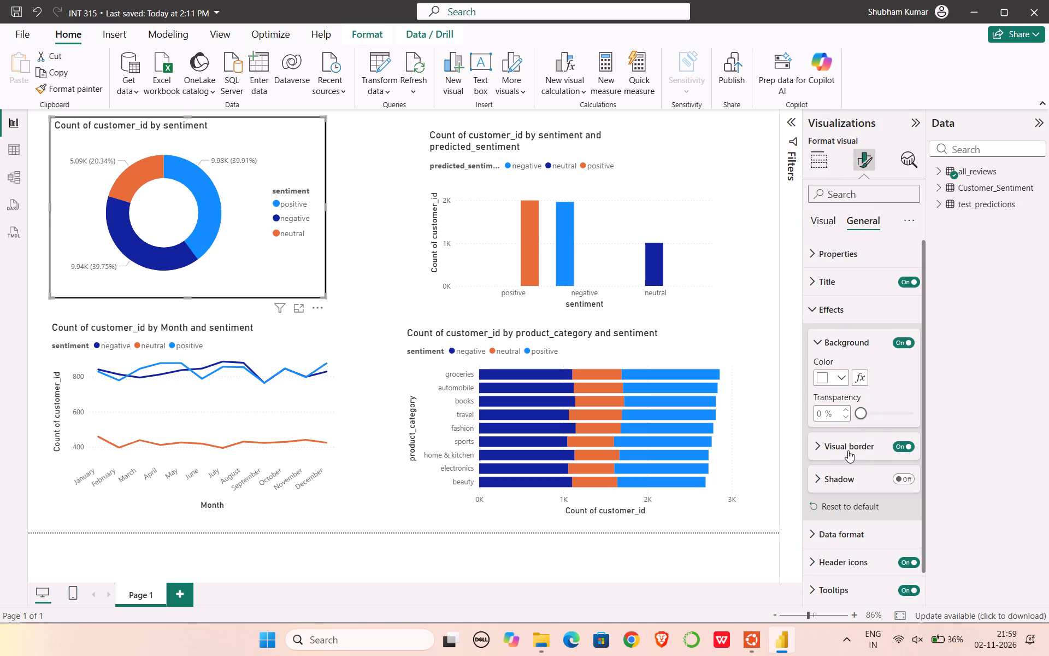
pyautogui.click(848, 450)
pyautogui.scroll(-1, 848, 450)
pyautogui.click(859, 483)
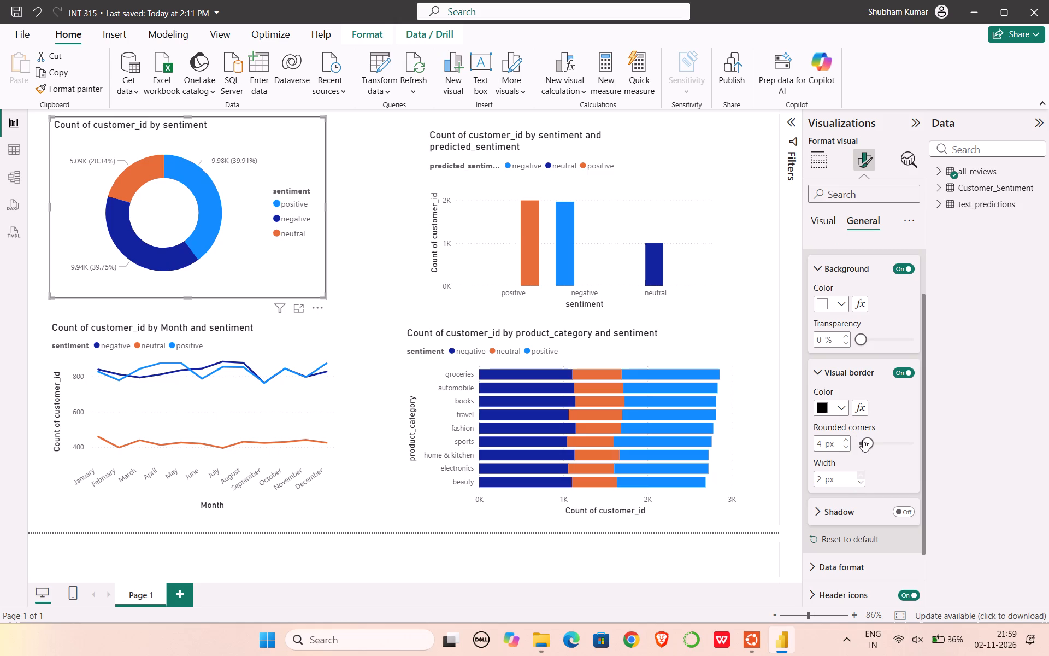
pyautogui.click(844, 437)
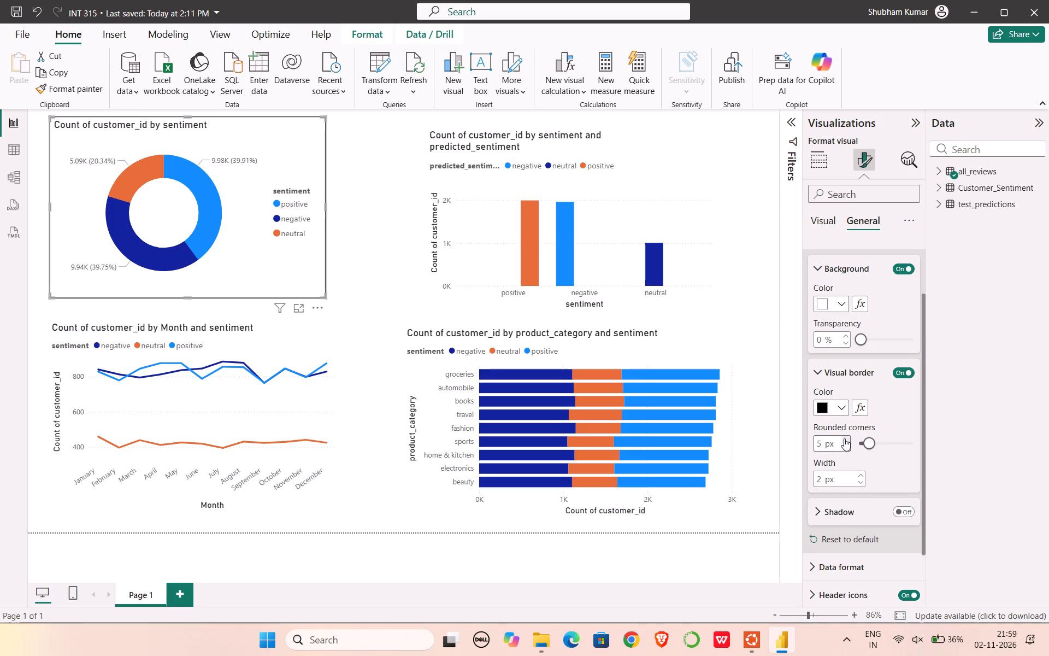
pyautogui.click(847, 447)
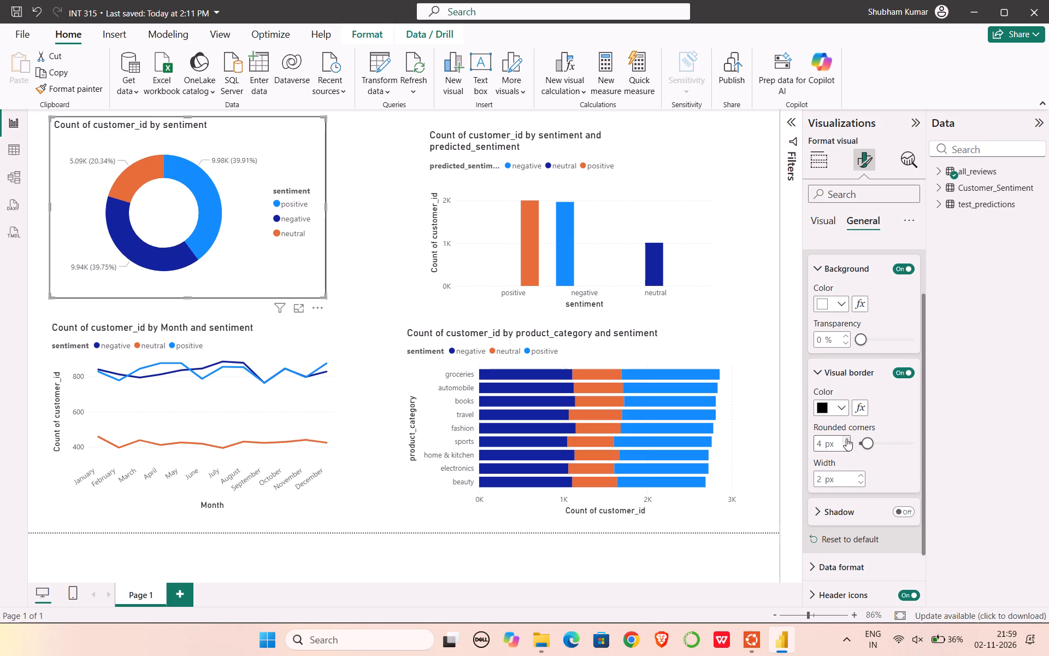
pyautogui.click(846, 439)
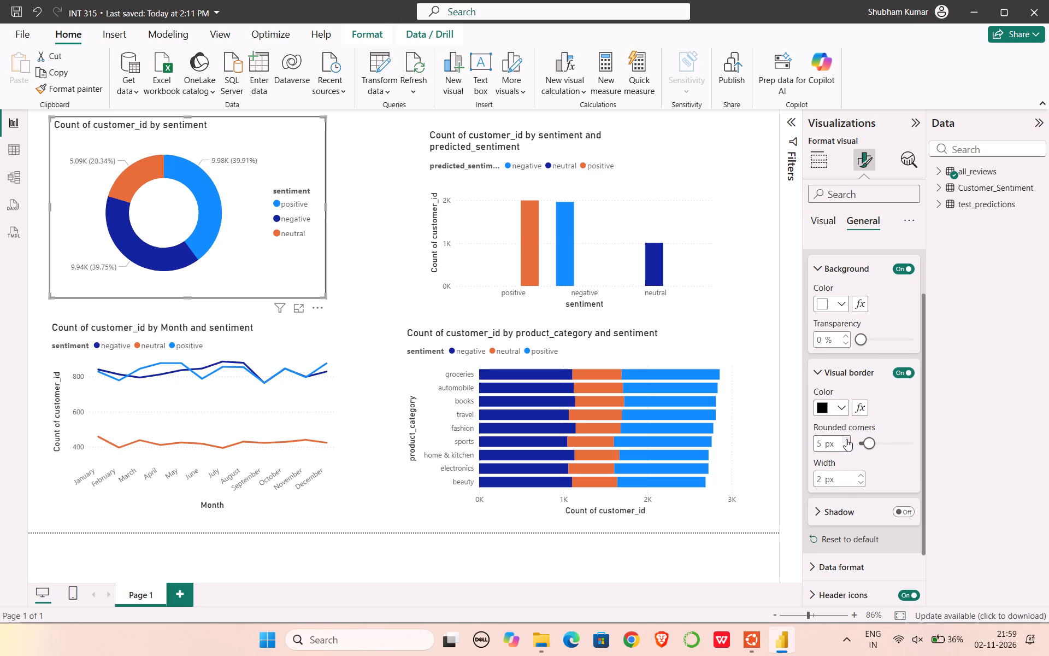
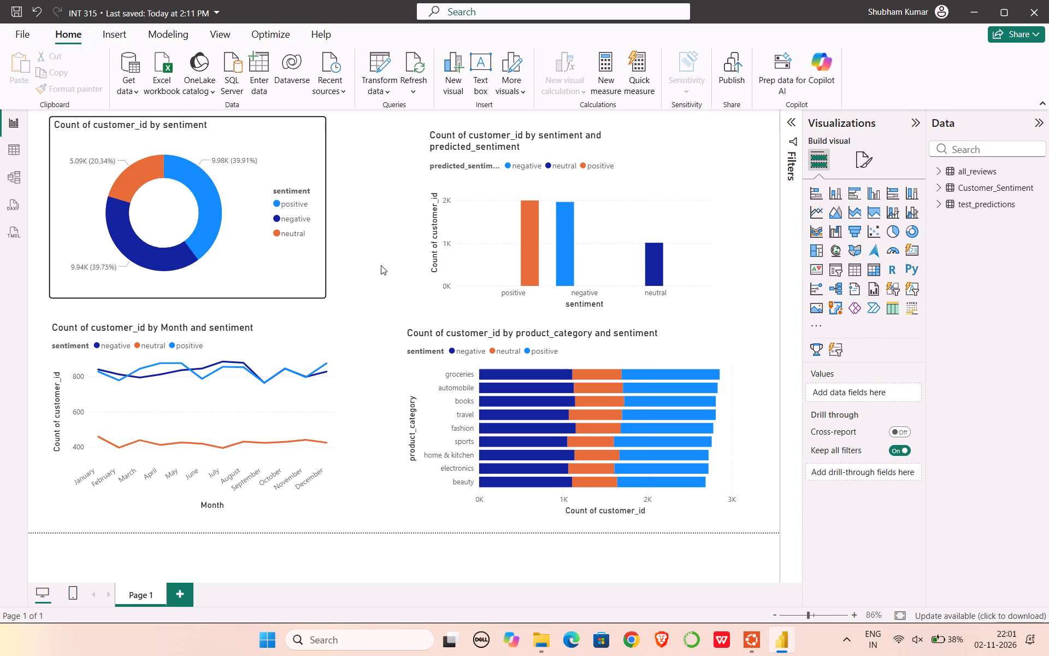
# Turn on a visual border around the predicted sentiment column chart with 5 px rounded corners and a 3 px width.
pyautogui.click(612, 182)
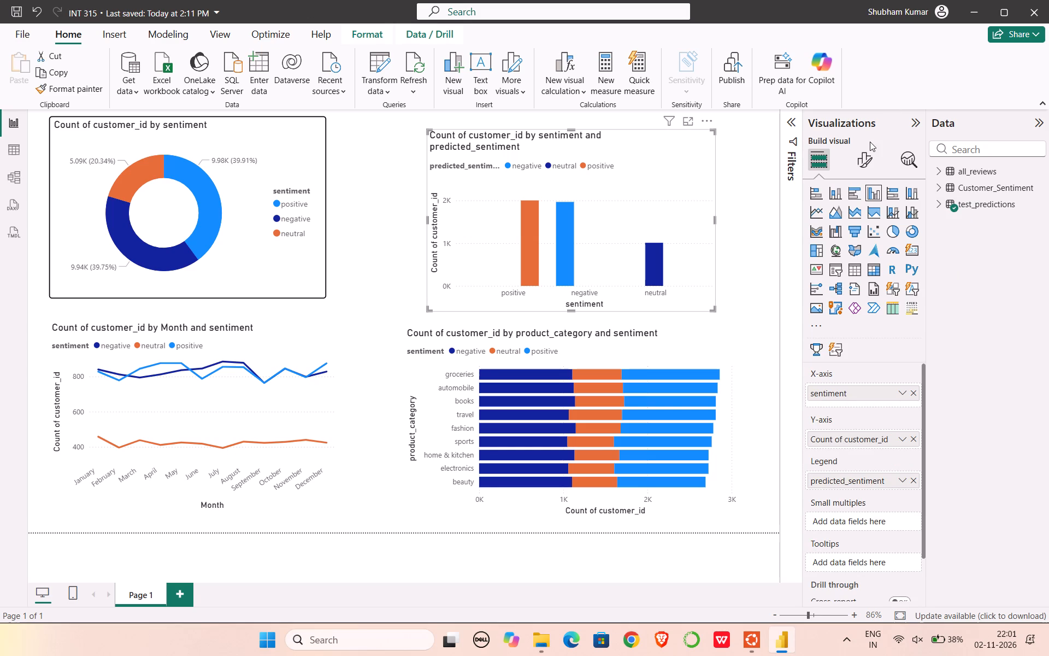
pyautogui.click(861, 162)
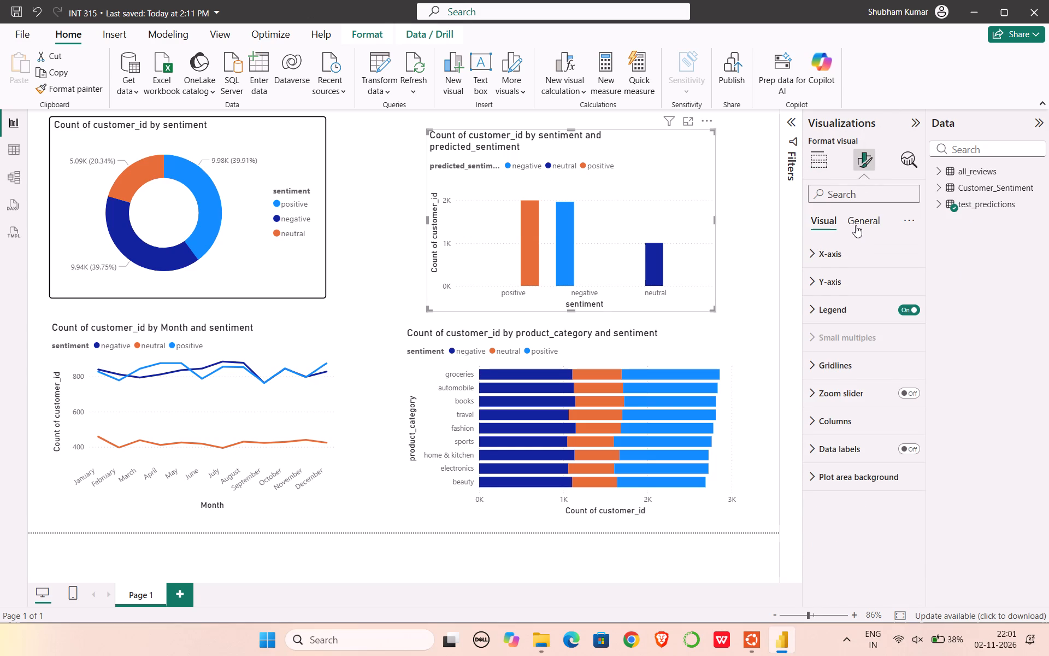
pyautogui.click(856, 225)
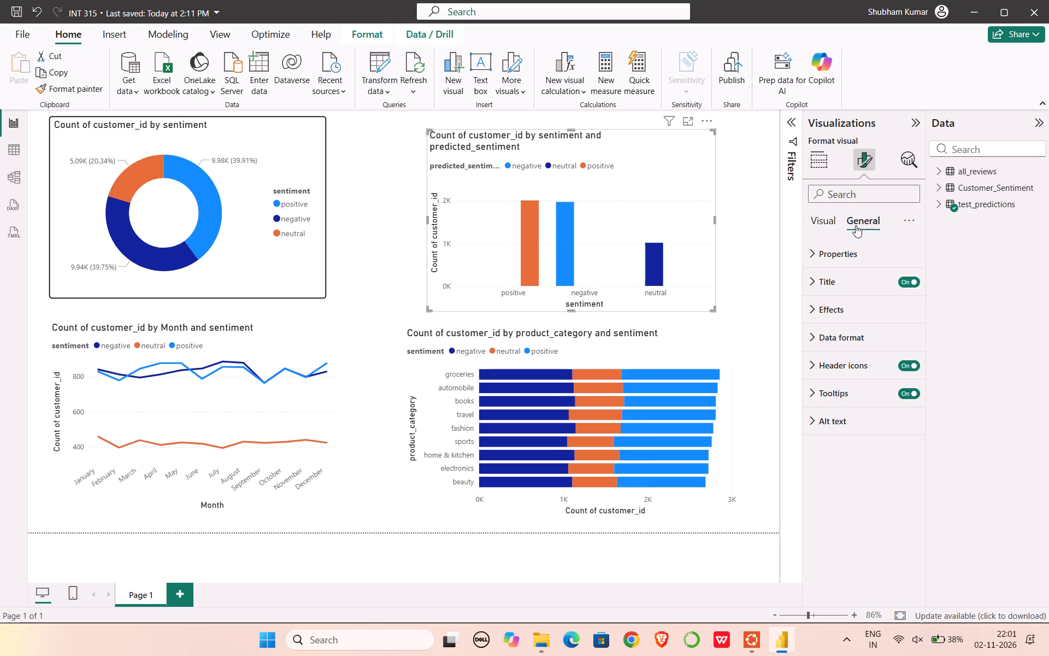
pyautogui.click(833, 312)
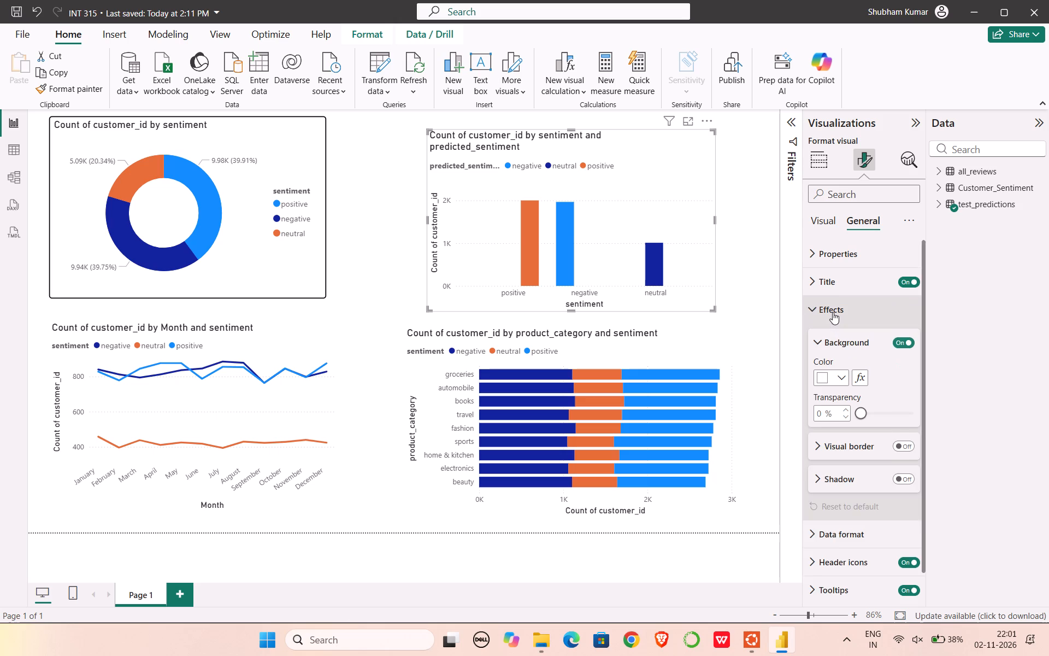
pyautogui.scroll(-1, 833, 312)
pyautogui.click(901, 413)
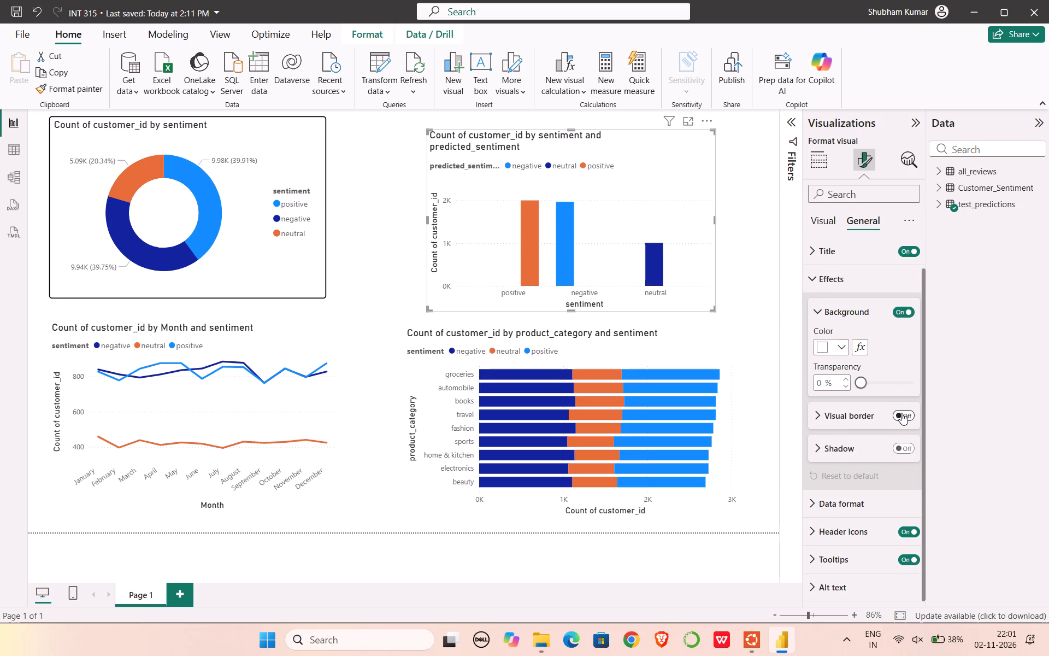
pyautogui.click(848, 417)
pyautogui.scroll(-1, 848, 417)
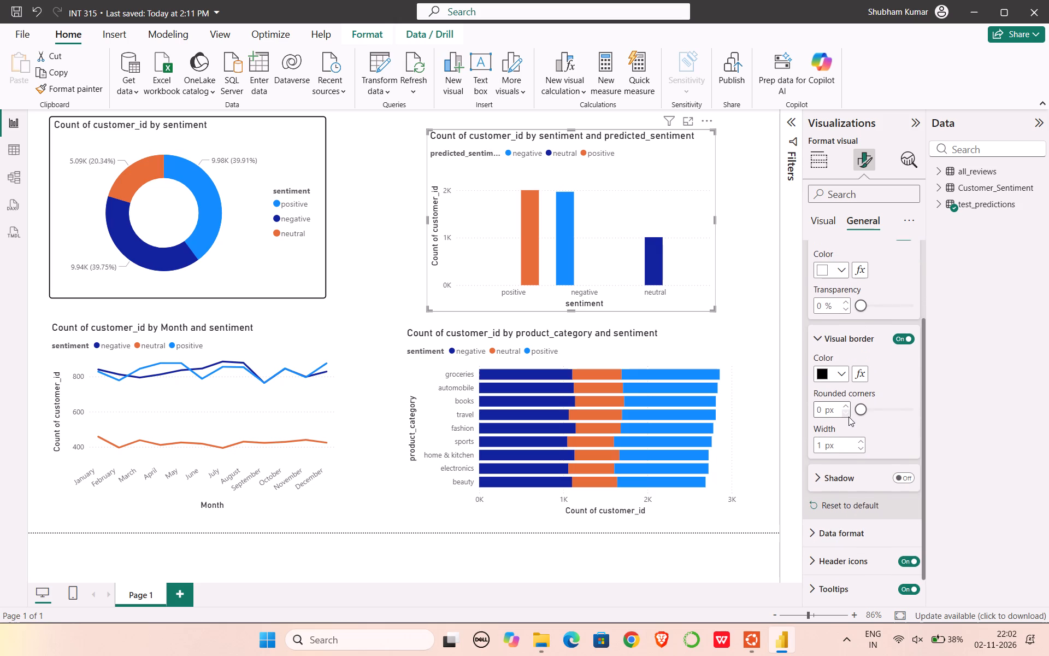
pyautogui.click(867, 402)
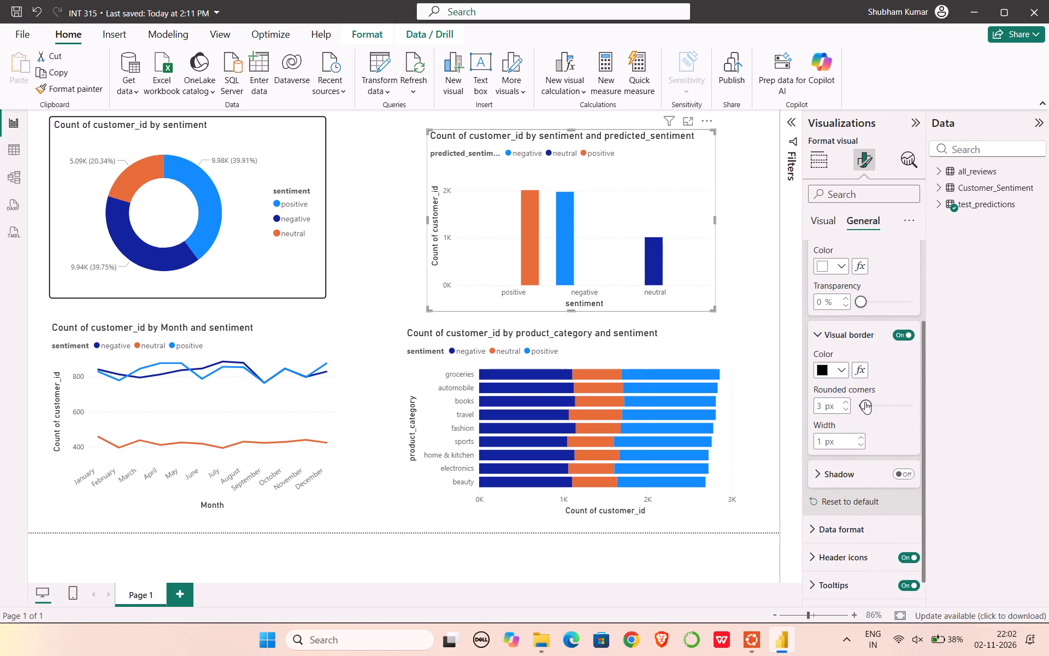
pyautogui.click(848, 402)
pyautogui.click(848, 402)
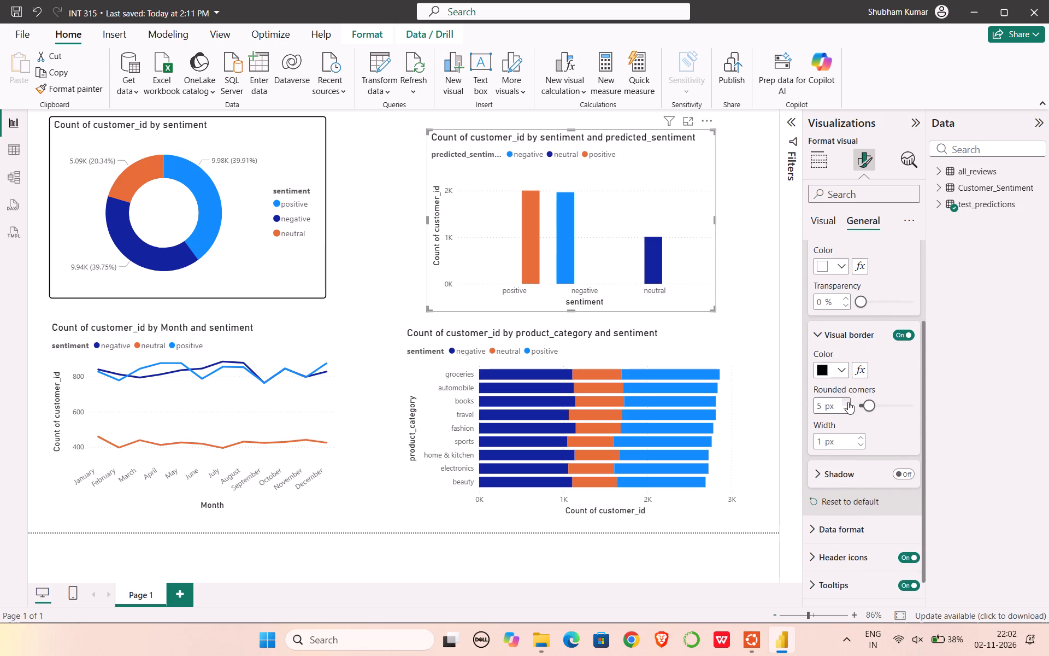
pyautogui.click(861, 437)
pyautogui.click(861, 437)
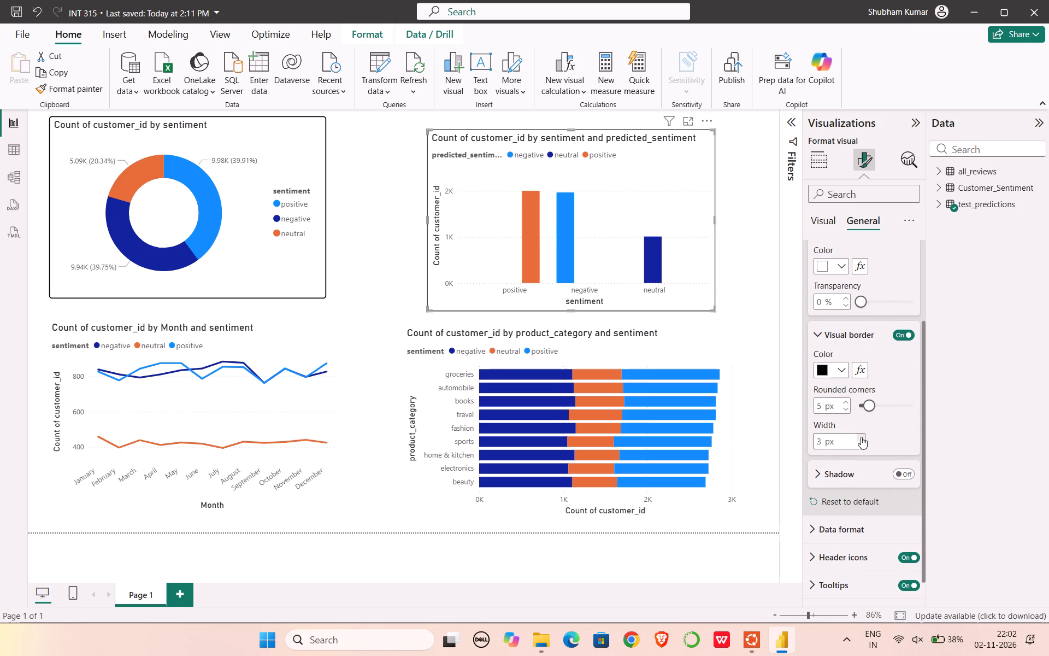
# Compare the column chart's border with the donut chart's, lower the column chart's border width to the same 2 px, and deselect it.
pyautogui.click(298, 266)
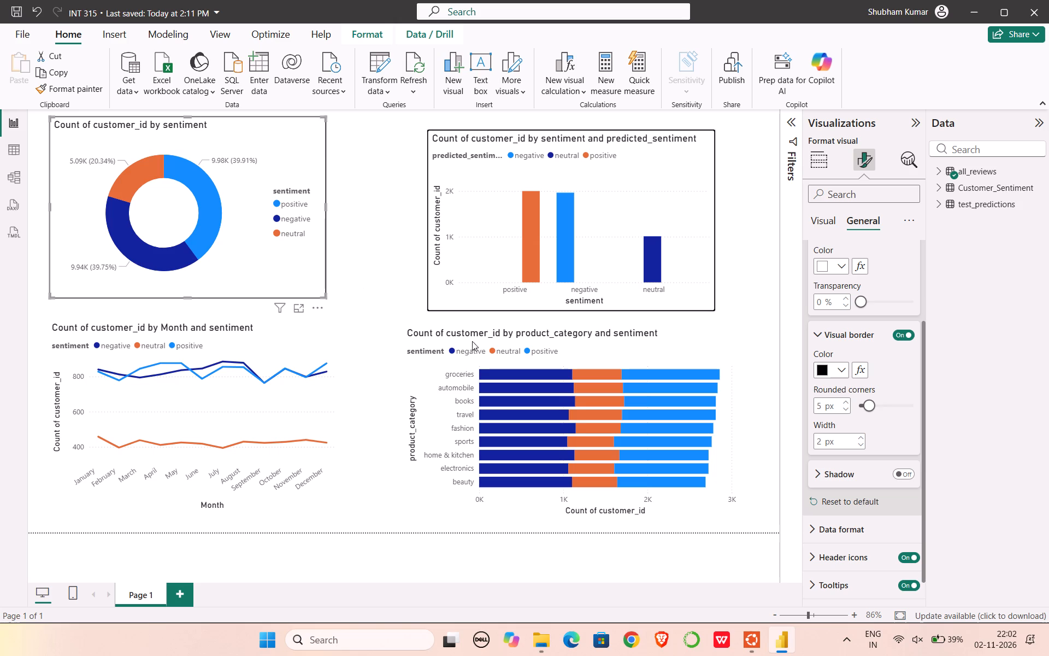
pyautogui.click(316, 265)
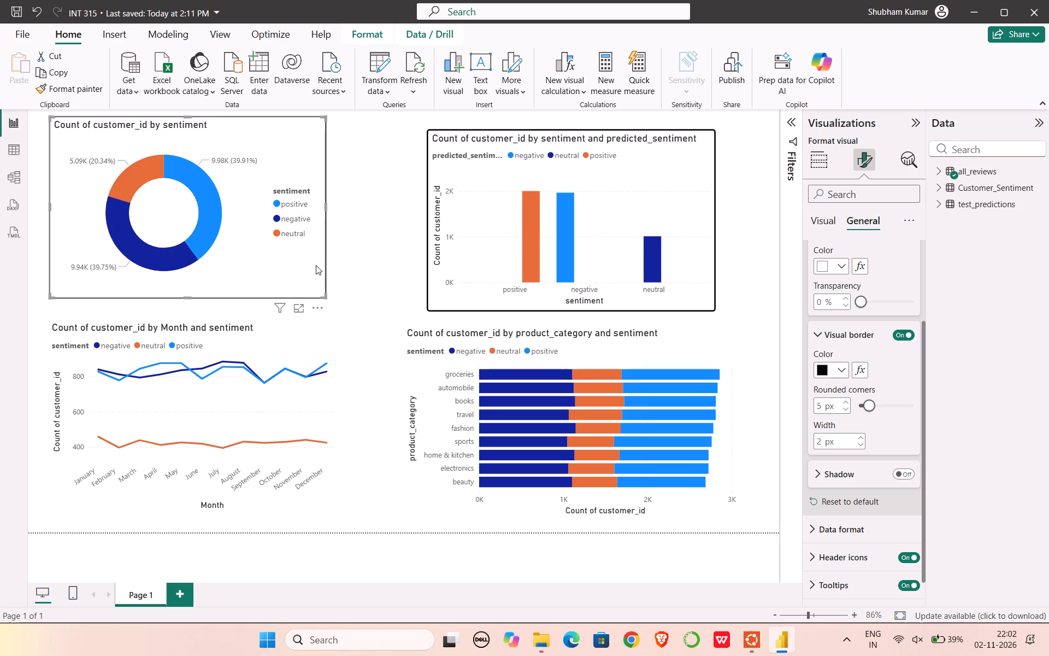
pyautogui.click(537, 228)
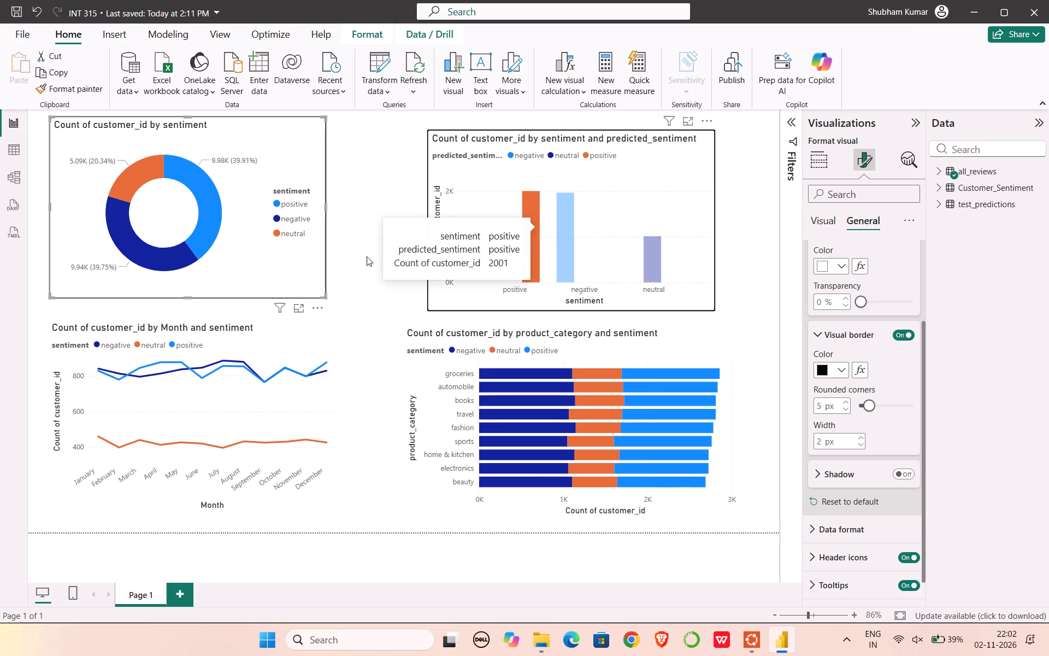
pyautogui.click(319, 264)
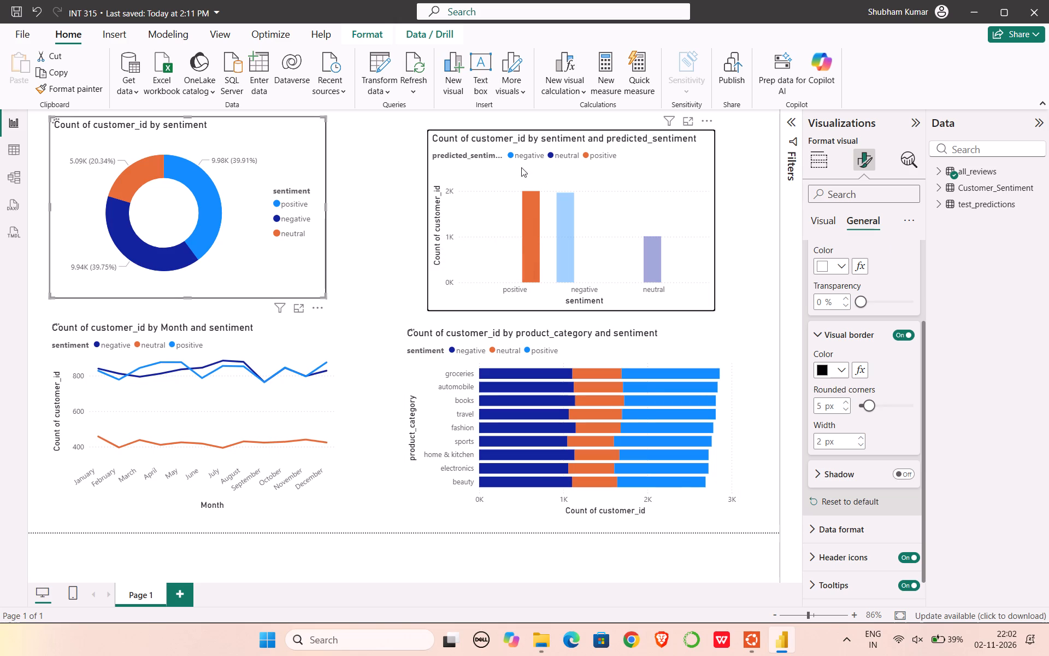
pyautogui.click(521, 167)
pyautogui.click(256, 233)
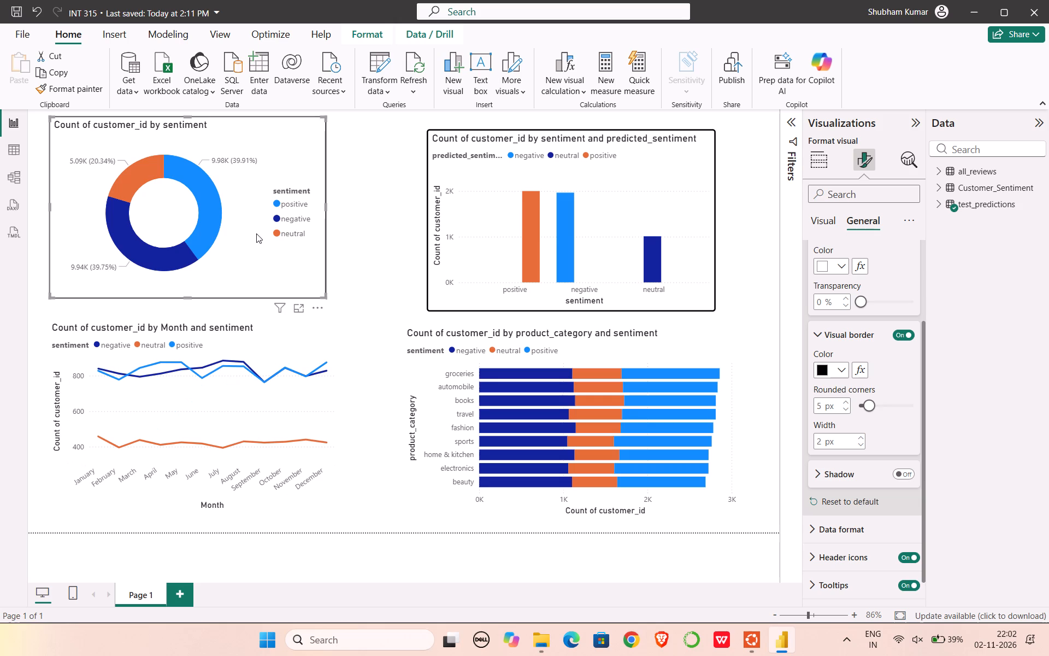
pyautogui.scroll(4, 868, 226)
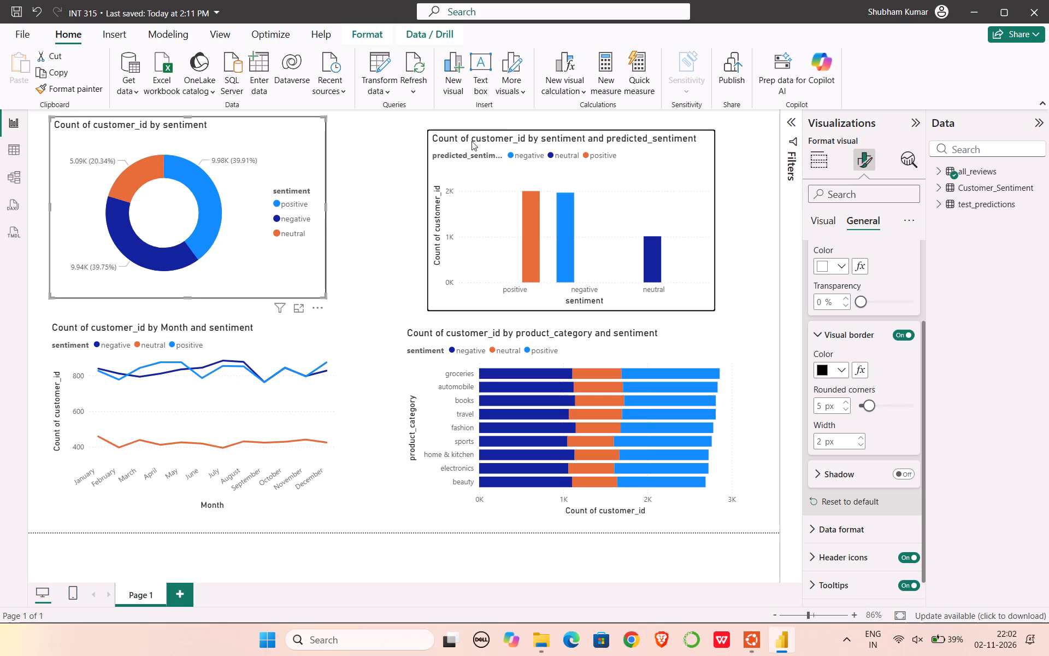
pyautogui.click(517, 167)
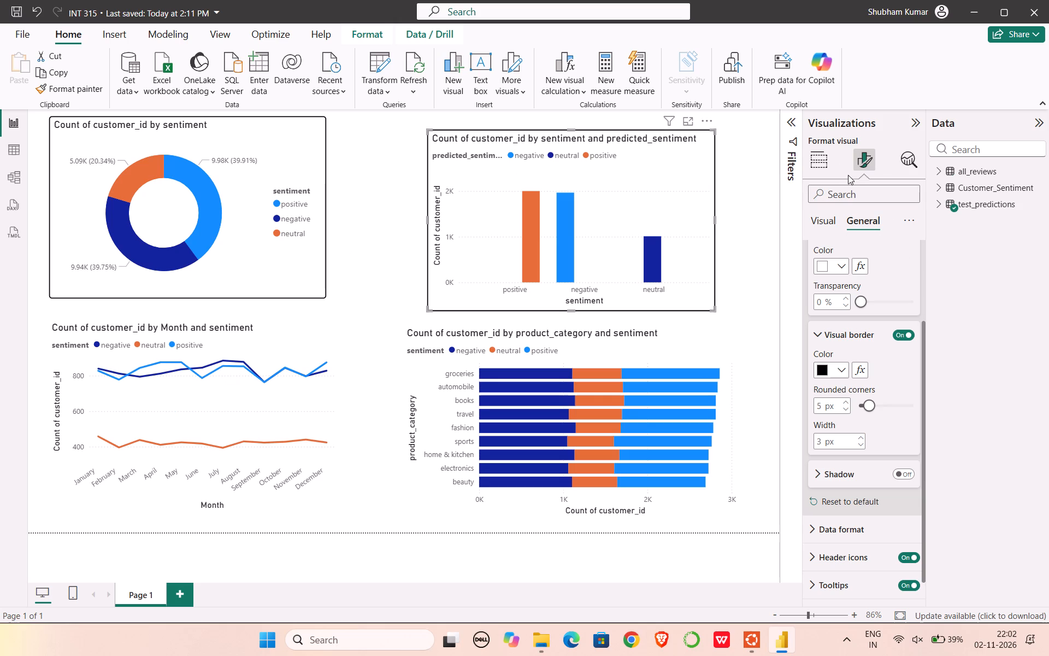
pyautogui.click(861, 448)
pyautogui.click(367, 288)
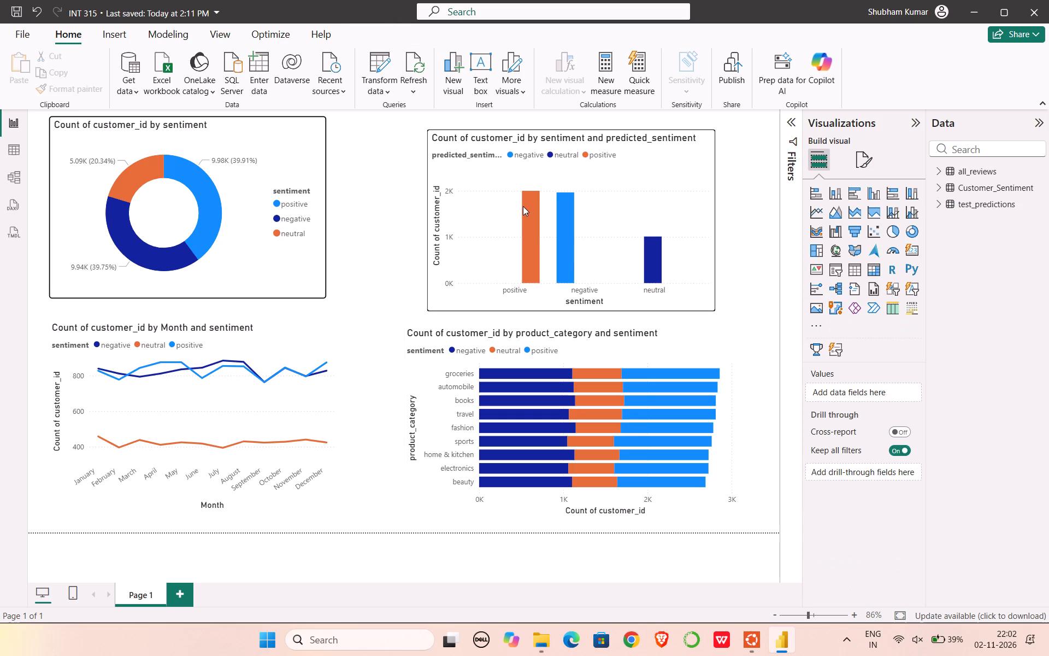
# Move the predicted sentiment column chart farther from the donut chart horizontally, aligning their top and bottom edges.
pyautogui.moveTo(526, 207); pyautogui.dragTo(488, 192)
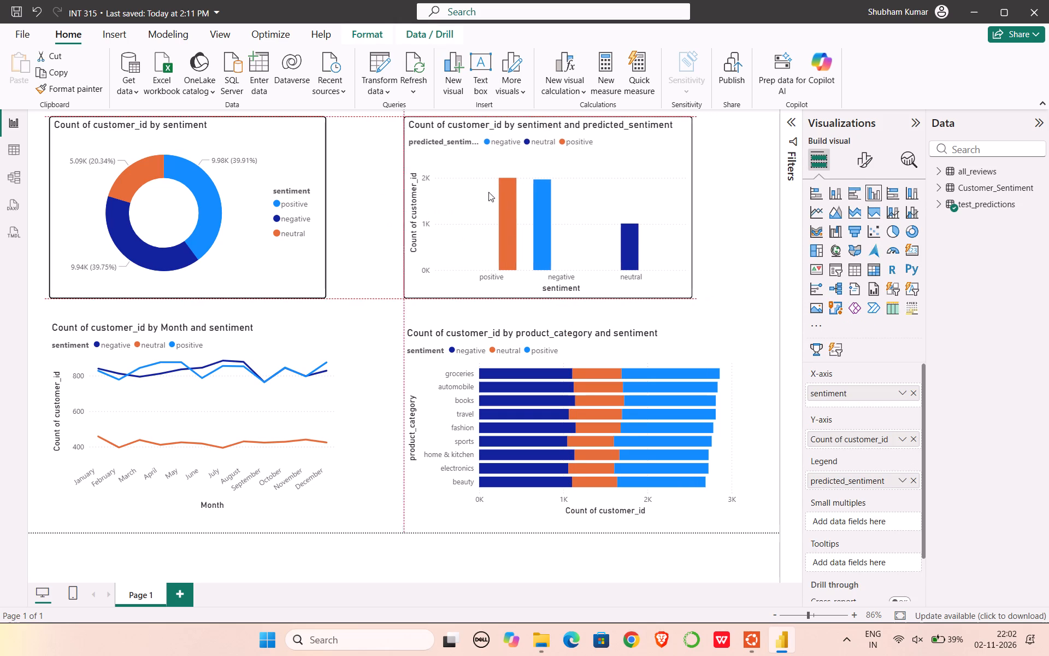
pyautogui.moveTo(488, 192); pyautogui.dragTo(461, 196)
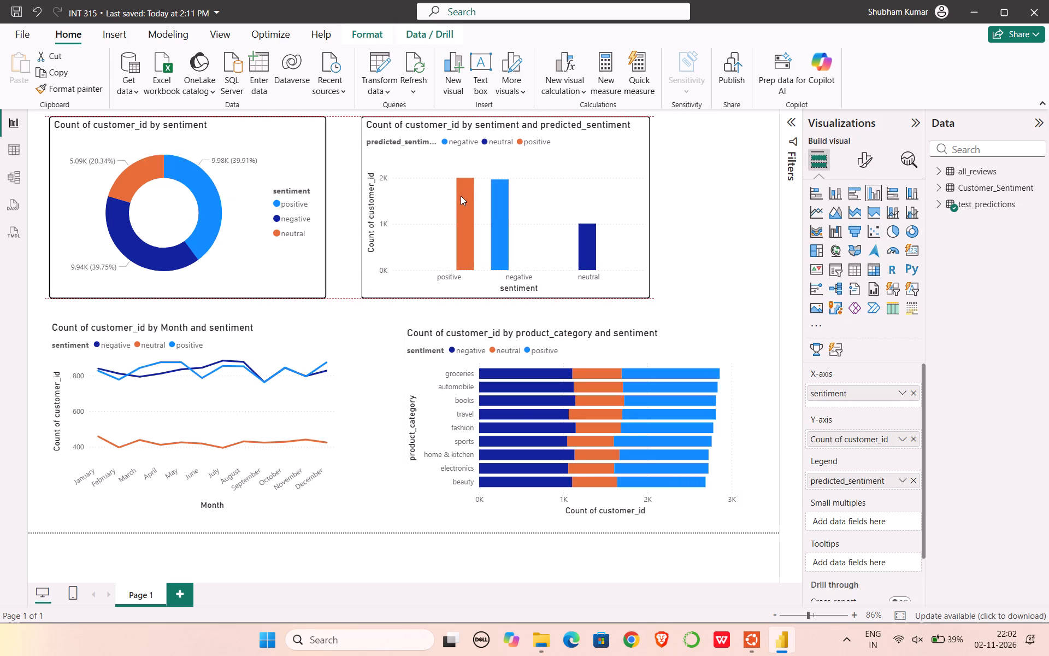
pyautogui.moveTo(461, 196); pyautogui.dragTo(560, 196)
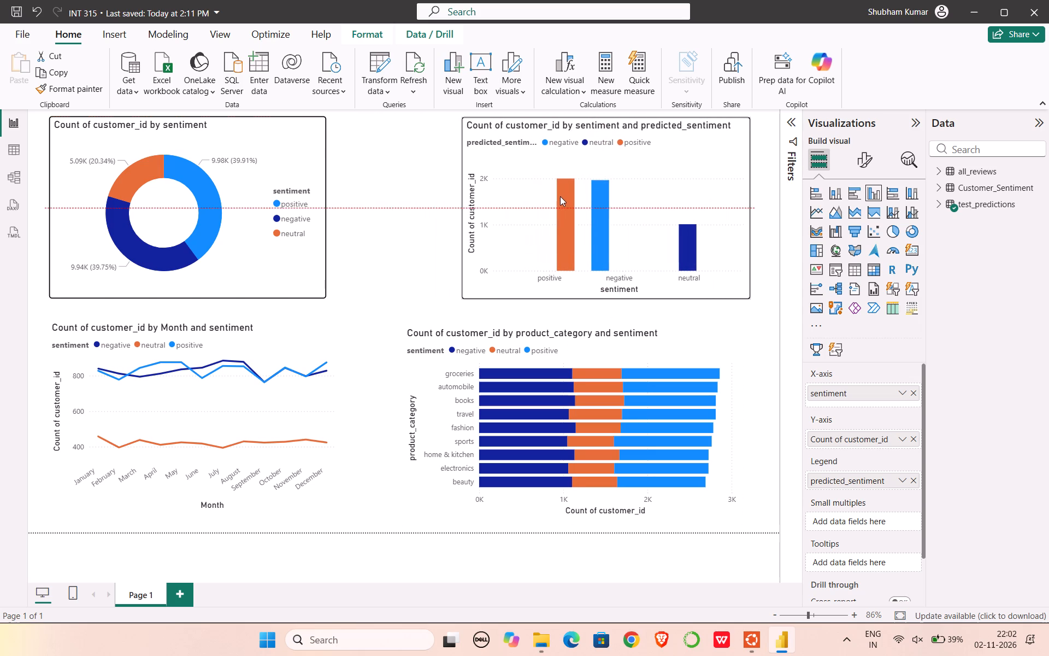
pyautogui.moveTo(560, 196); pyautogui.dragTo(559, 197)
# Move the monthly sentiment line chart slightly down, keeping it aligned beneath the donut chart.
pyautogui.moveTo(254, 361); pyautogui.dragTo(243, 373)
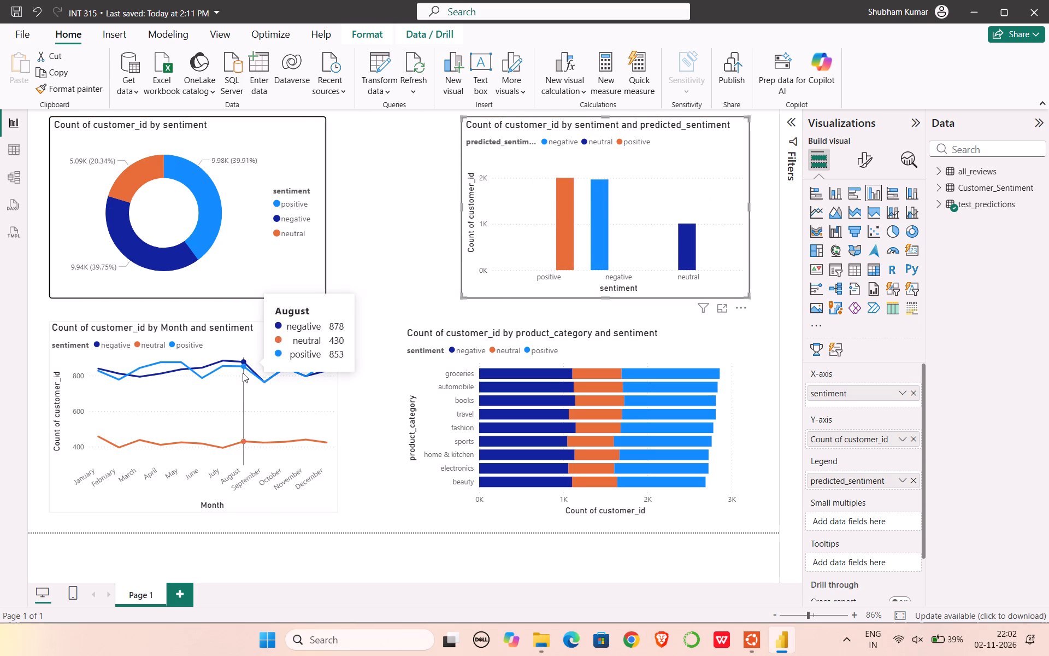
pyautogui.moveTo(243, 373); pyautogui.dragTo(257, 368)
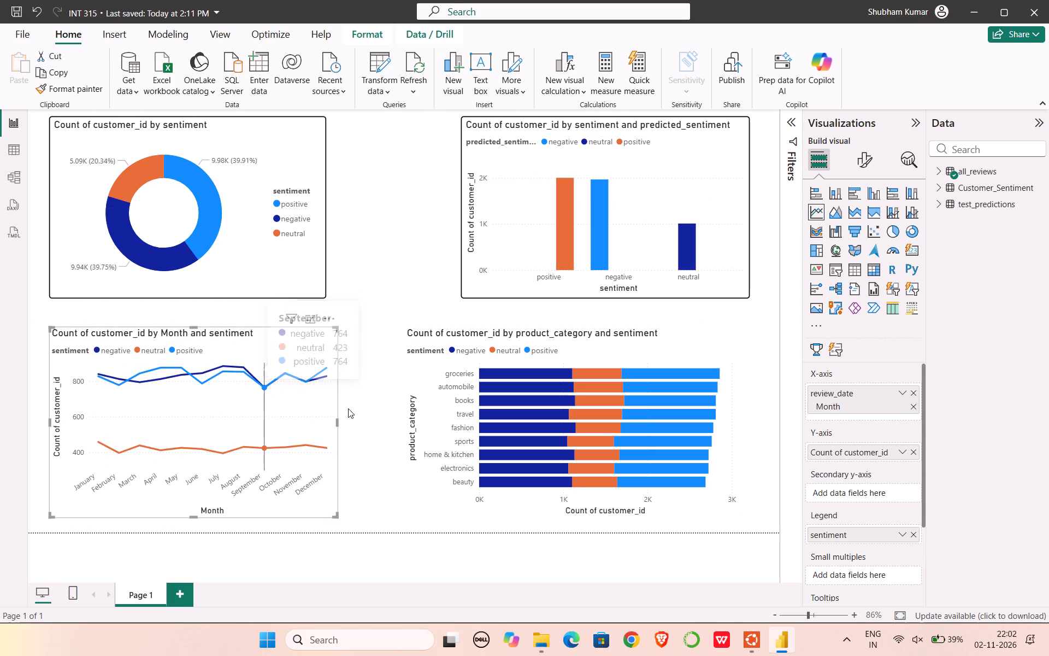
pyautogui.click(362, 414)
# Turn on a visual border around the monthly sentiment line chart, set its rounded corners to 5 px, and adjust its width.
pyautogui.click(291, 404)
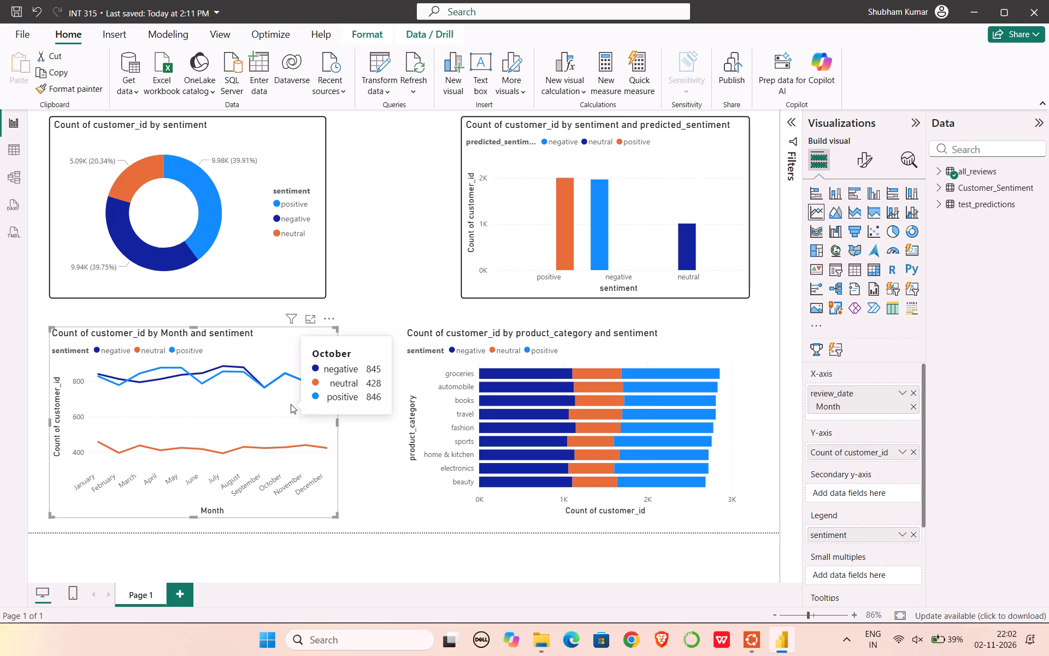
pyautogui.click(872, 162)
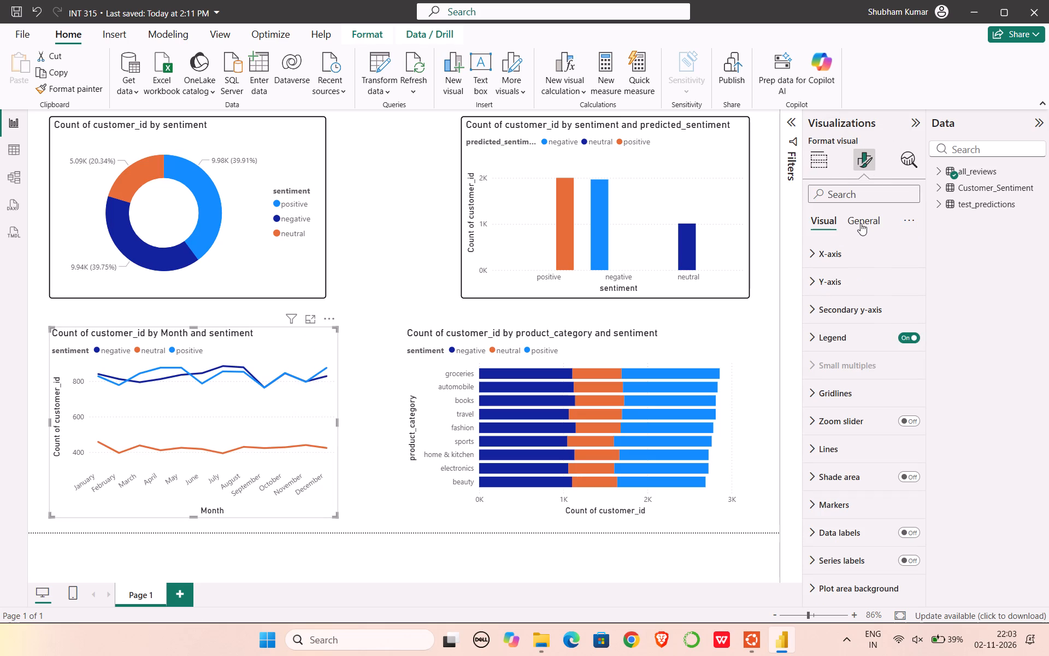
pyautogui.click(861, 223)
pyautogui.click(836, 314)
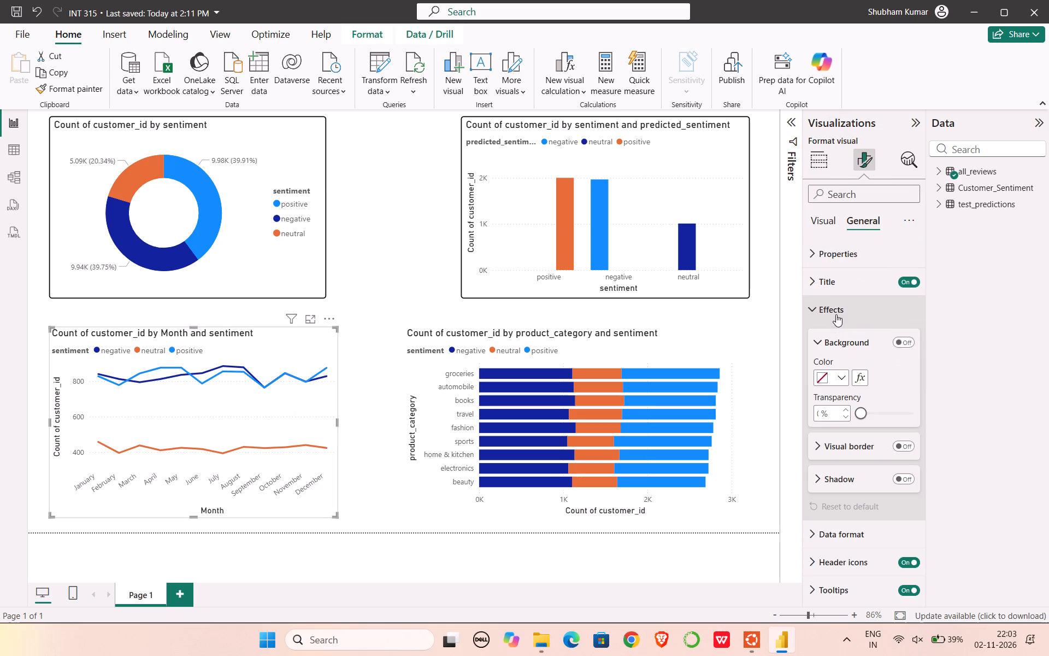
pyautogui.scroll(-1, 836, 314)
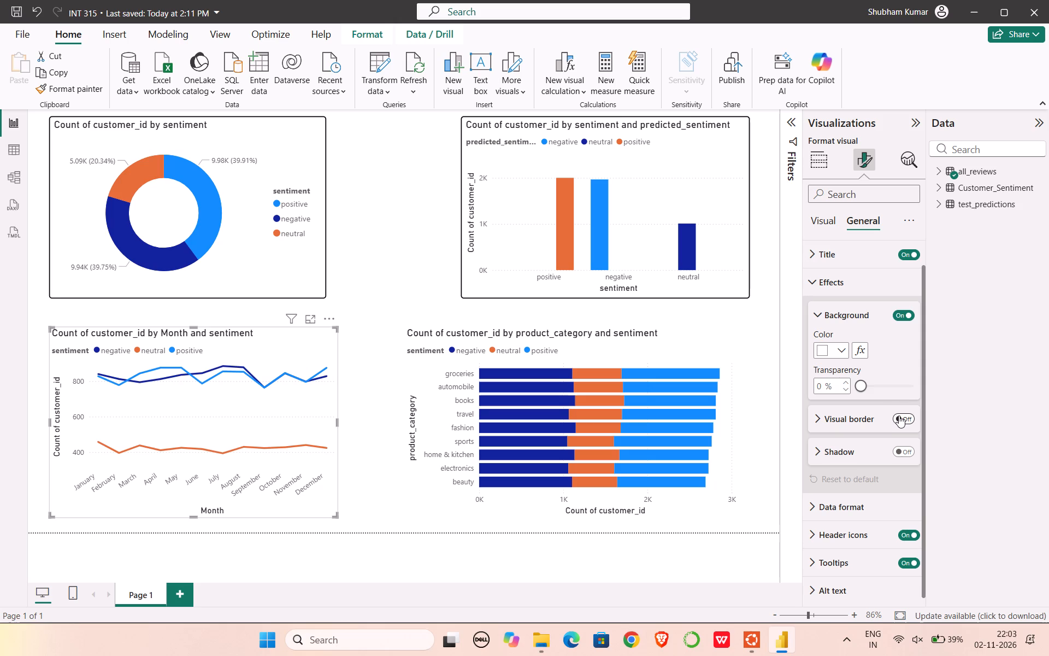
pyautogui.click(899, 415)
pyautogui.click(837, 417)
pyautogui.scroll(-1, 837, 417)
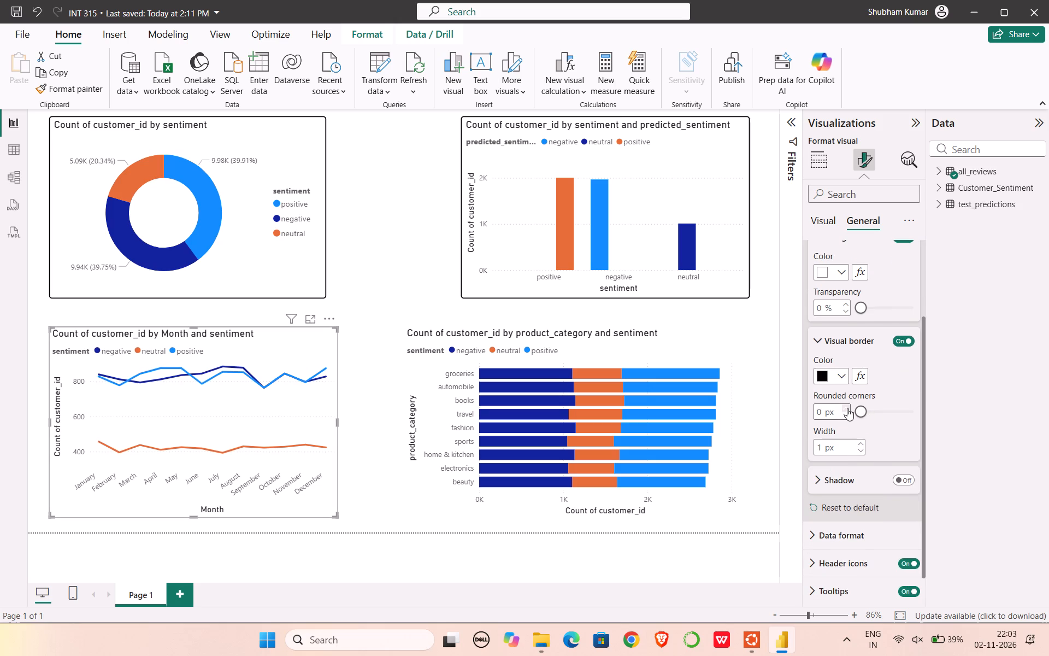
pyautogui.tripleClick(847, 408)
pyautogui.doubleClick(847, 408)
pyautogui.click(862, 446)
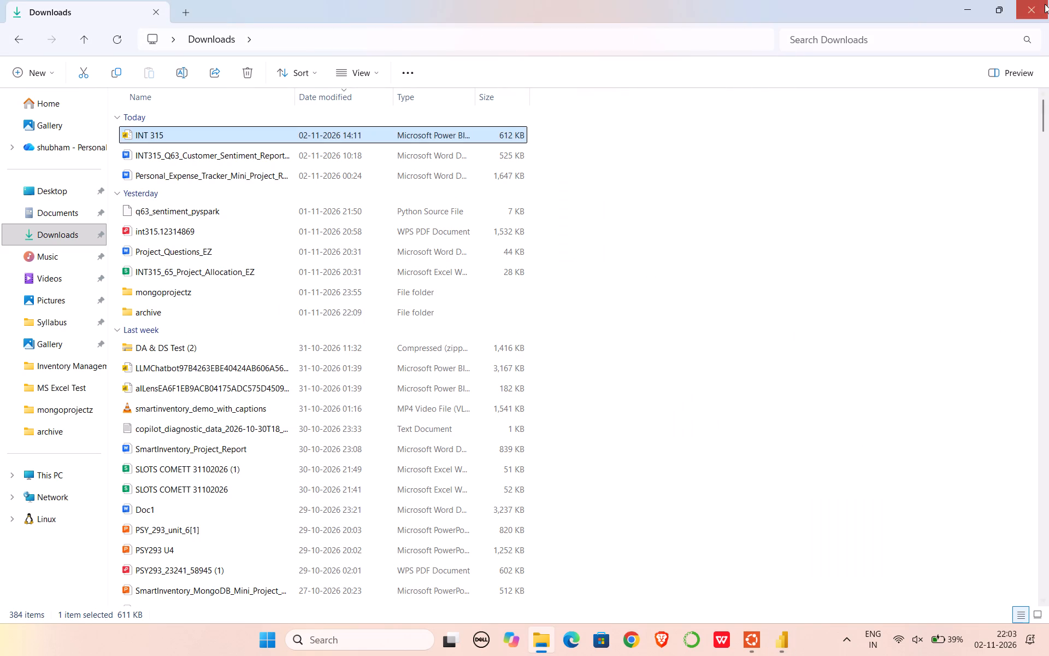
# Close the Downloads folder window in File Explorer.
pyautogui.click(1043, 4)
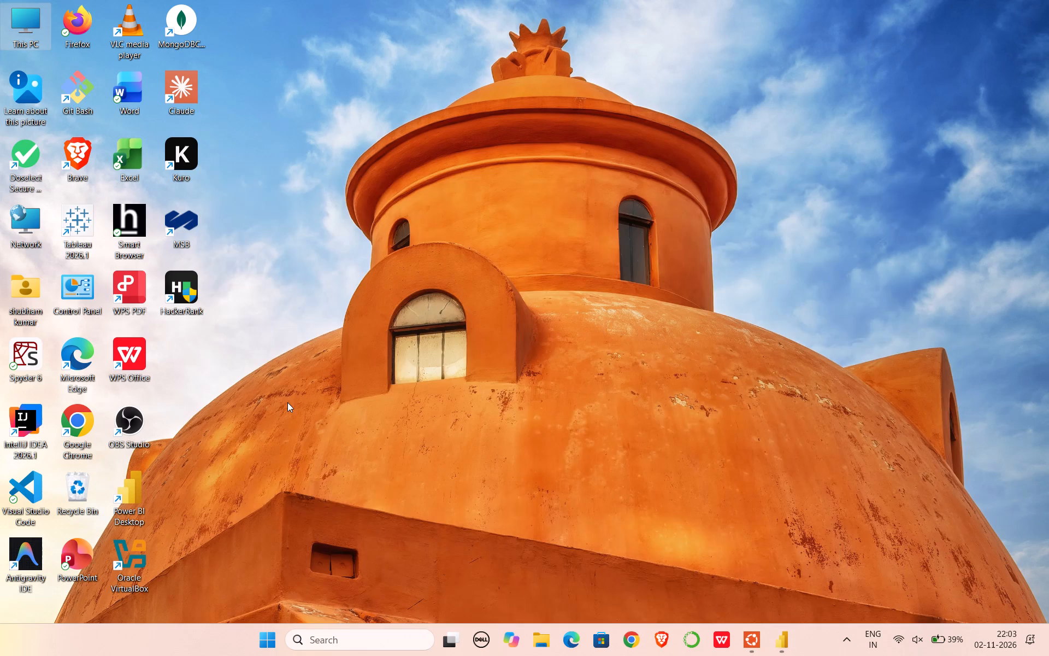
# Switch to Google Chrome with the second listed profile and start entering "pay" as the address or search text.
pyautogui.doubleClick(73, 418)
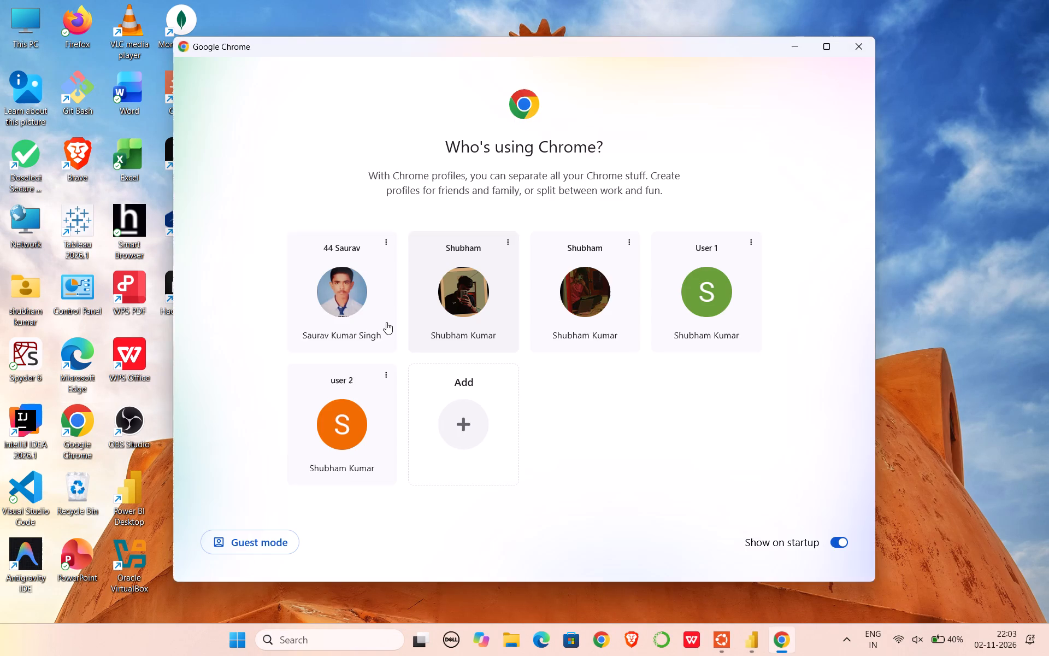
pyautogui.click(460, 288)
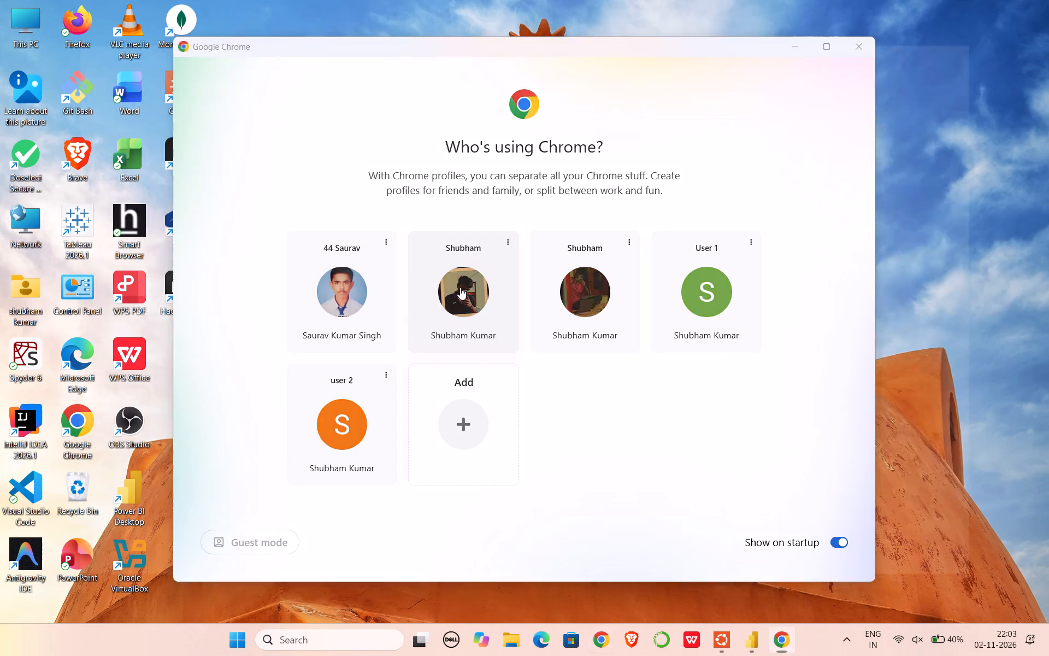
pyautogui.click(327, 43)
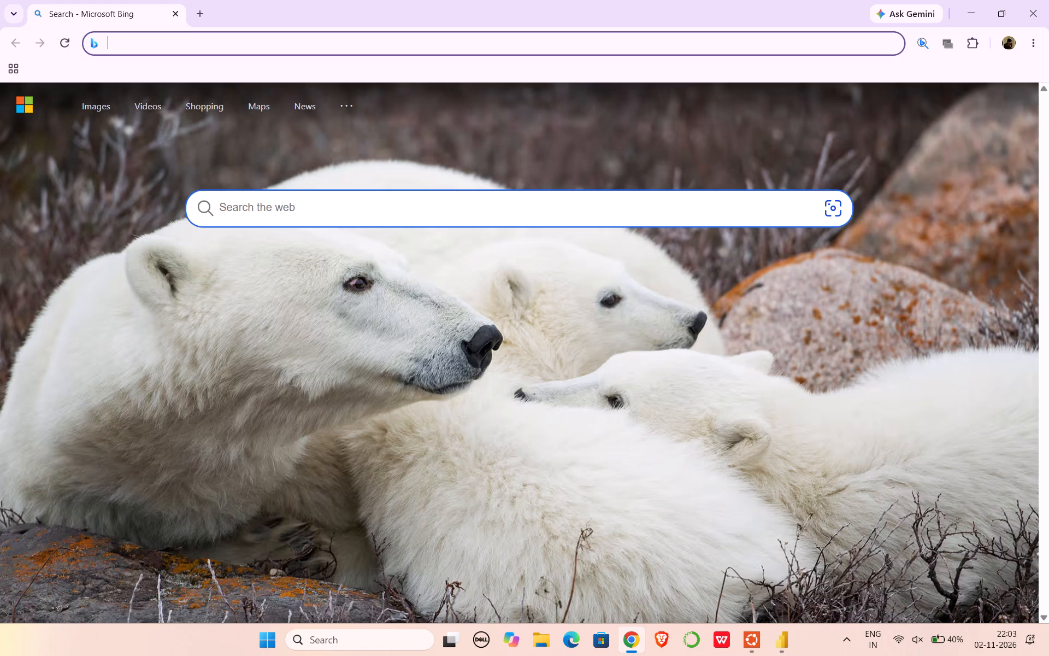
pyautogui.press('p')
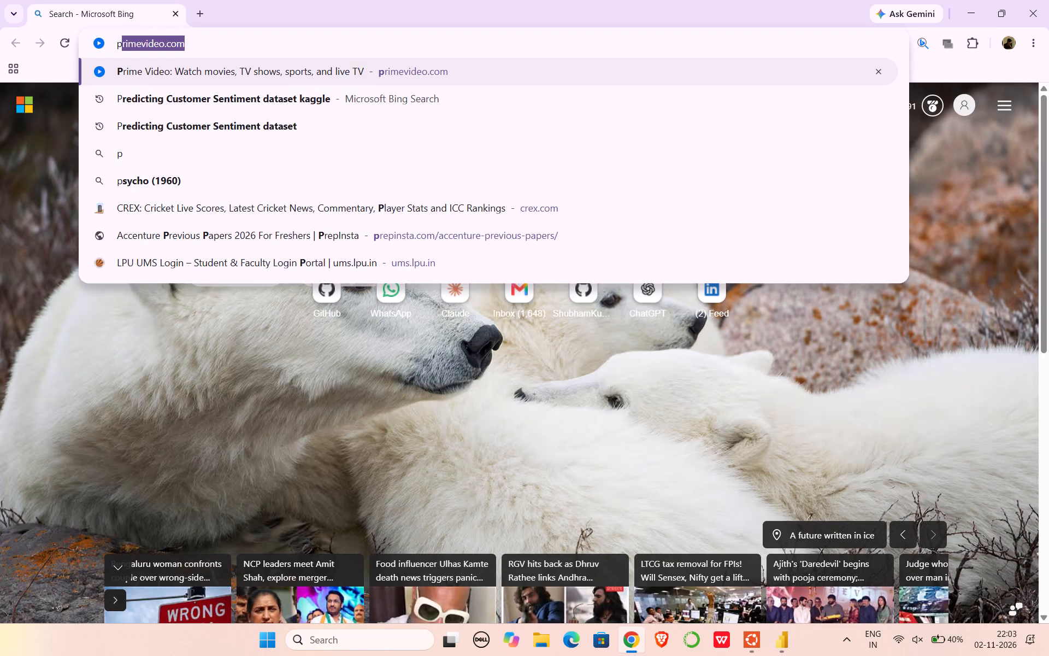
pyautogui.press('a')
pyautogui.write('y')
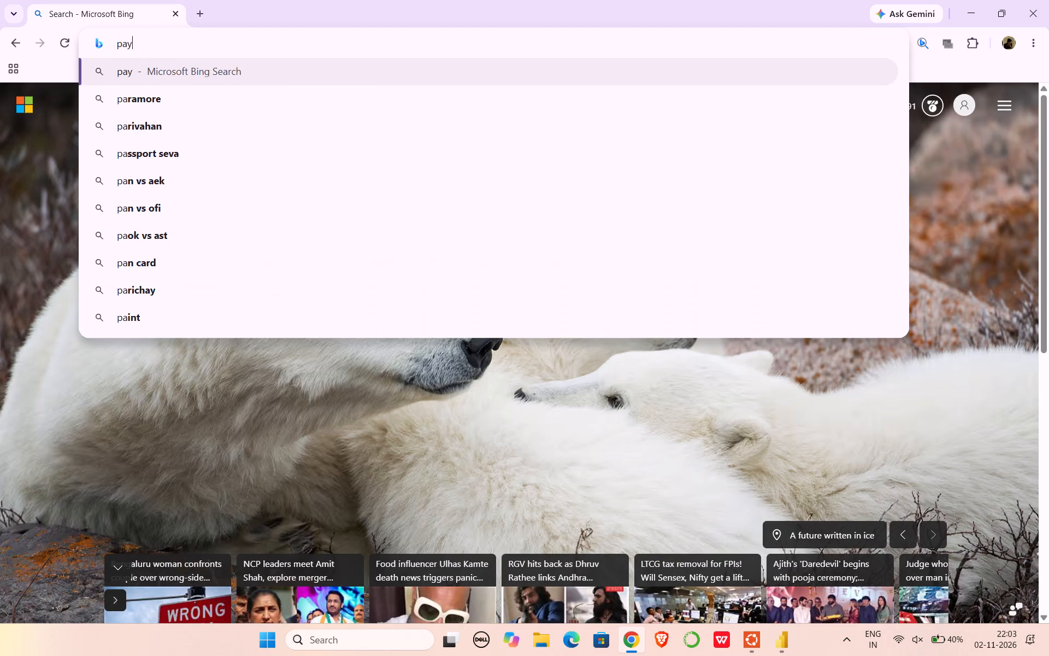
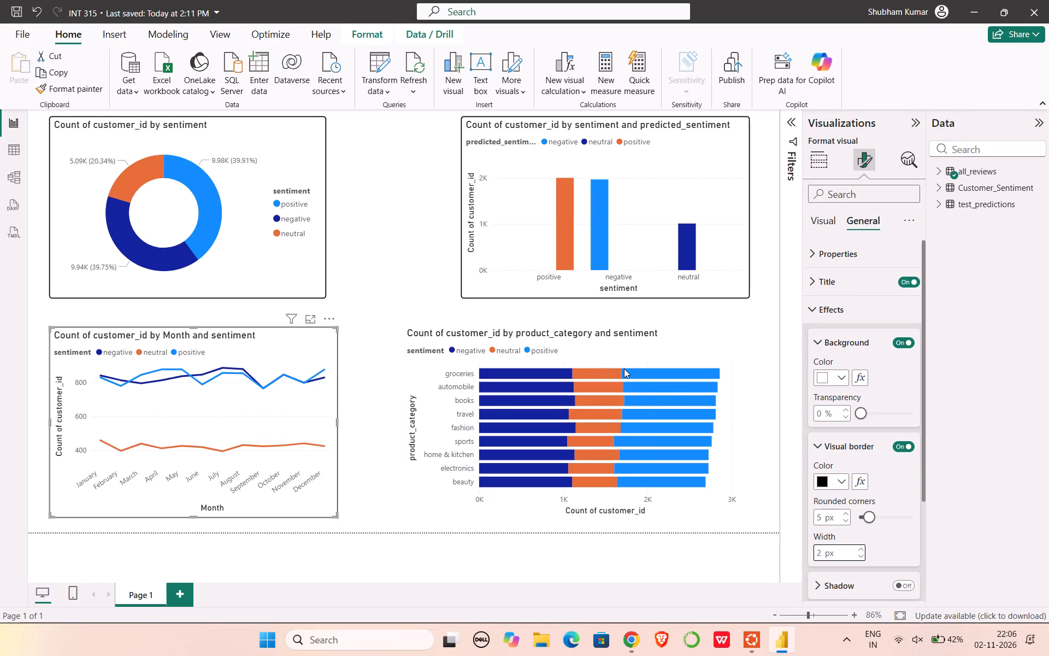
# Turn on a visual border for the product category and sentiment bar chart, with 5 px rounded corners and 2 px width.
pyautogui.doubleClick(600, 347)
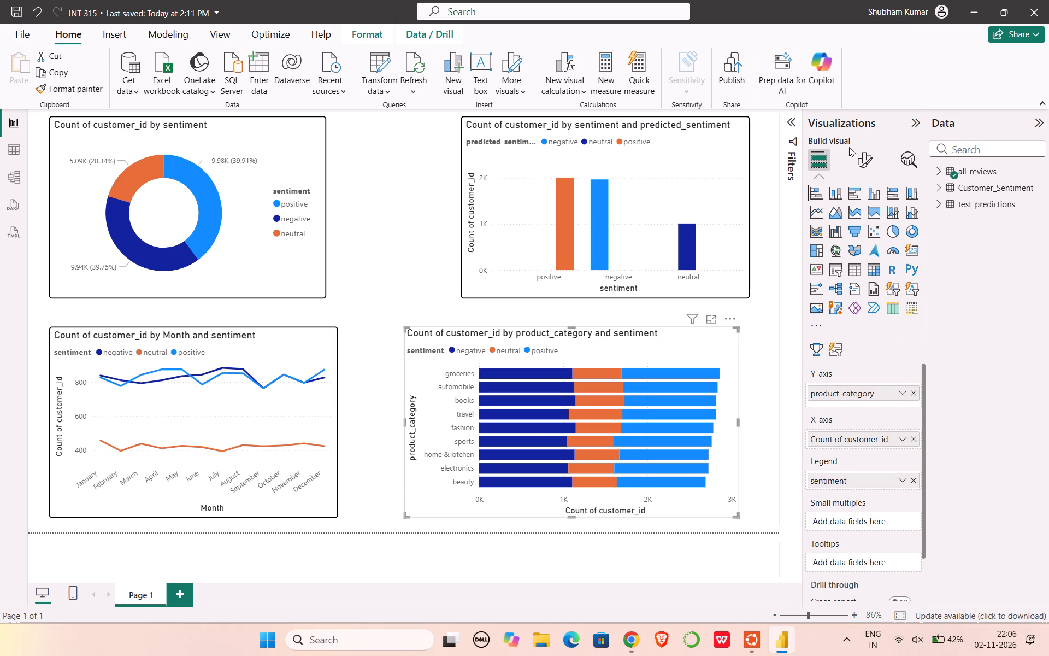
pyautogui.click(860, 158)
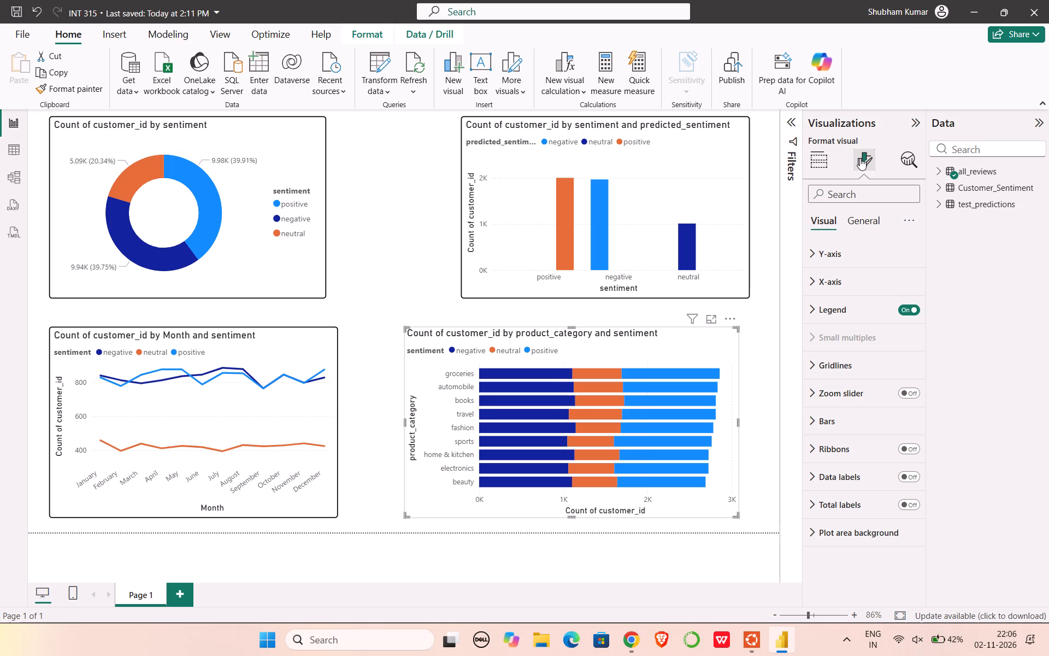
pyautogui.click(865, 216)
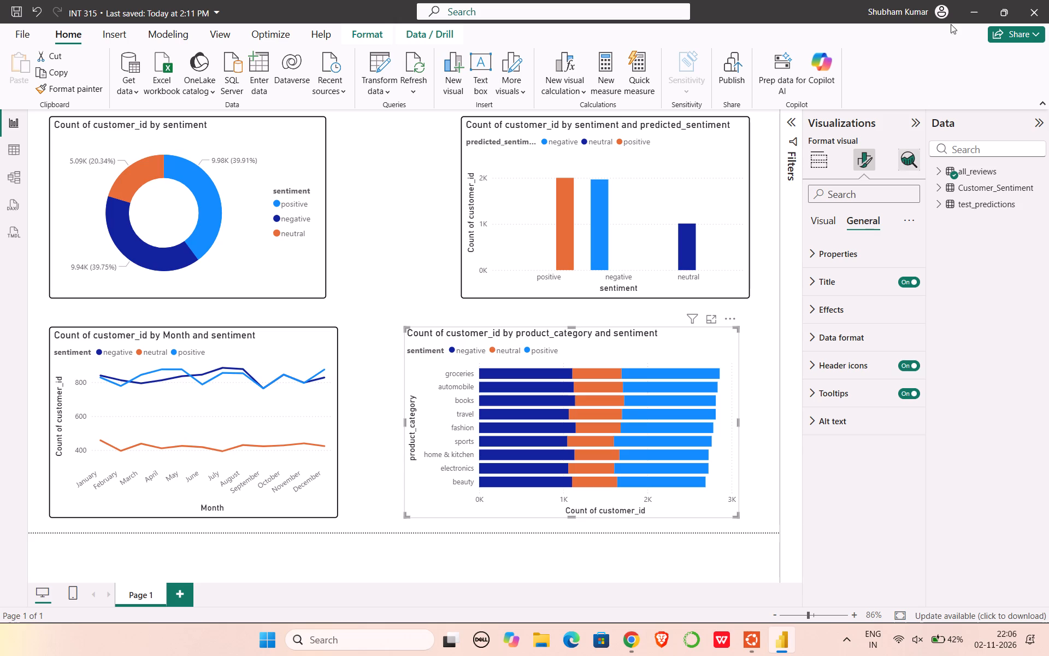
pyautogui.click(851, 309)
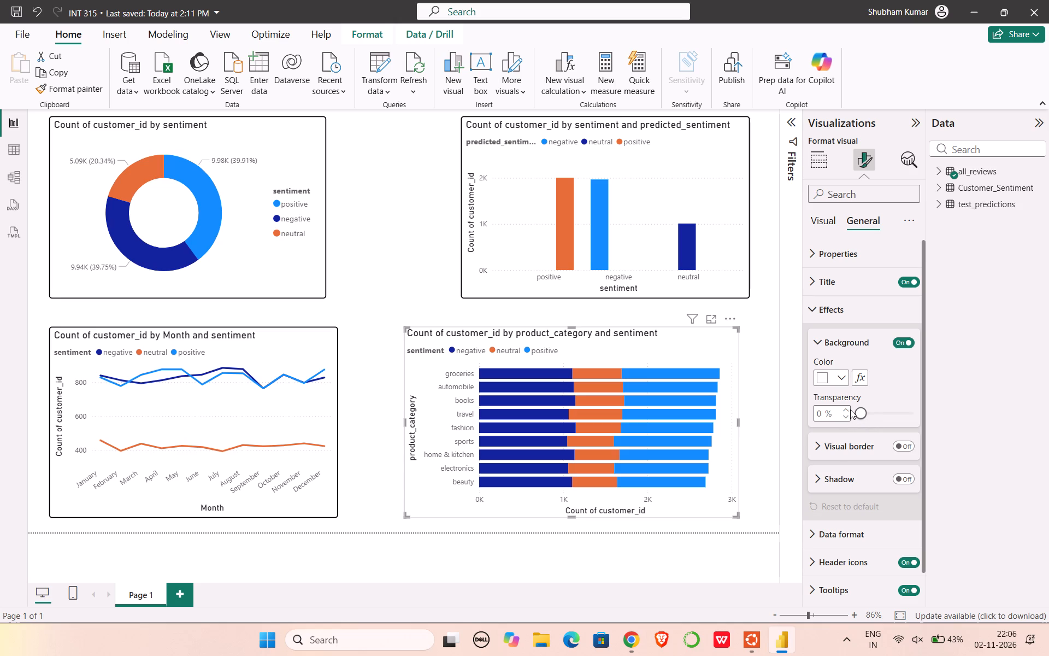
pyautogui.click(909, 445)
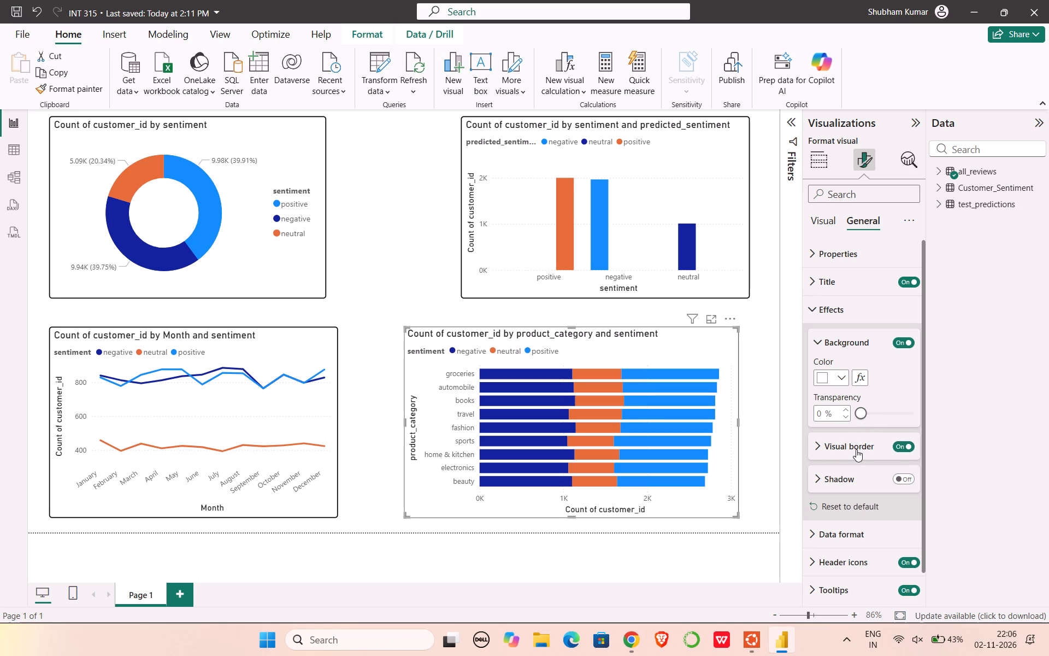
pyautogui.click(856, 449)
pyautogui.scroll(-1, 856, 449)
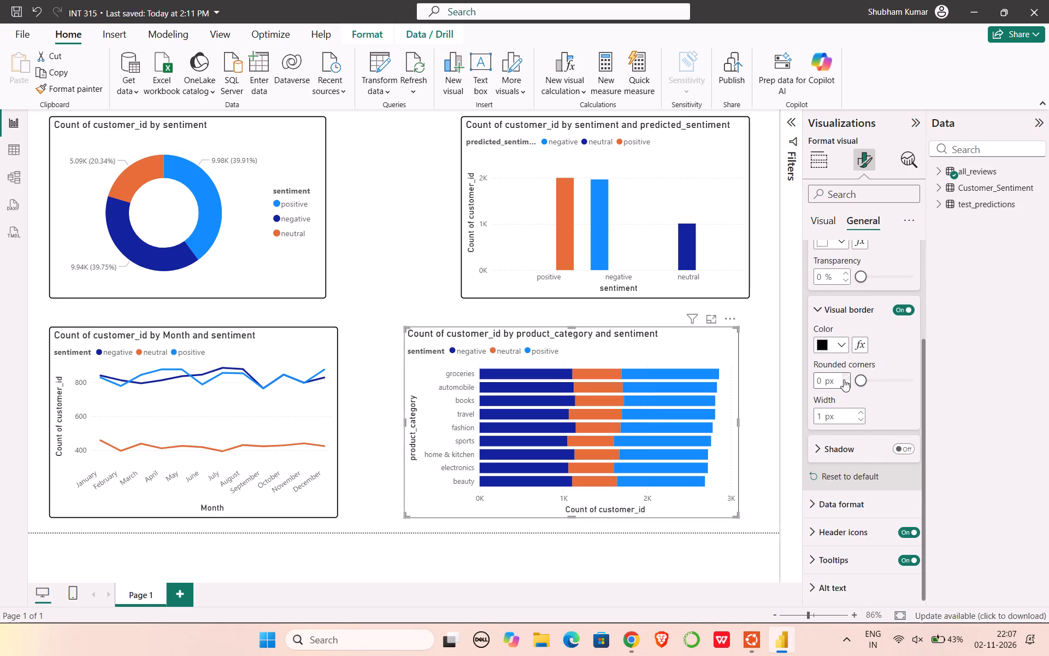
pyautogui.click(844, 380)
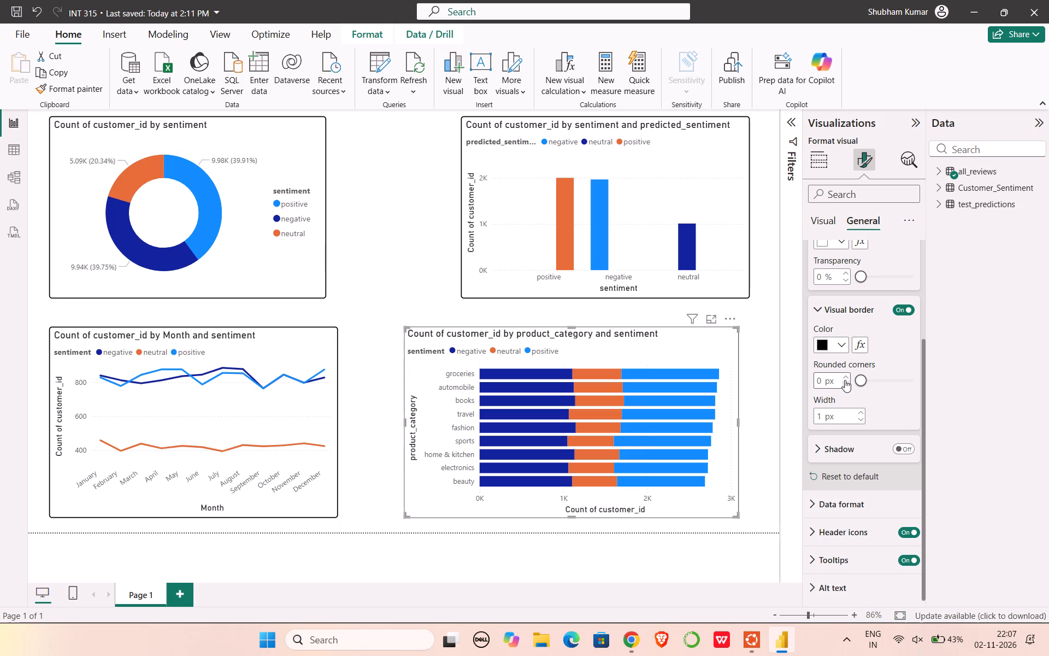
pyautogui.click(846, 373)
pyautogui.tripleClick(846, 373)
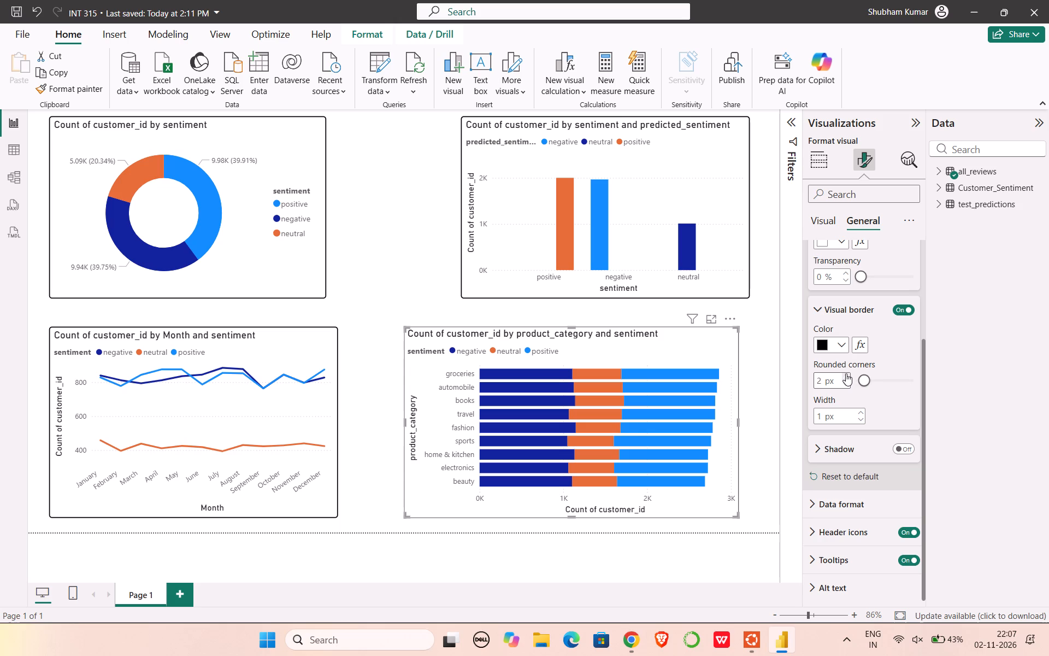
pyautogui.click(846, 373)
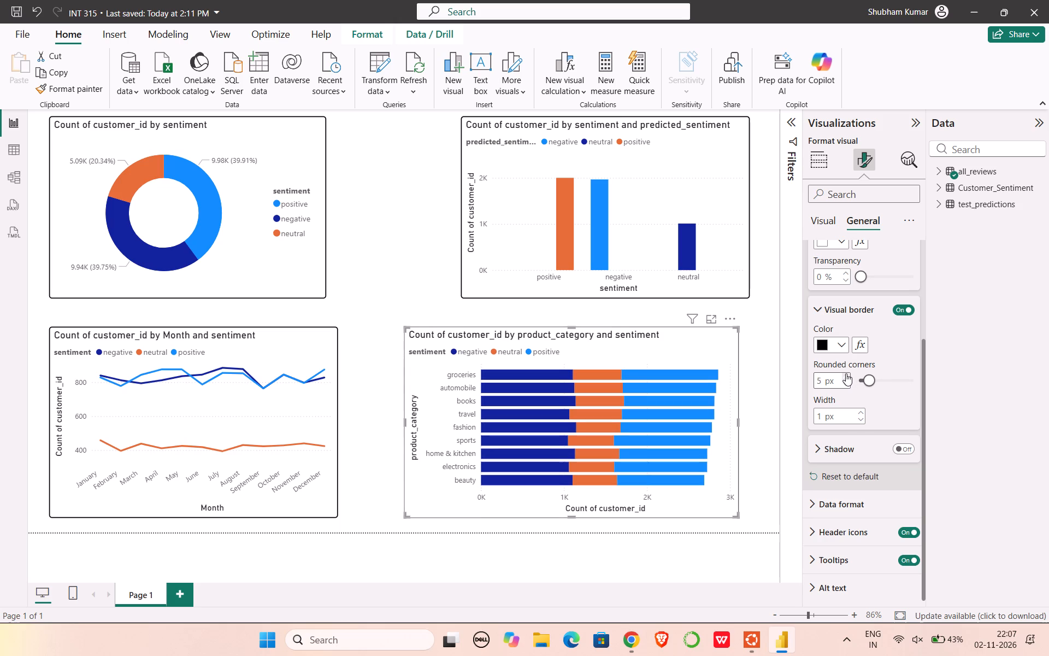
pyautogui.click(861, 413)
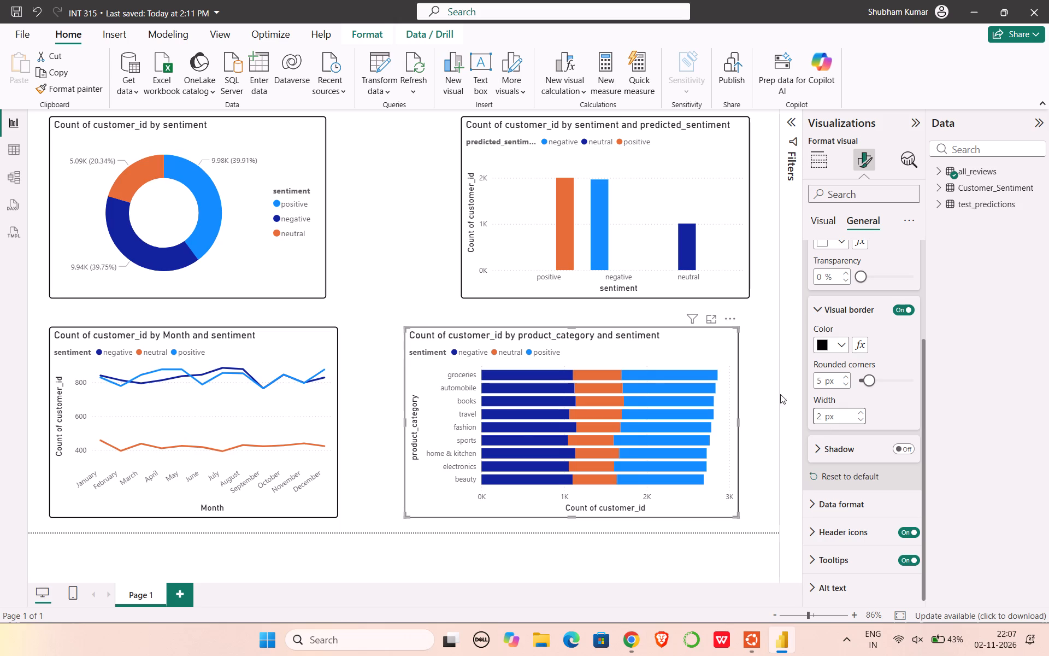
# Move the sentiment and predicted_sentiment column chart so its left edge lines up with the product category chart below it.
pyautogui.moveTo(517, 205); pyautogui.dragTo(448, 209)
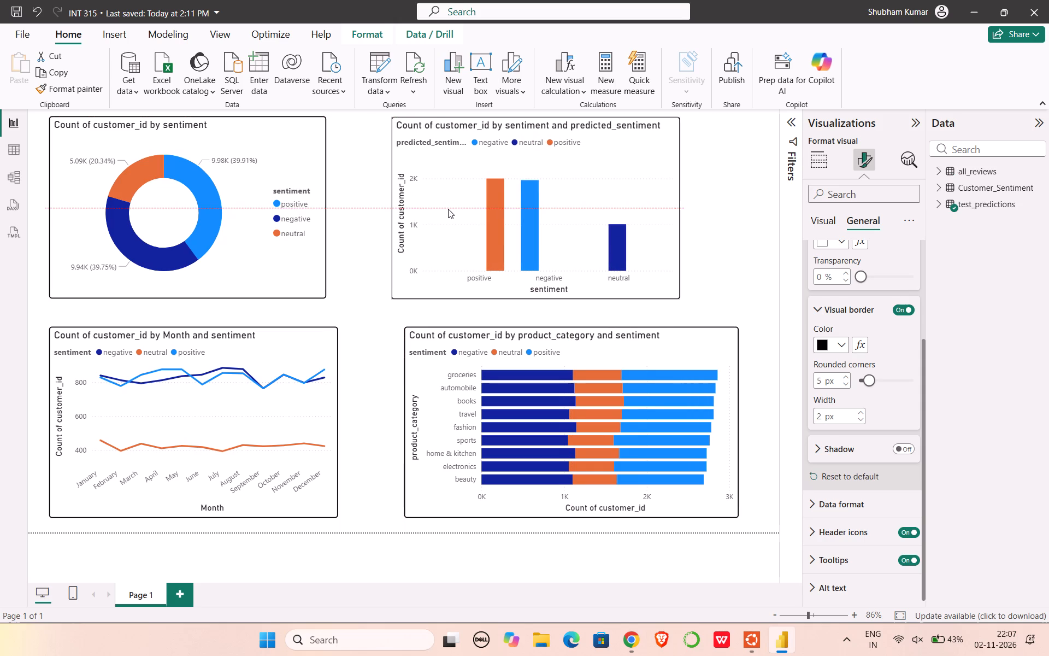
pyautogui.moveTo(448, 209); pyautogui.dragTo(457, 212)
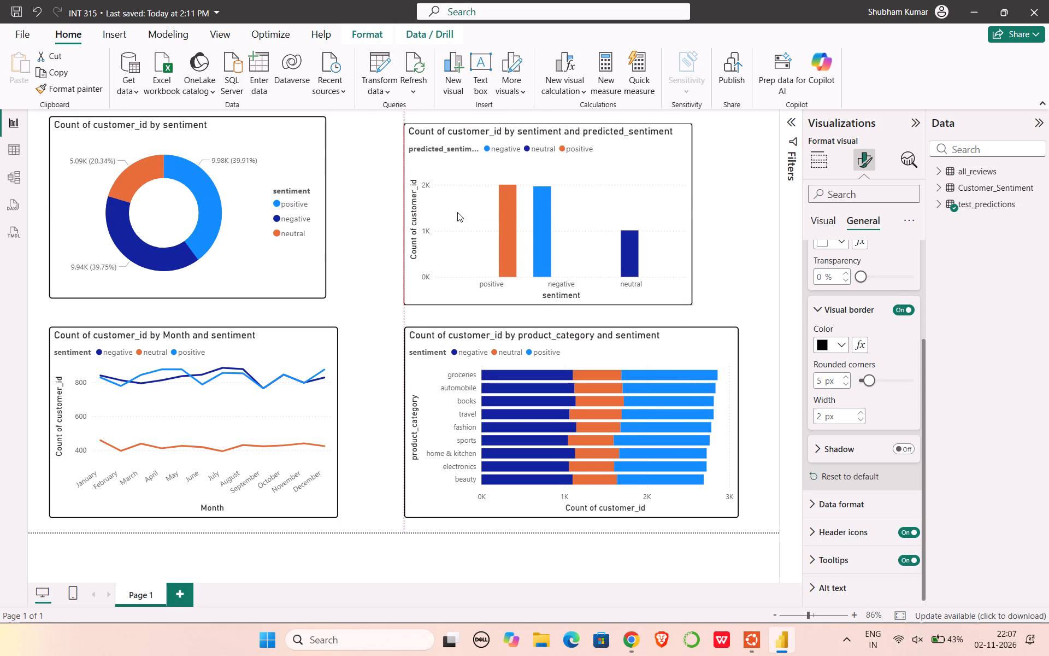
pyautogui.moveTo(457, 212); pyautogui.dragTo(455, 210)
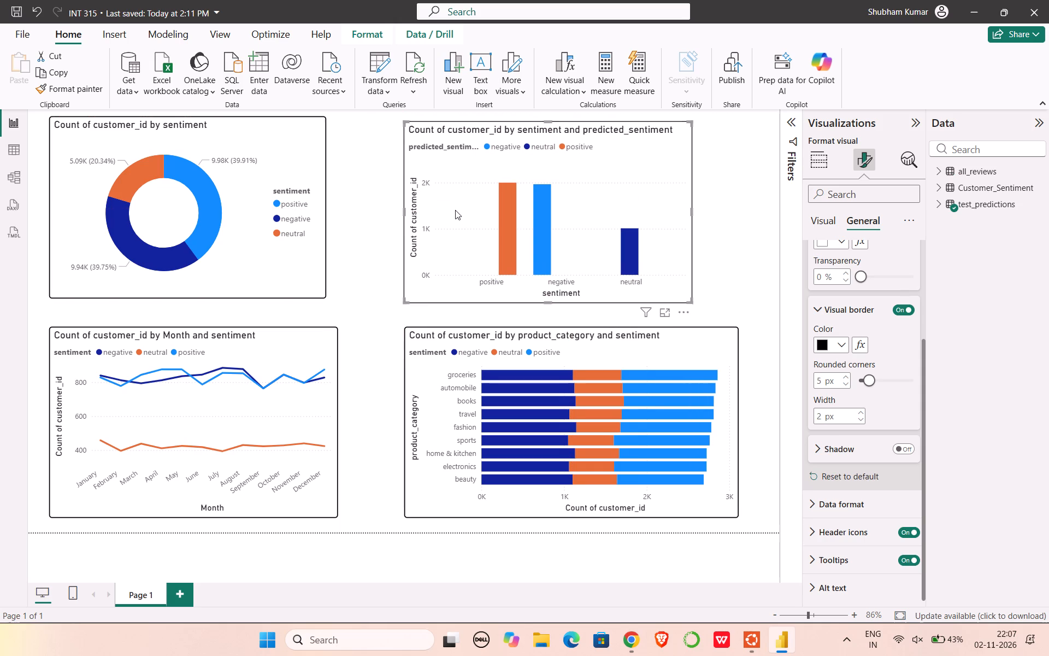
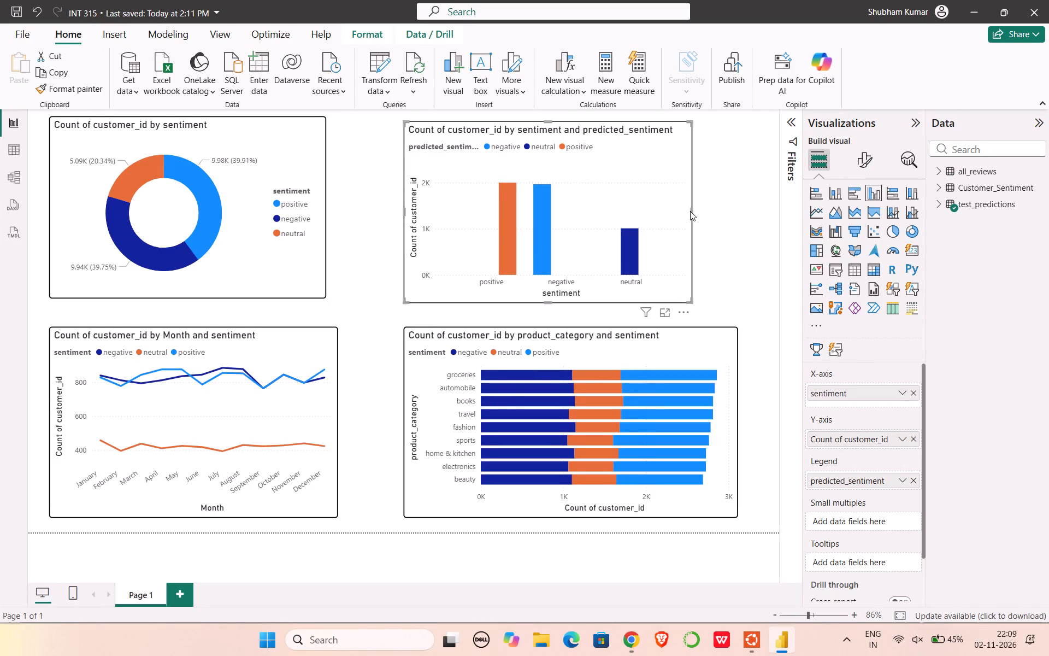
# Widen the sentiment and predicted_sentiment column chart until its right edge lines up with the product category chart below it.
pyautogui.moveTo(692, 208); pyautogui.dragTo(713, 211)
pyautogui.moveTo(713, 211); pyautogui.dragTo(736, 213)
# Nudge the sentiment and predicted_sentiment column chart slightly up and left, bringing its top edge level with the donut chart.
pyautogui.moveTo(663, 244); pyautogui.dragTo(663, 242)
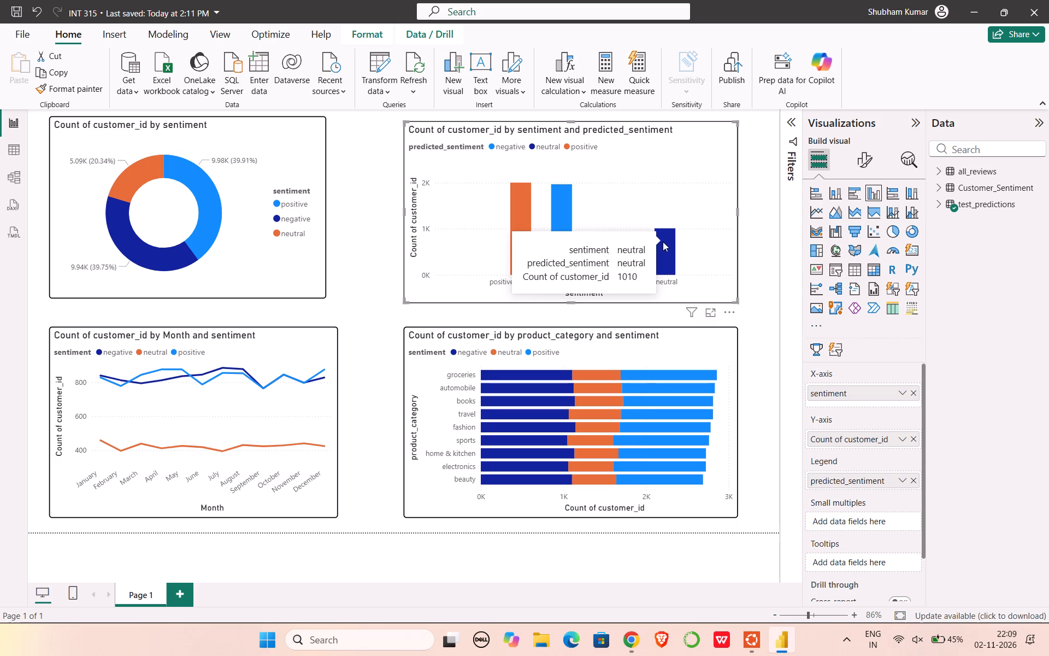
pyautogui.moveTo(663, 242); pyautogui.dragTo(658, 242)
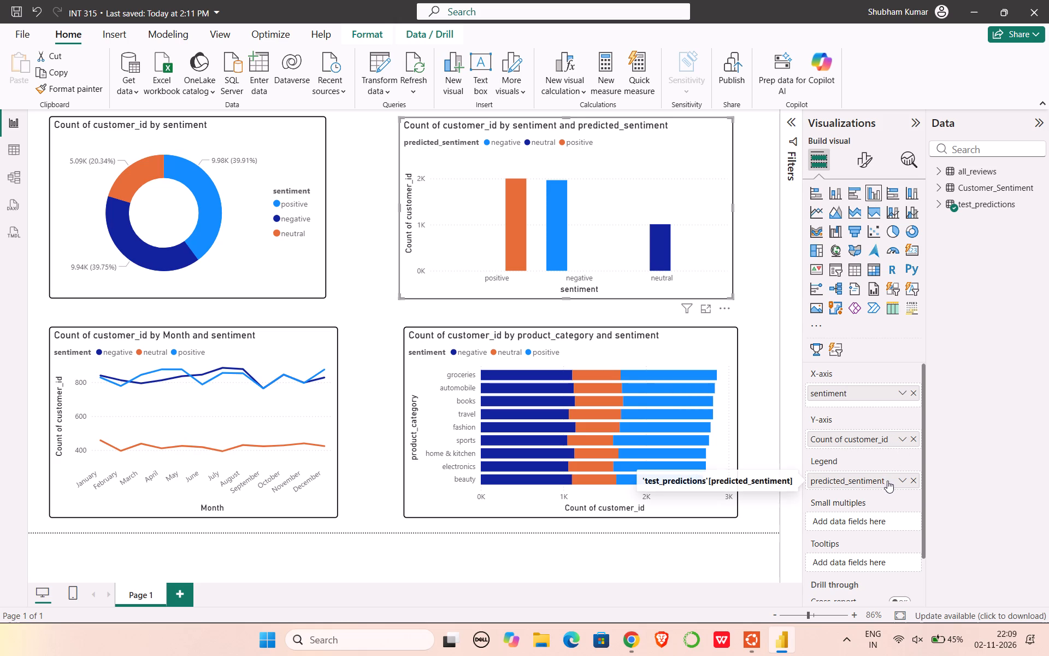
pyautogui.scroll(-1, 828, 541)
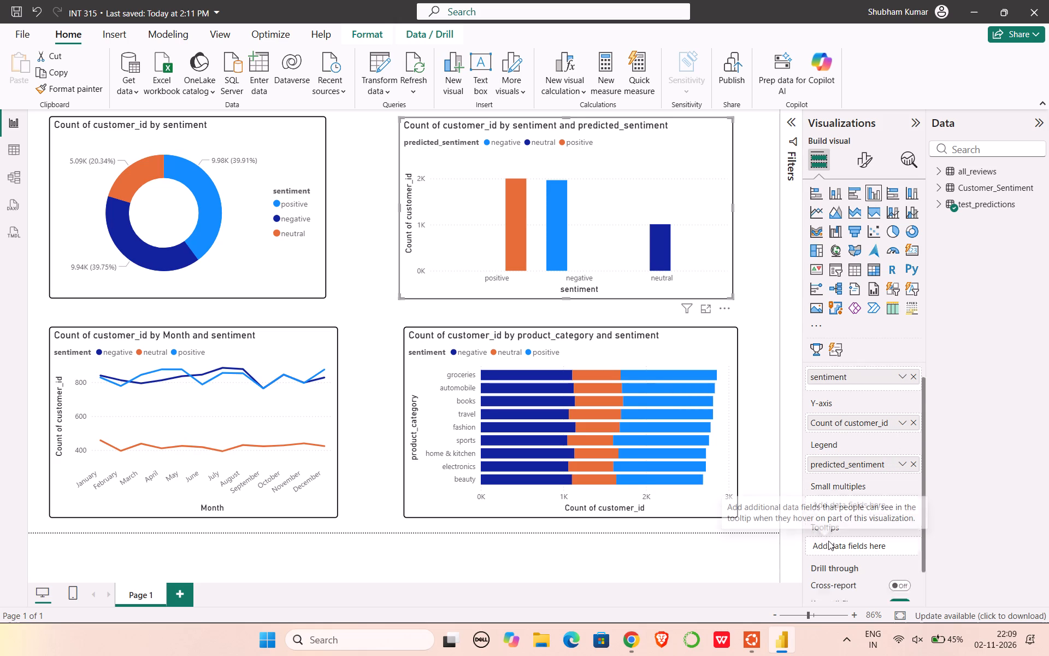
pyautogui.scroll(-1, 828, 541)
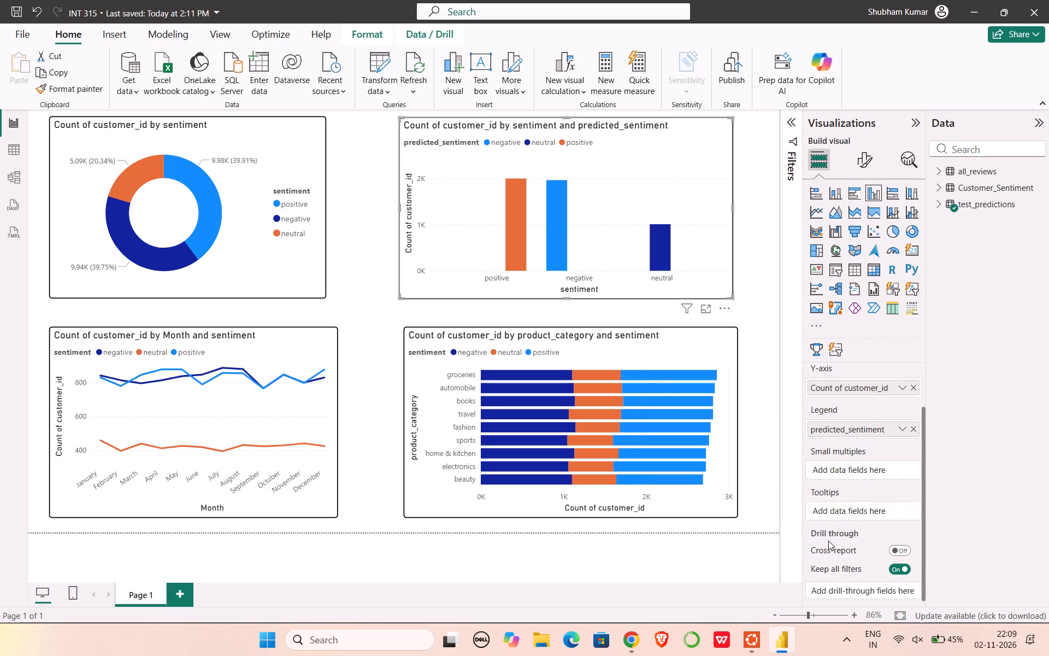
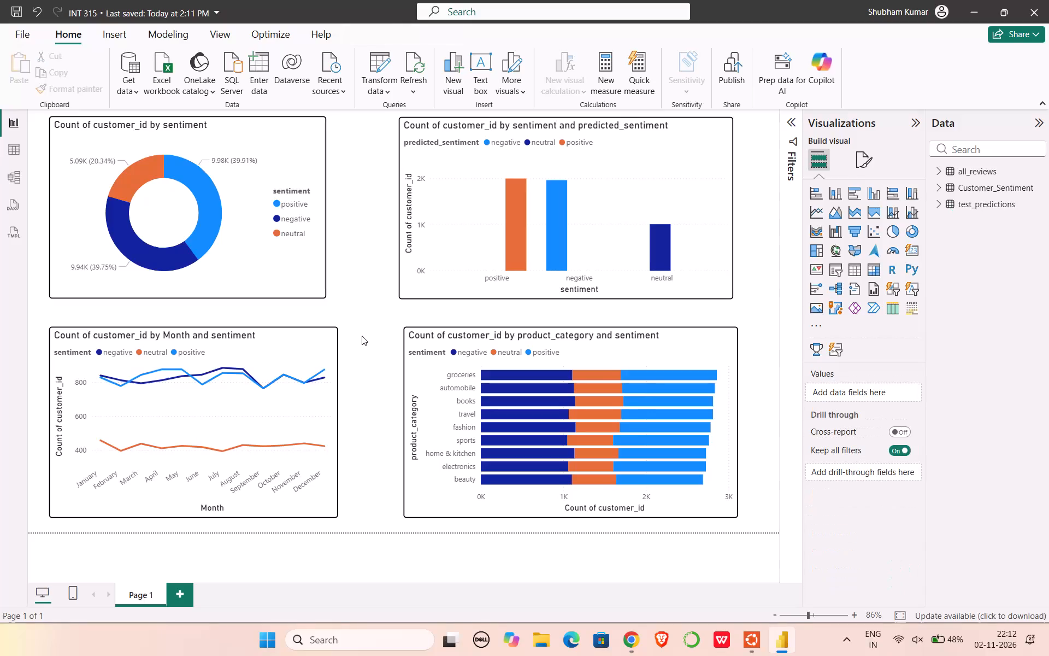
# Nudge the sentiment donut chart slightly down to align it with the sentiment and predicted_sentiment column chart beside it.
pyautogui.click(317, 252)
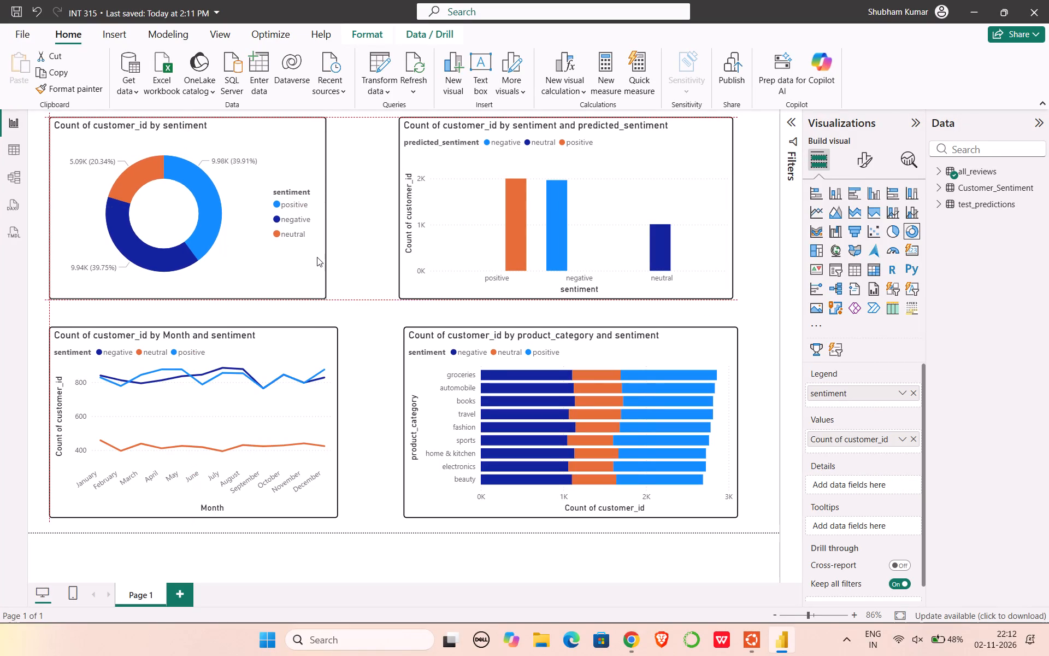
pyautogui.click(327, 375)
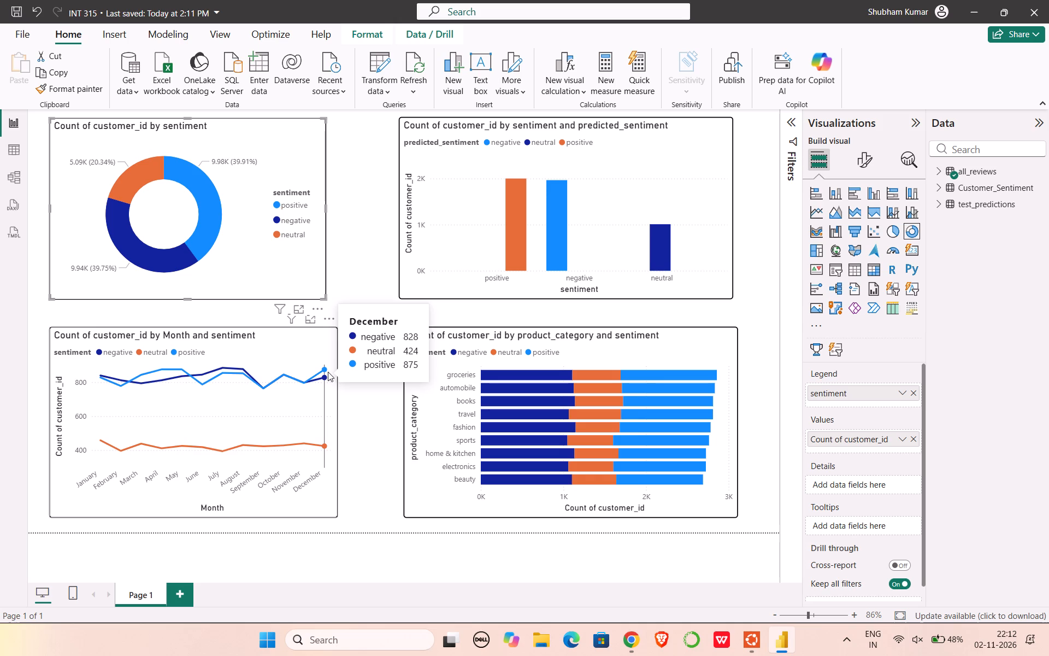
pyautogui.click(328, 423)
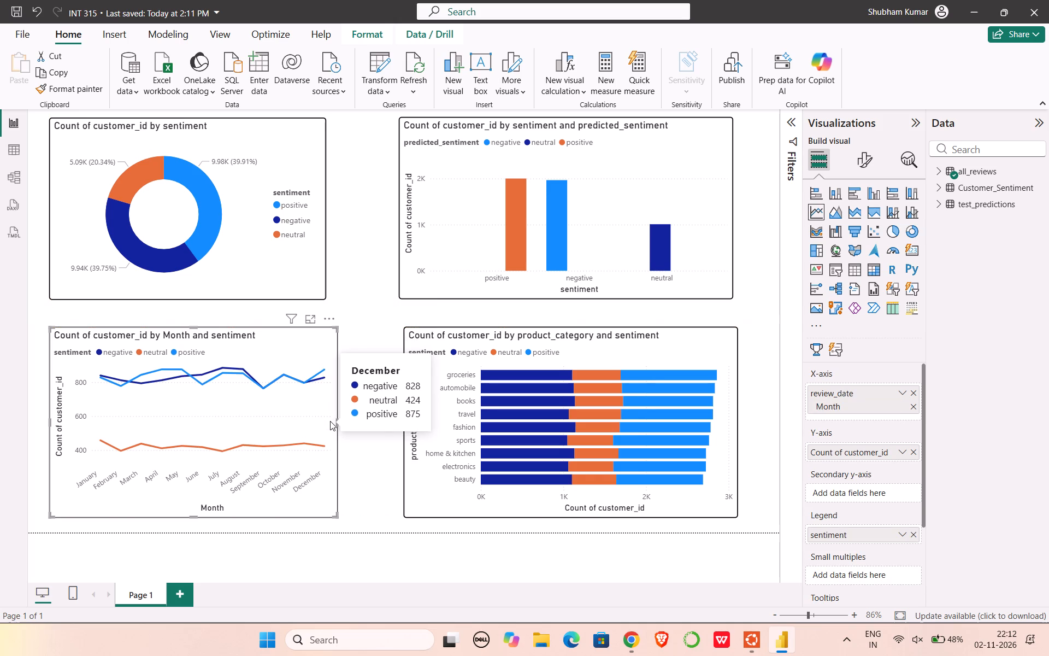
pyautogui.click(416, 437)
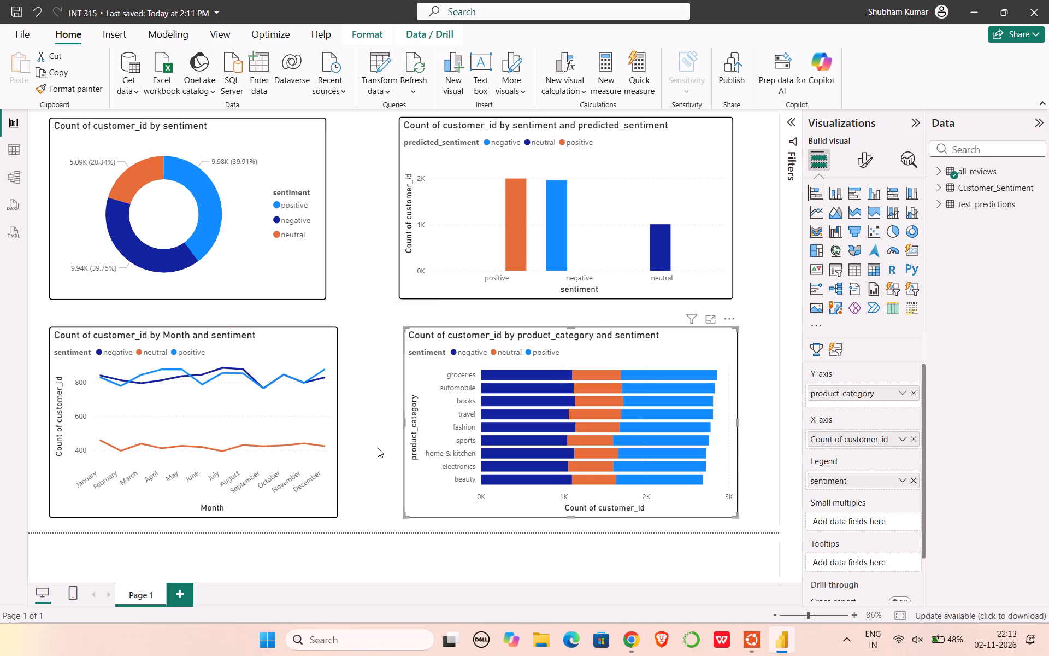
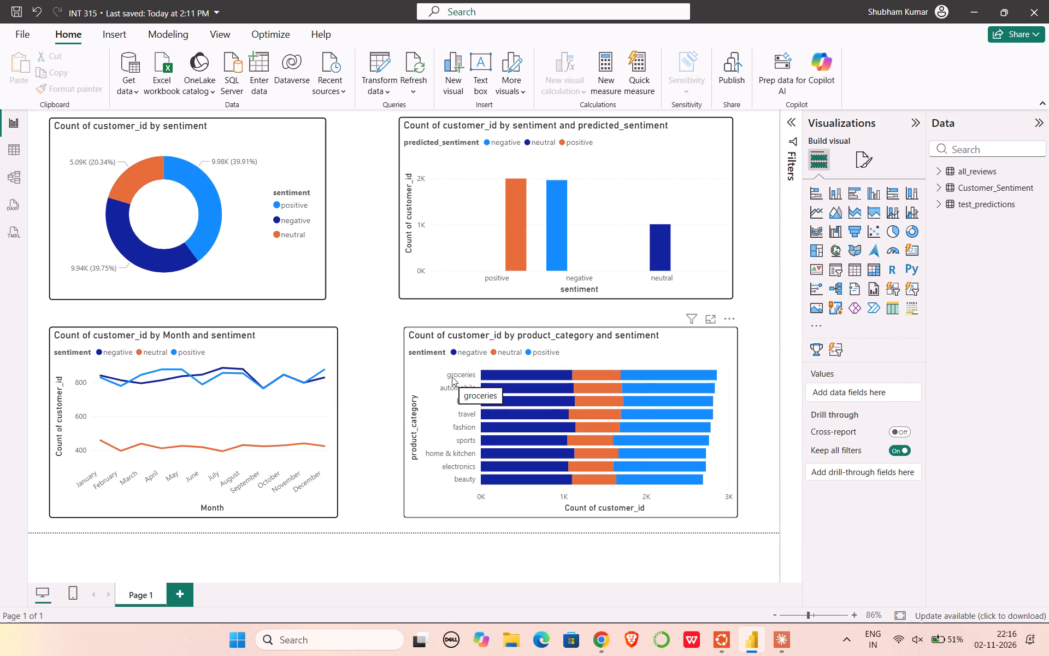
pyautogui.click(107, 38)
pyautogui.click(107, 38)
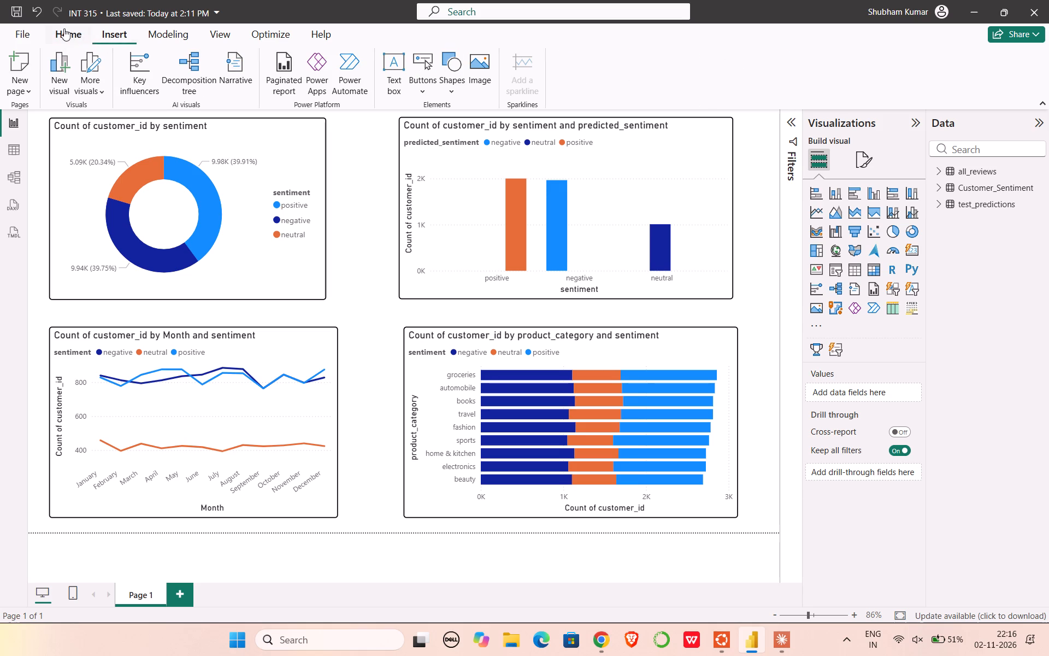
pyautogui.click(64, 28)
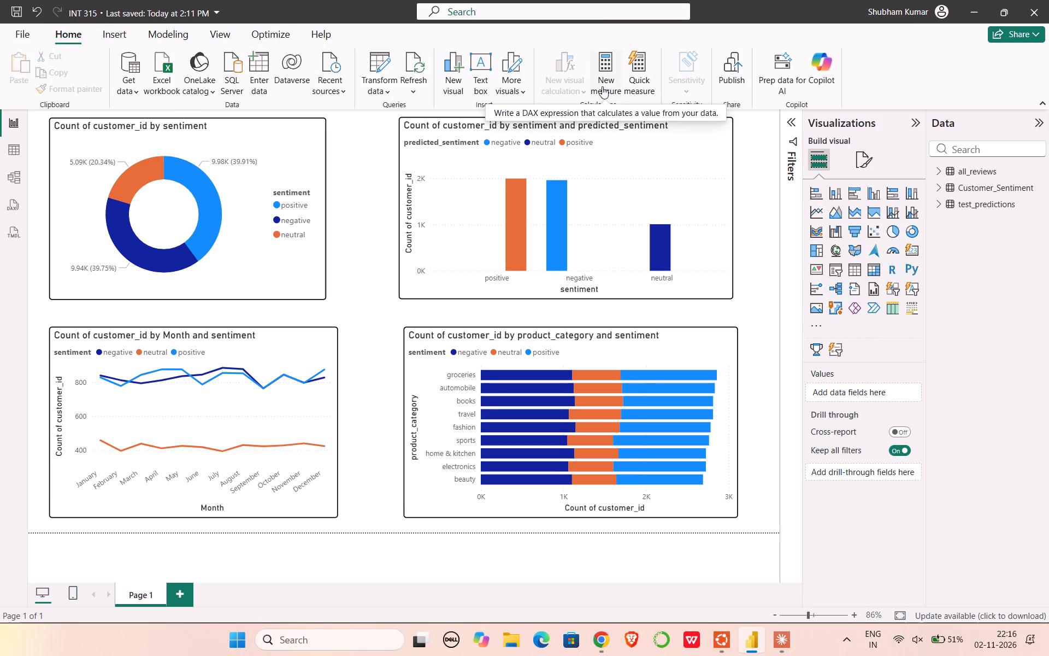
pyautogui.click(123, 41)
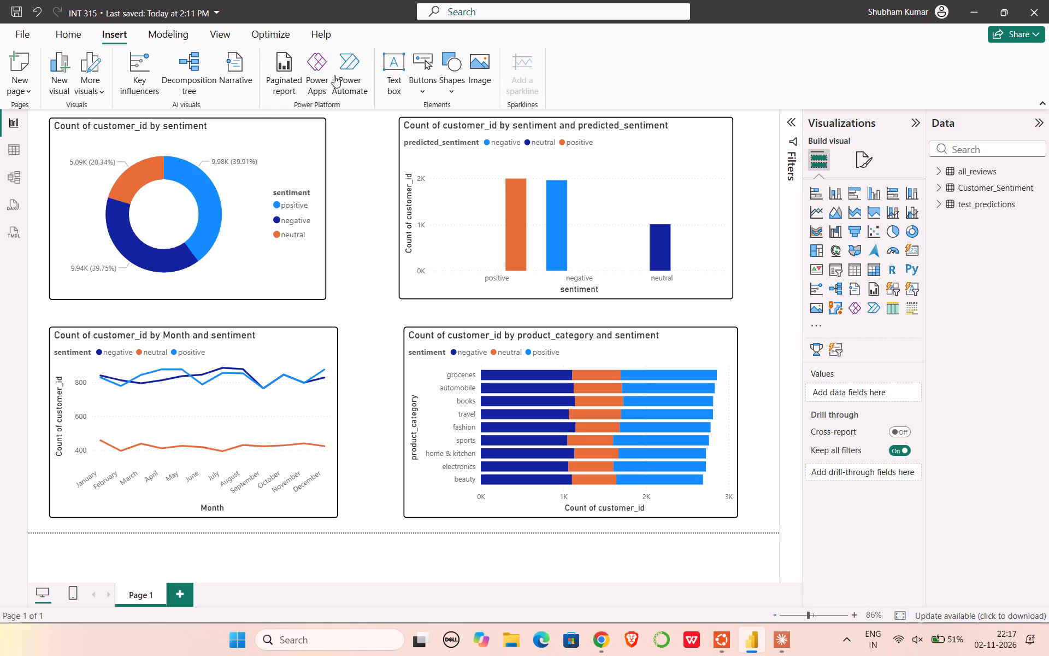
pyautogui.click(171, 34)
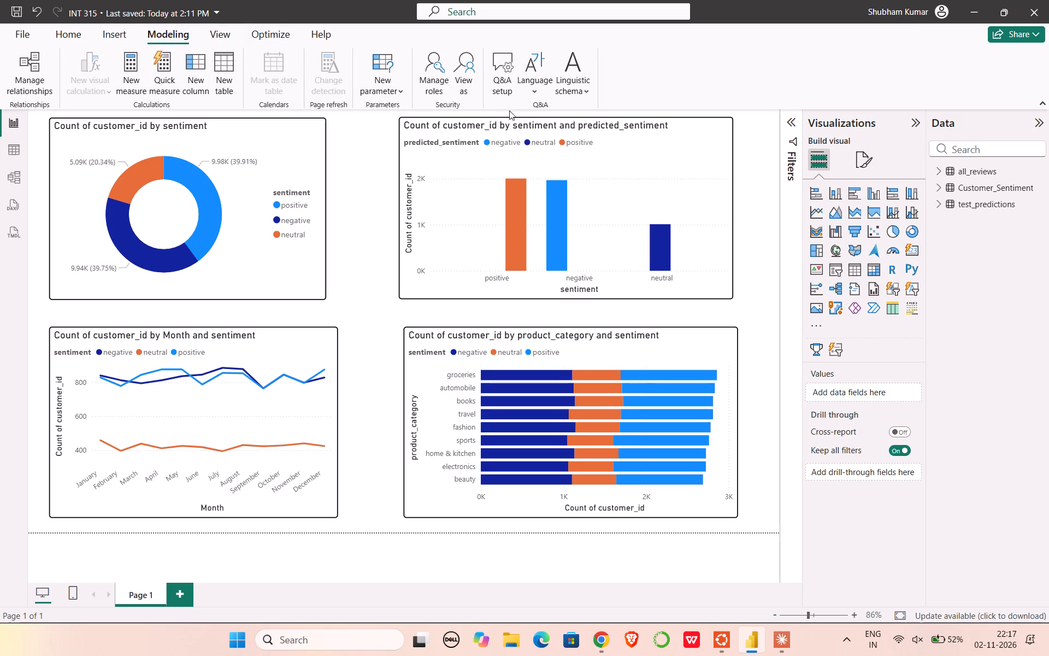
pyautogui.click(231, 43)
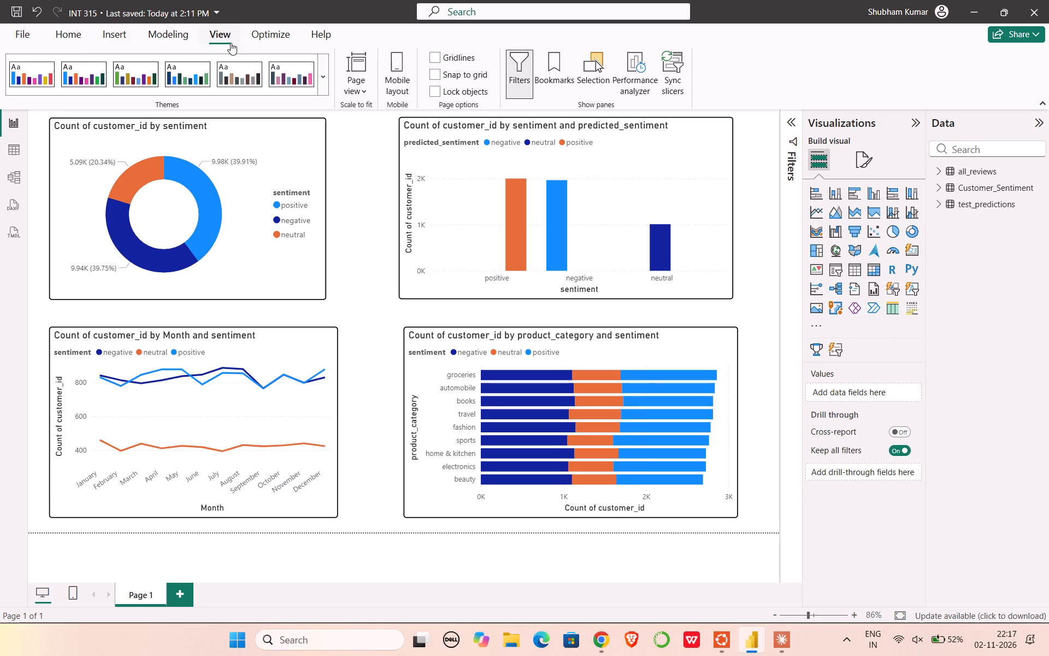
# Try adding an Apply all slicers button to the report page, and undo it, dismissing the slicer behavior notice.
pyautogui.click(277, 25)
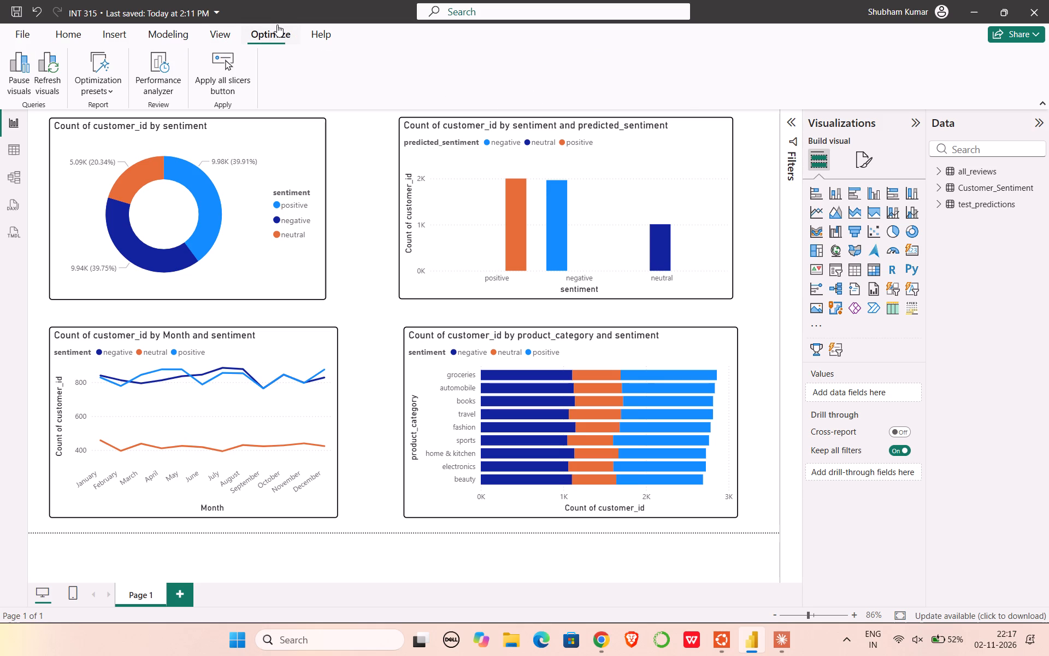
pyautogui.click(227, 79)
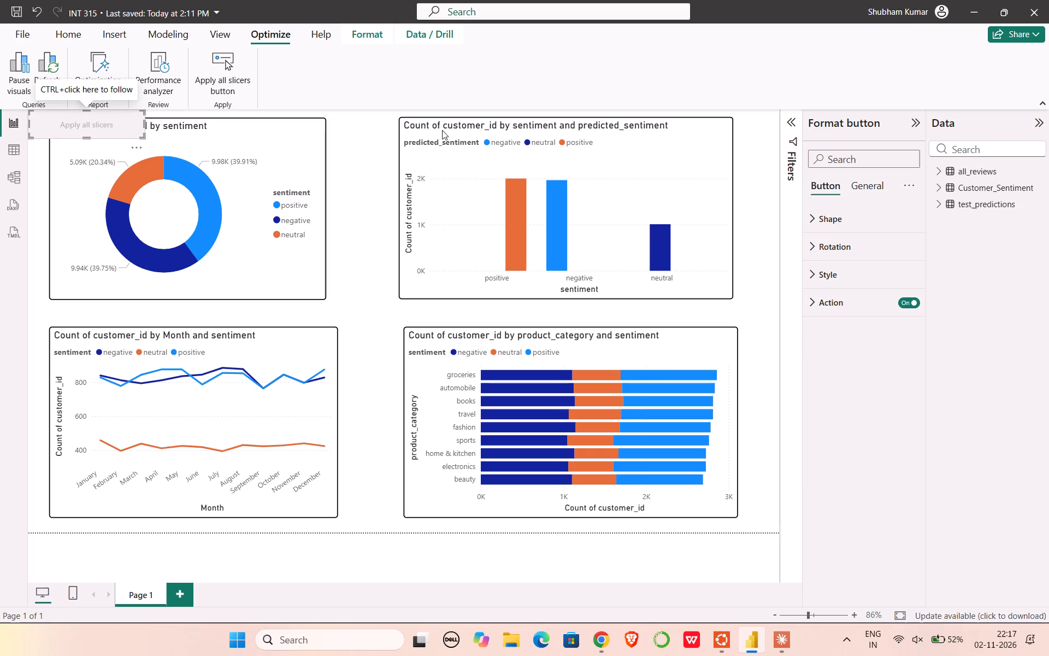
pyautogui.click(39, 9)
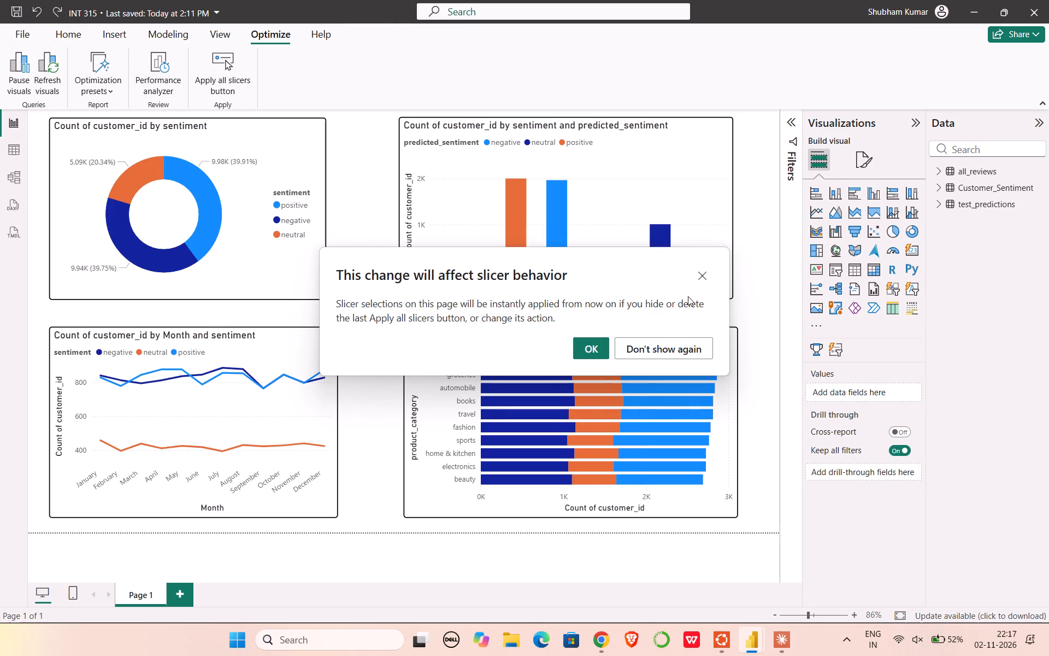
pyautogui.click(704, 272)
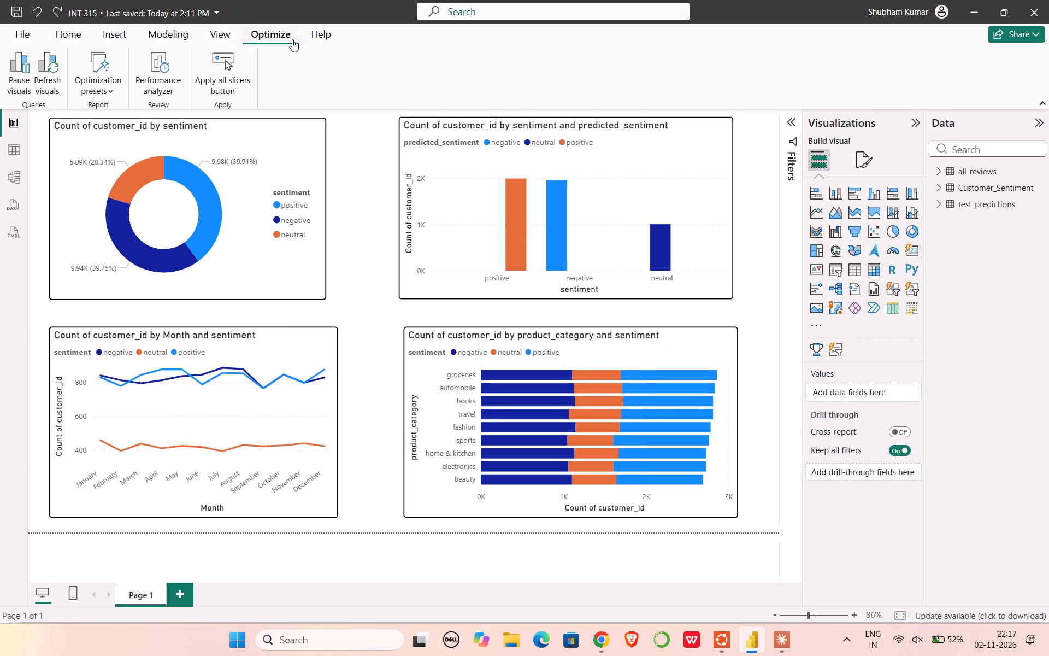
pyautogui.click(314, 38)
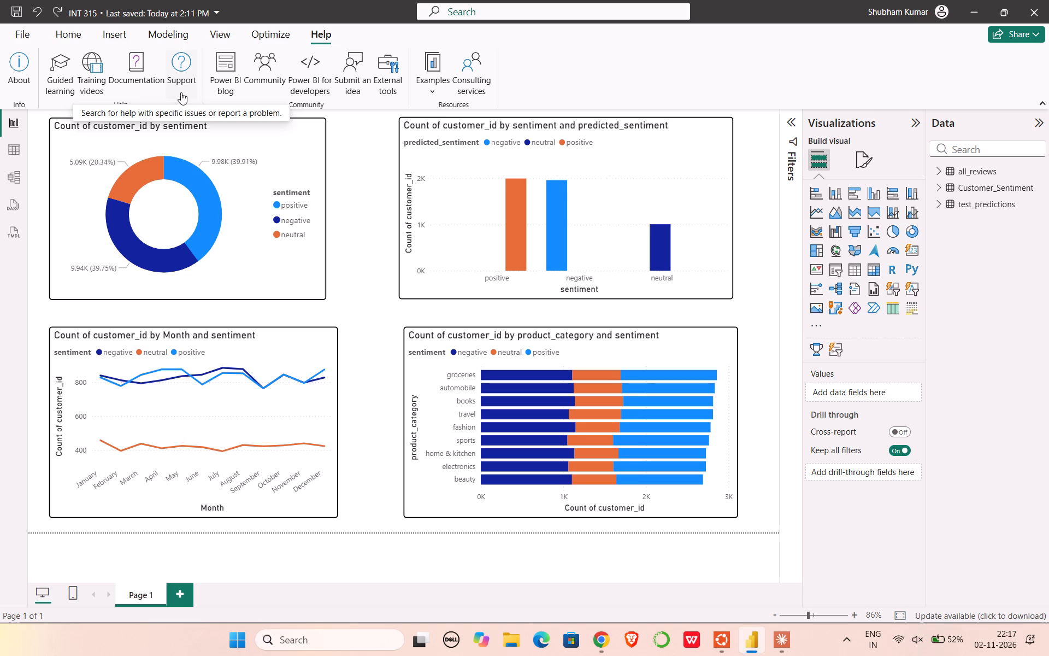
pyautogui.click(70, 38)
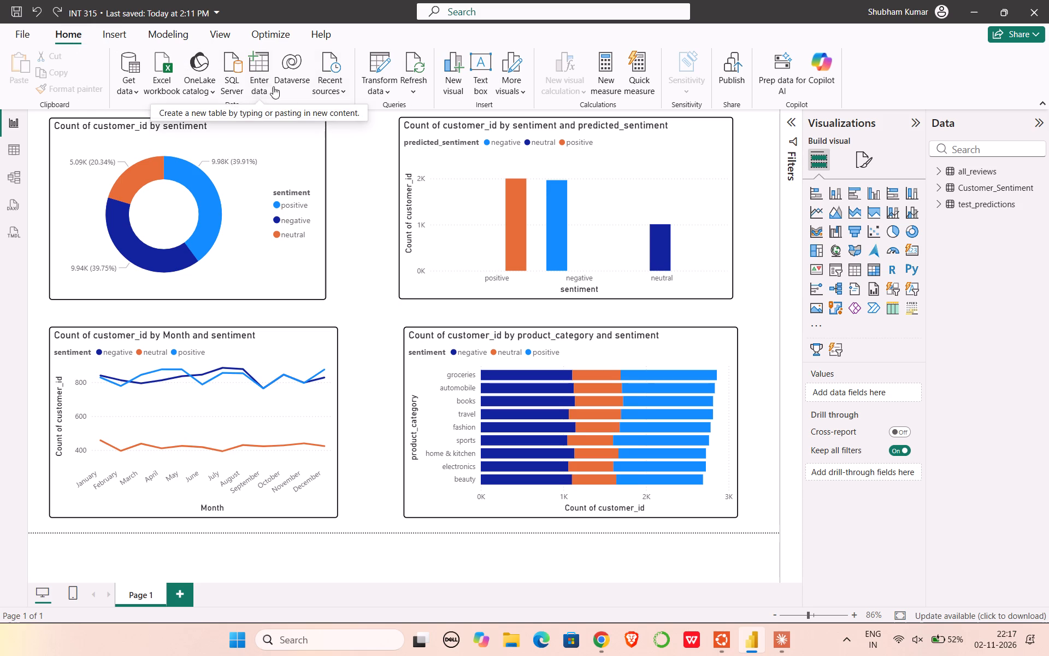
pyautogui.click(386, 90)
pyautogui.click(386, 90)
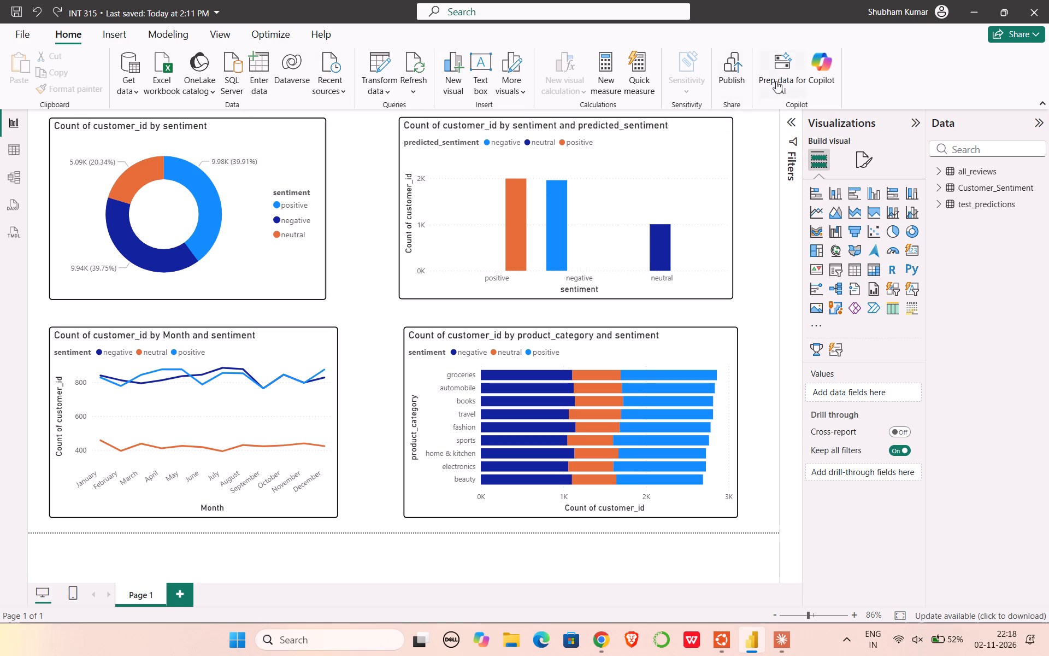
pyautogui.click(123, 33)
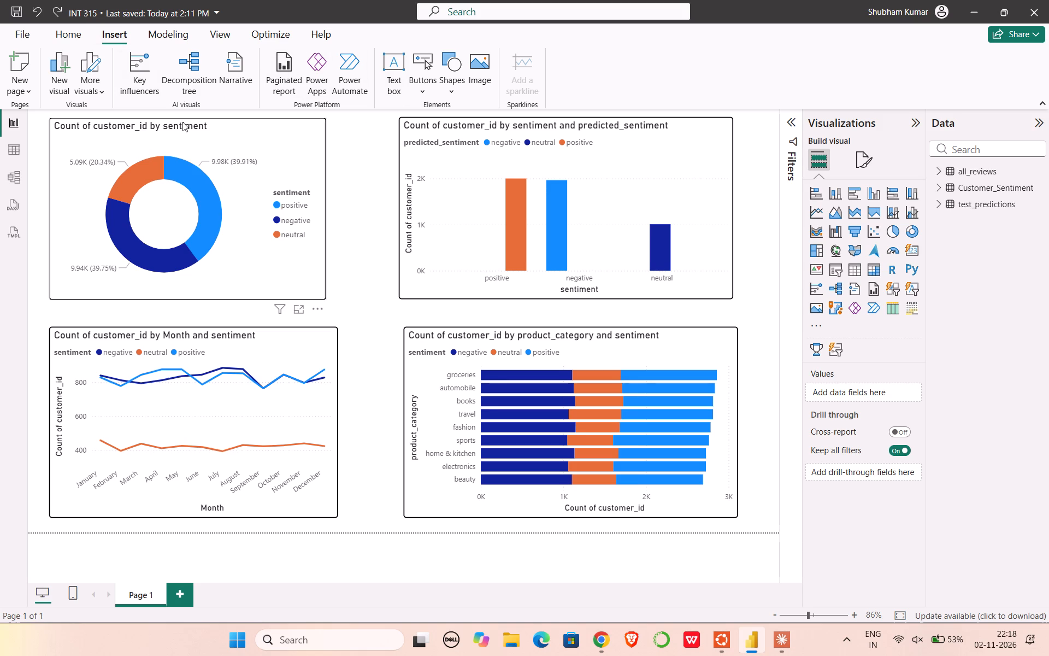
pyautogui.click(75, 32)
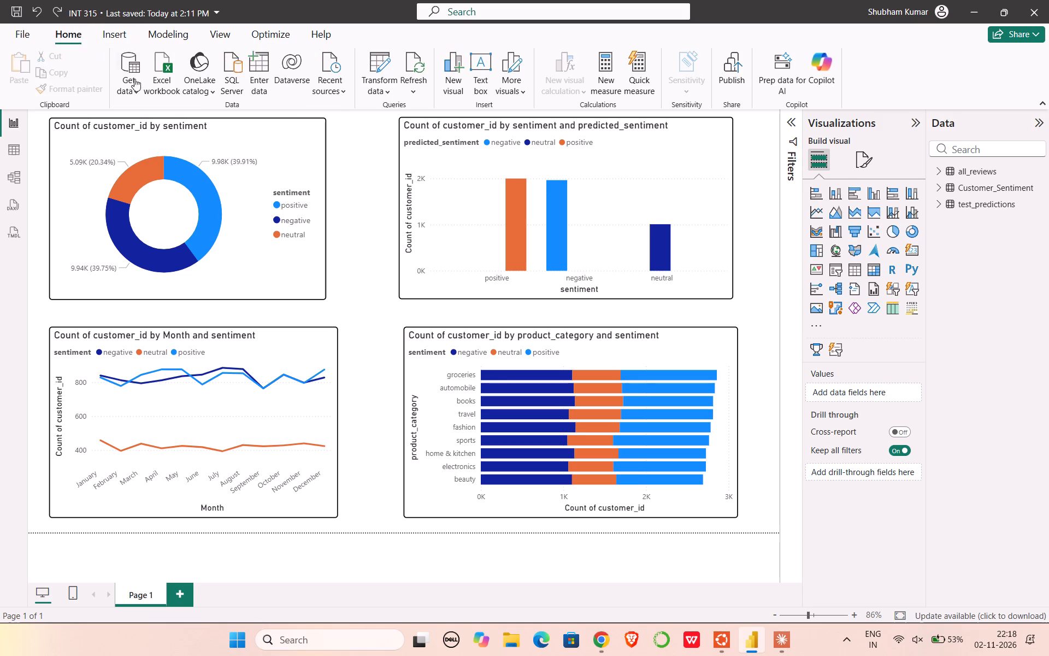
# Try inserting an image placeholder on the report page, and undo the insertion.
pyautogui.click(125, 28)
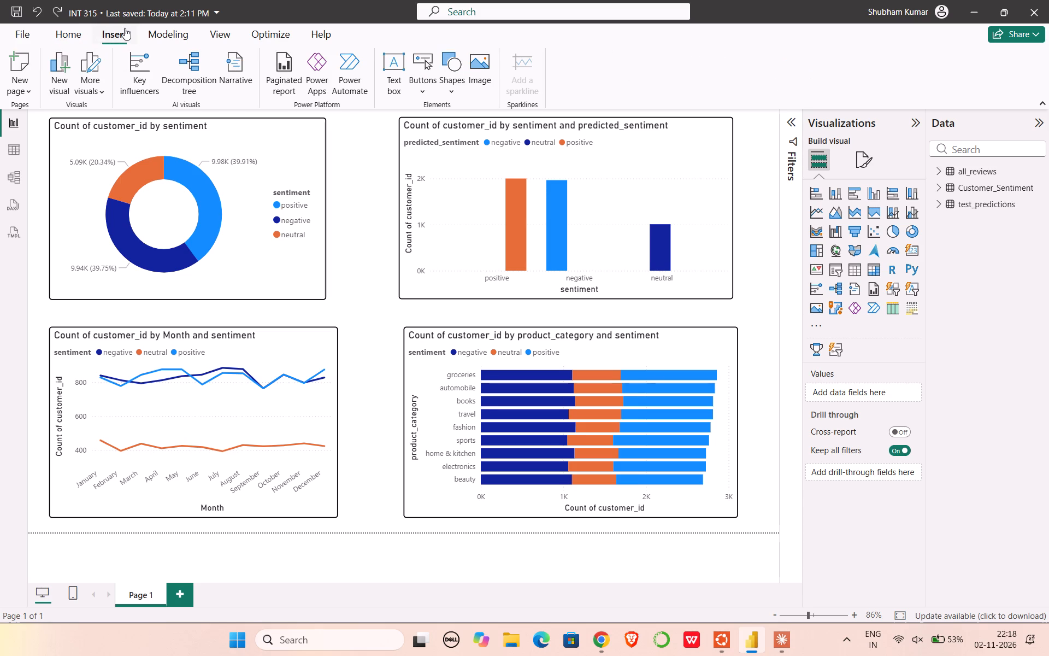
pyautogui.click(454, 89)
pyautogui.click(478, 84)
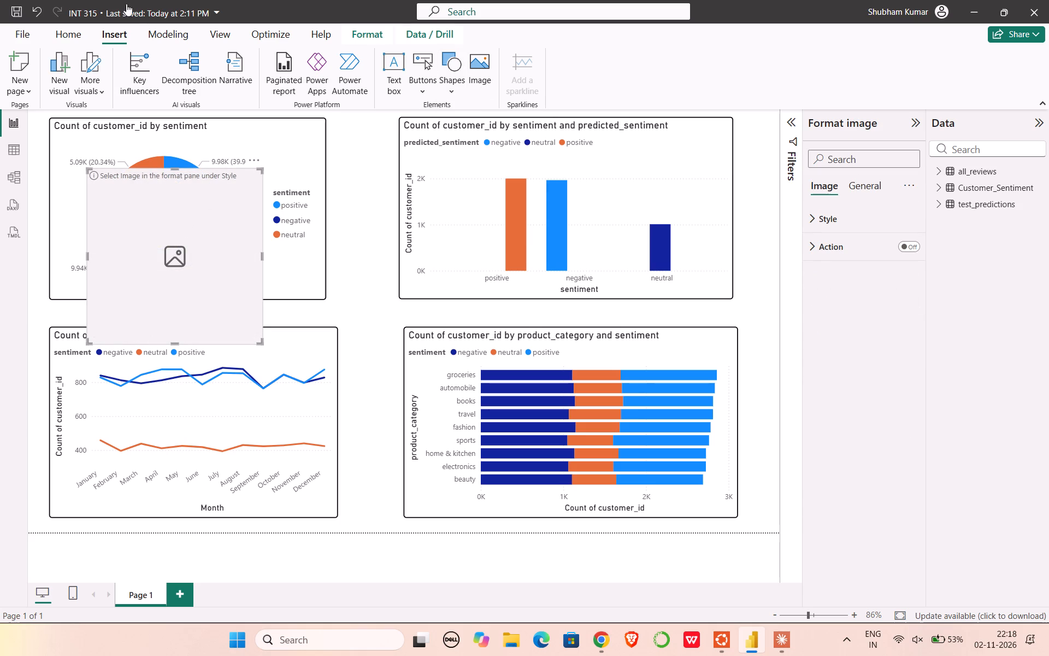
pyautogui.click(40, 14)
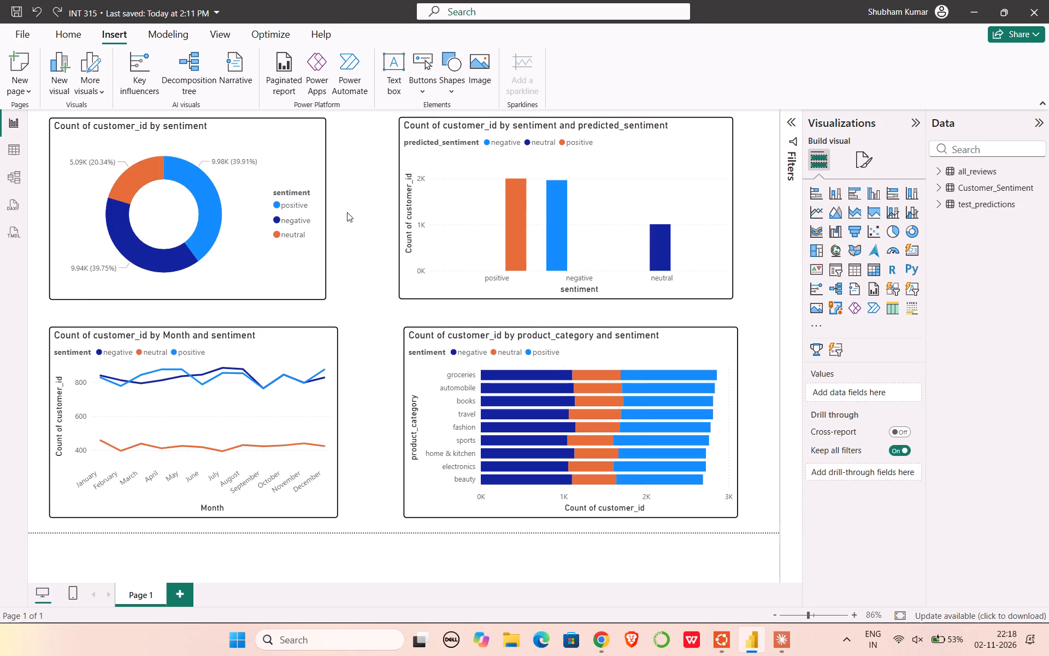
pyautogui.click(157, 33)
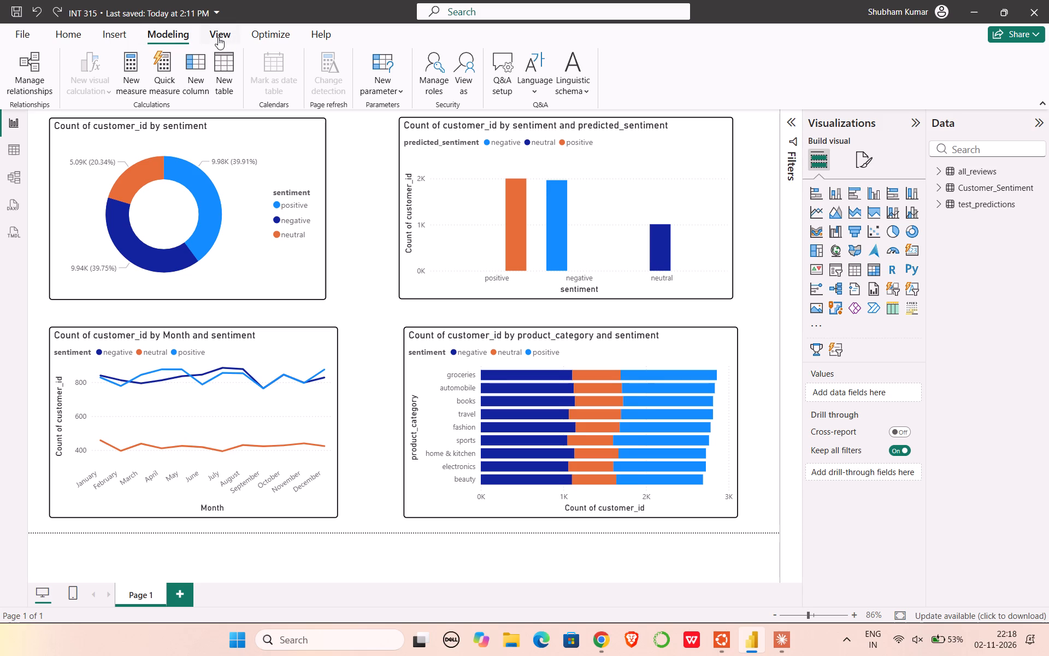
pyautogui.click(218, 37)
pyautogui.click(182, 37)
# Apply the Tidal theme from the Power BI themes to the report.
pyautogui.click(216, 37)
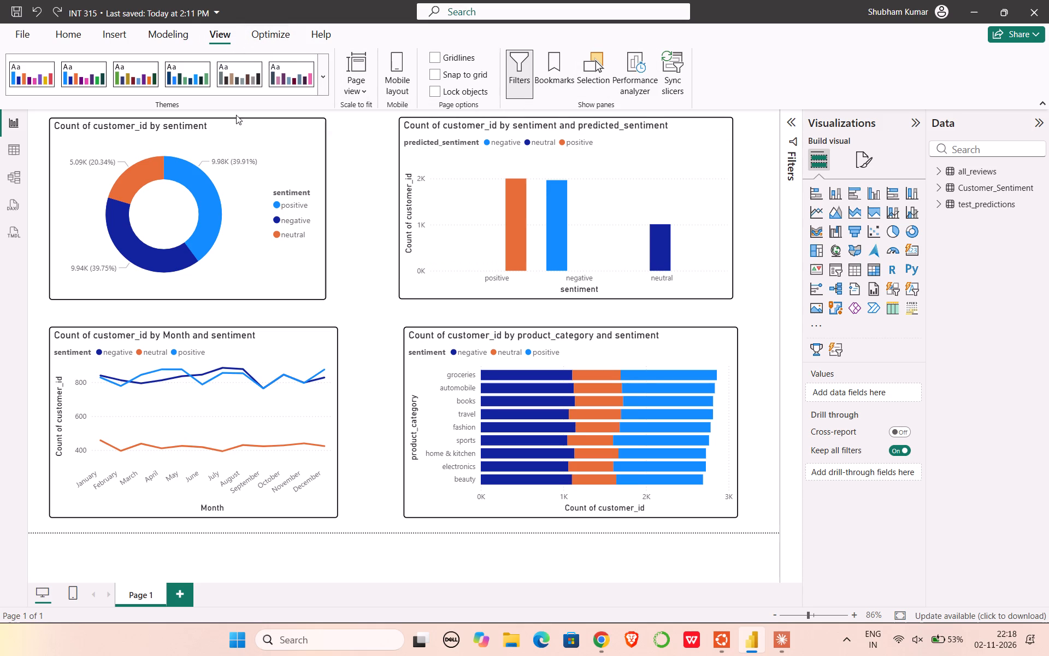
pyautogui.click(322, 75)
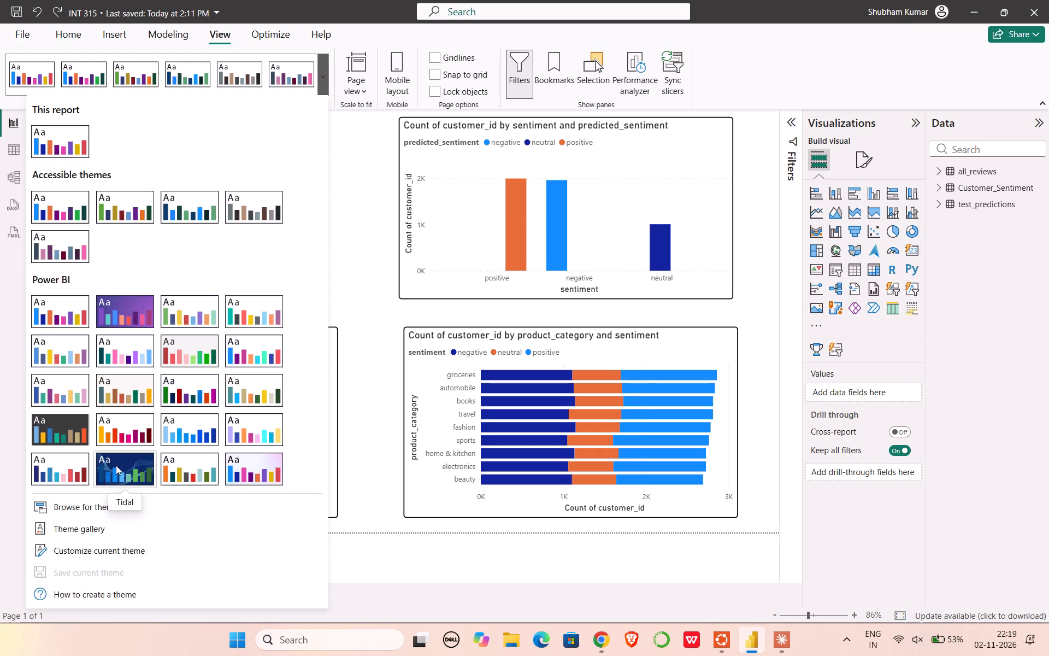
pyautogui.click(116, 465)
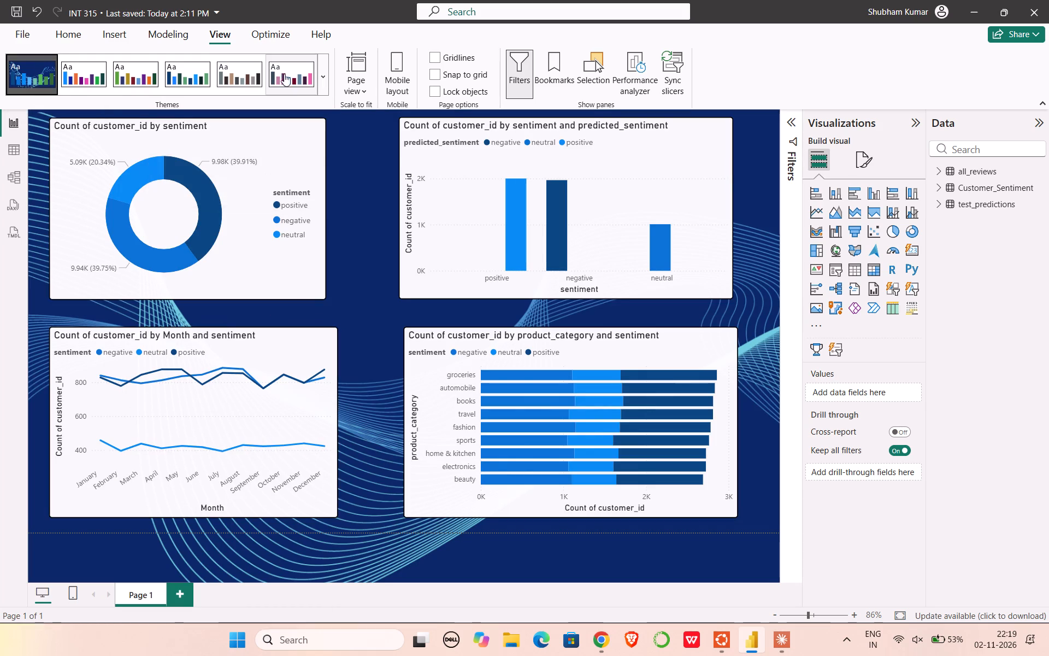
# Reopen the full gallery of report themes.
pyautogui.click(323, 74)
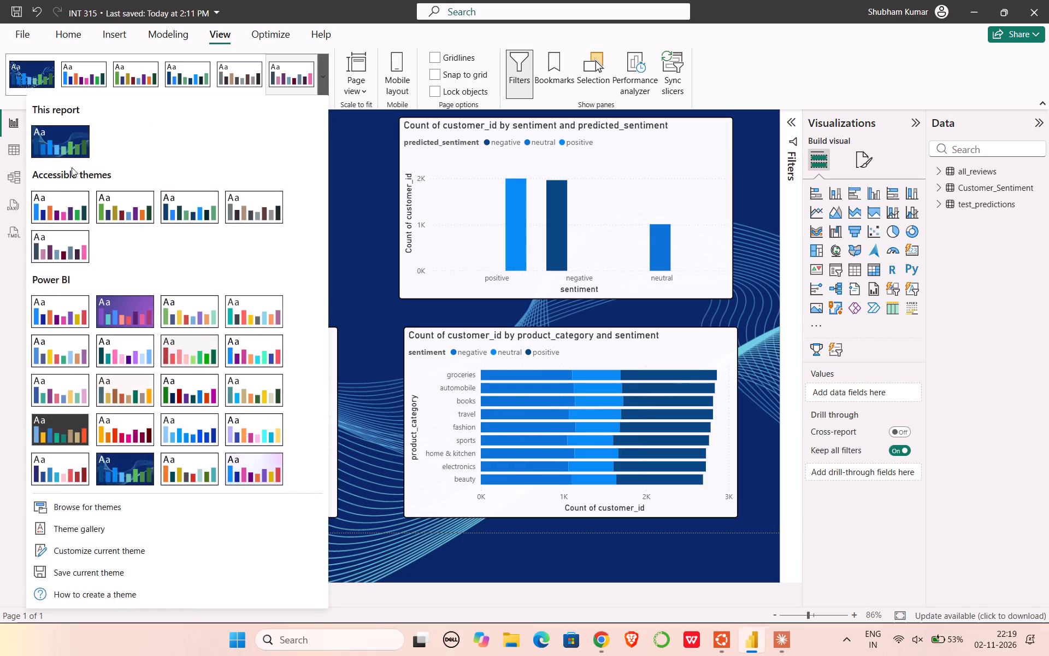
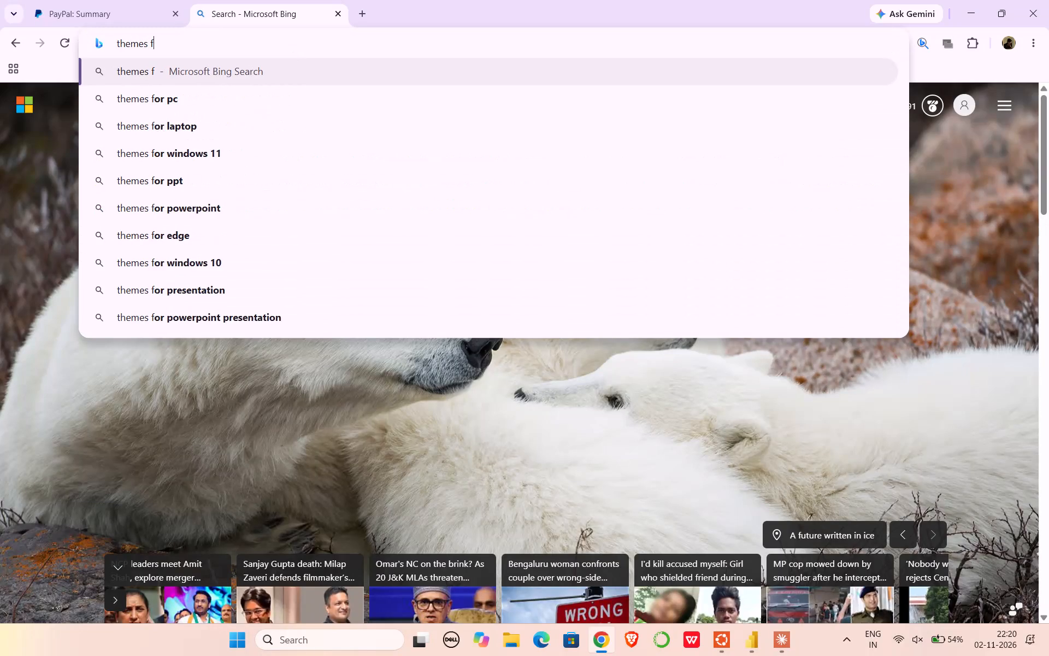
# Search the web for "themes for dashboard" and show the image results.
pyautogui.write('or dash')
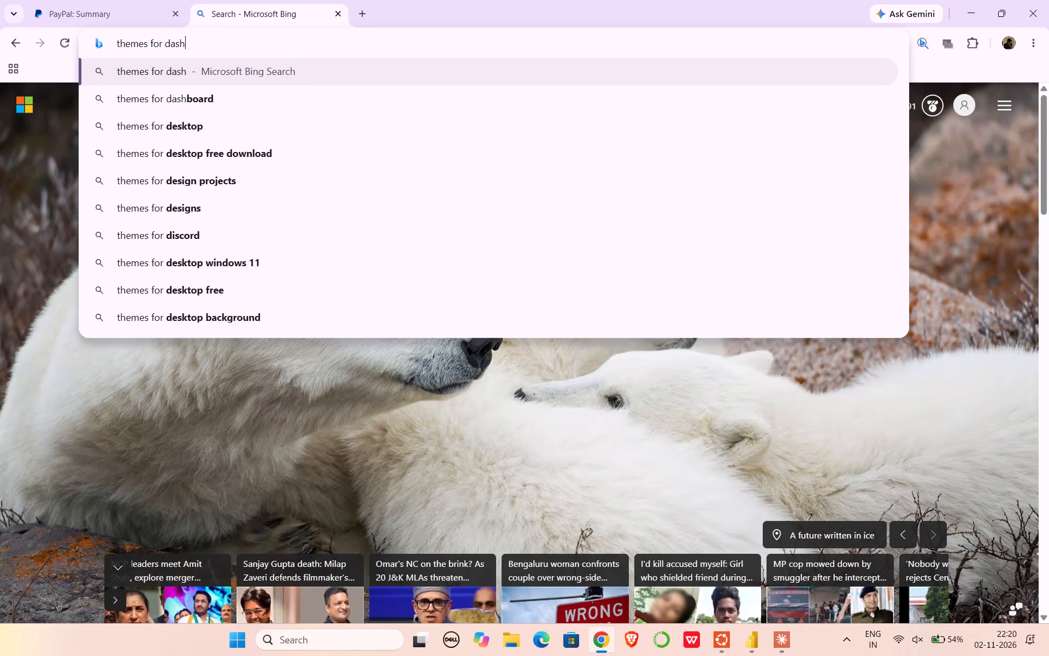
pyautogui.write('board')
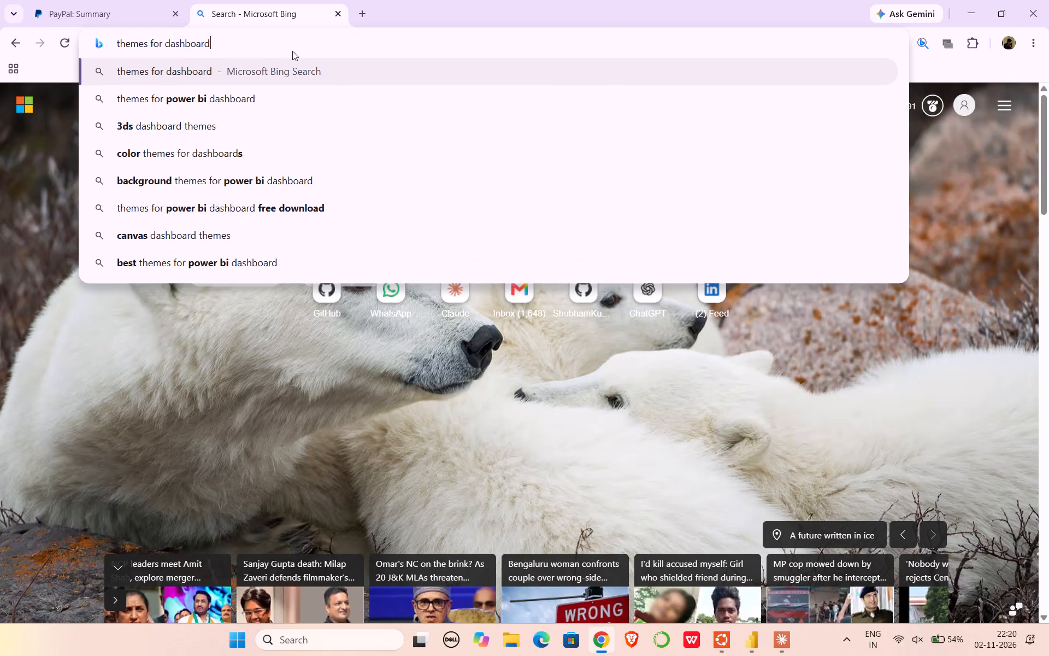
pyautogui.press('Return')
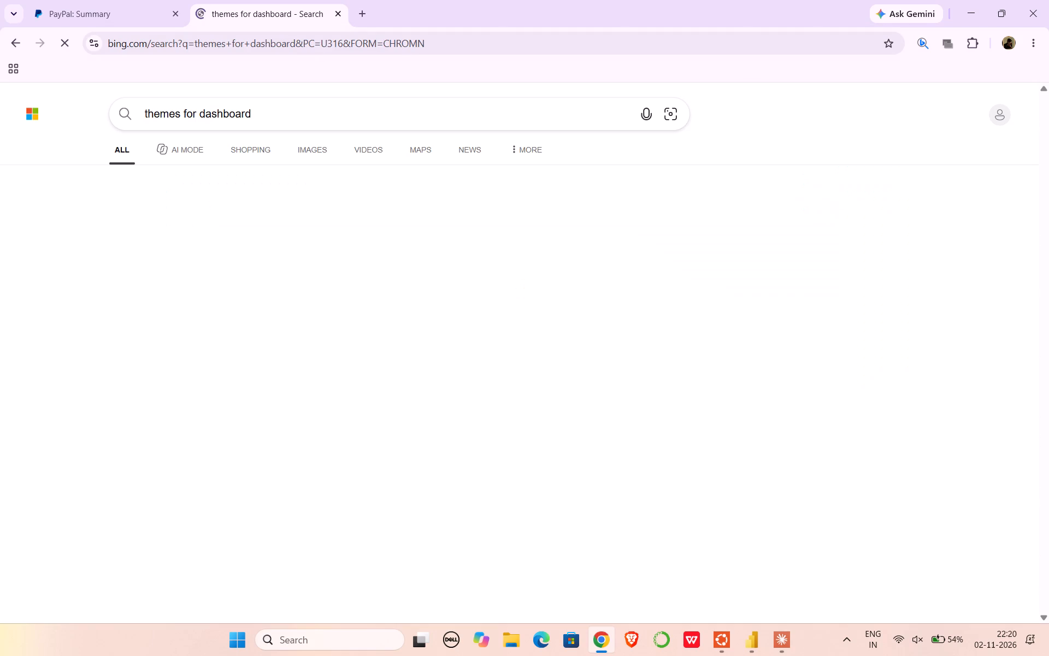
pyautogui.click(292, 149)
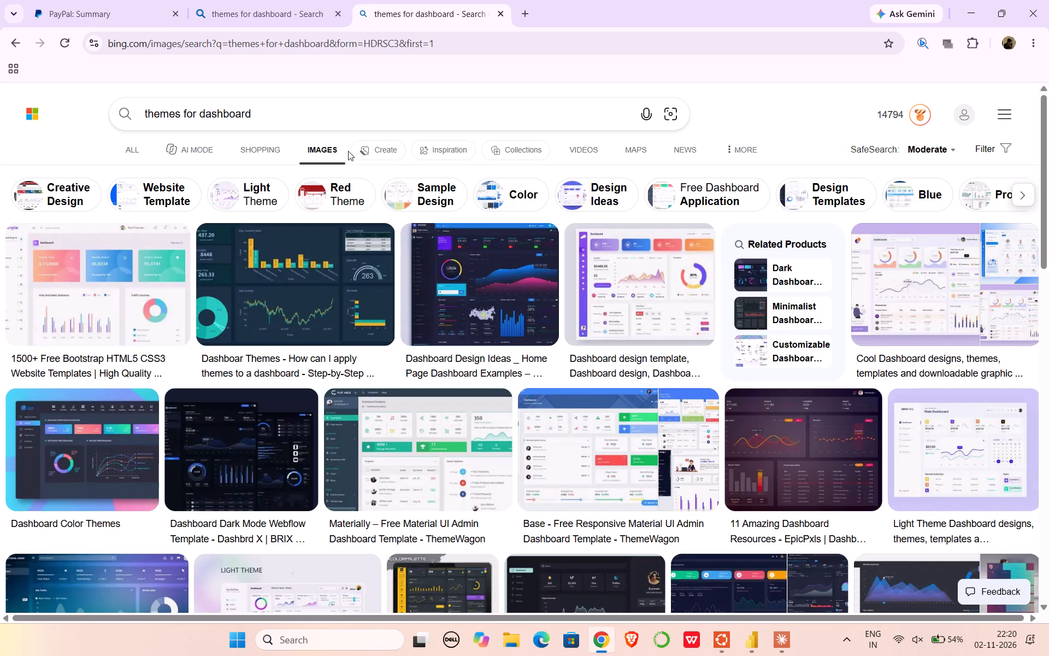
# Browse the dashboard theme images for design and color ideas, loading more images at the end of the results.
pyautogui.scroll(-2, 287, 377)
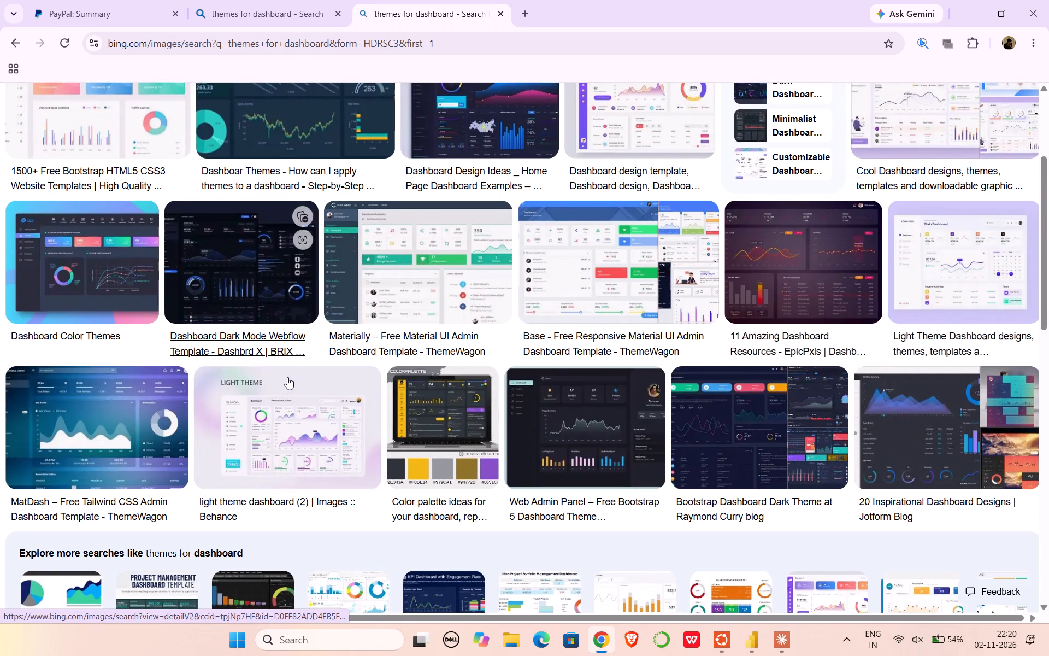
pyautogui.scroll(-2, 287, 377)
pyautogui.scroll(-4, 382, 476)
pyautogui.scroll(3, 266, 368)
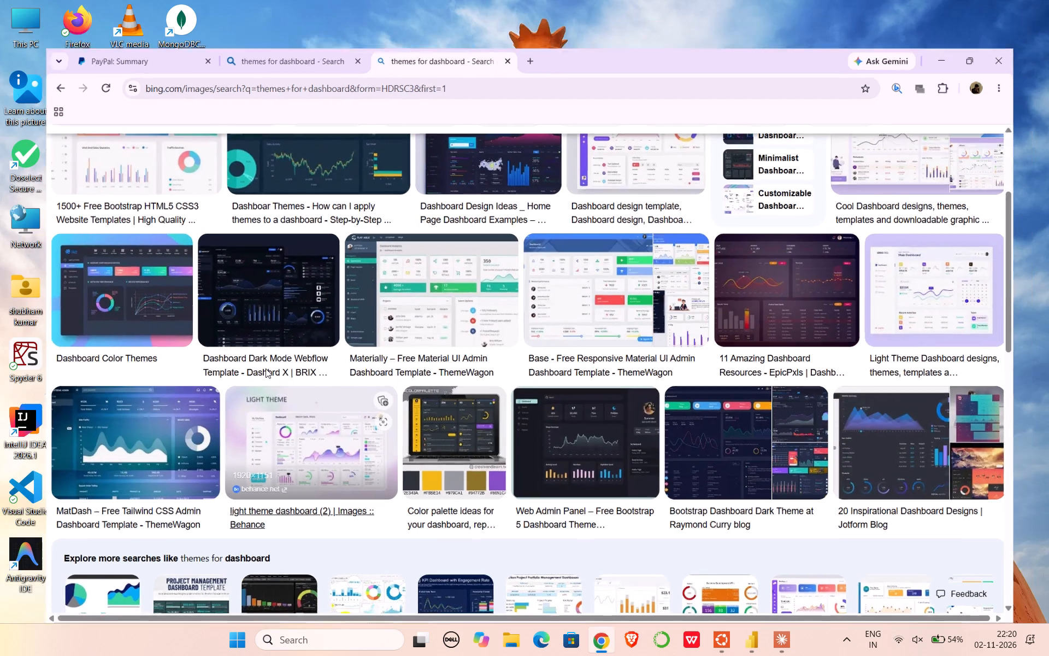
pyautogui.scroll(-2, 266, 368)
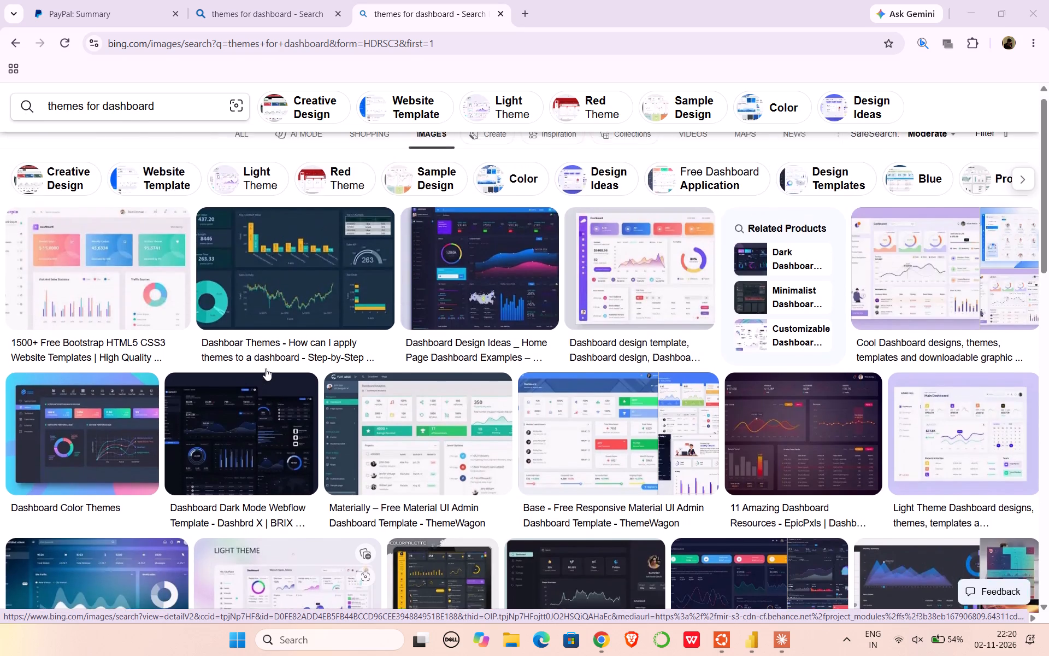
pyautogui.scroll(-7, 266, 368)
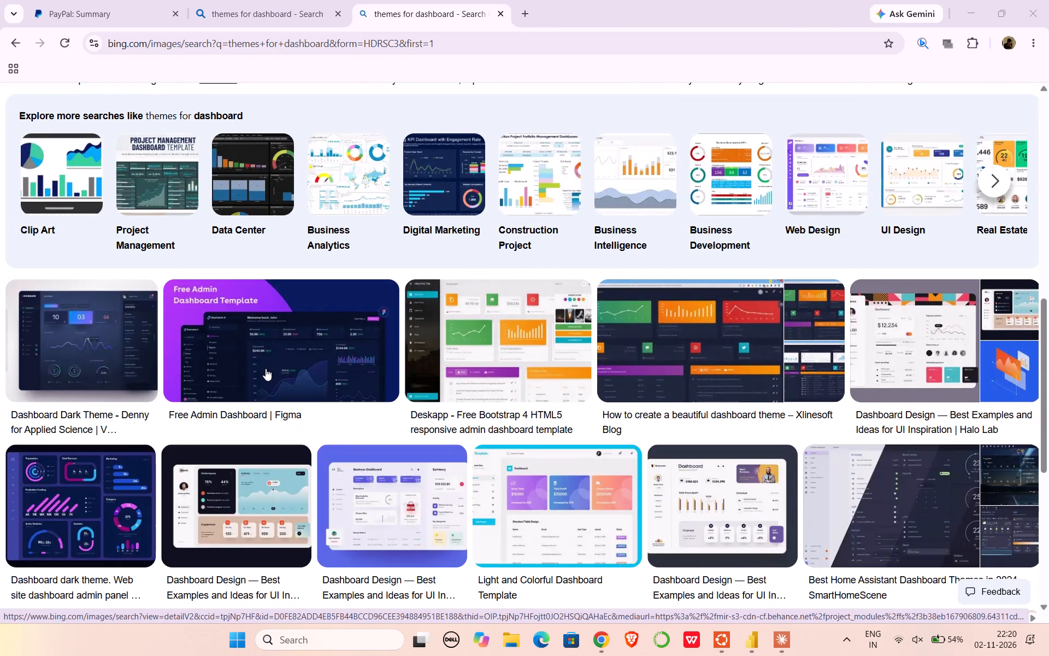
pyautogui.scroll(-1, 266, 368)
pyautogui.scroll(-1, 440, 317)
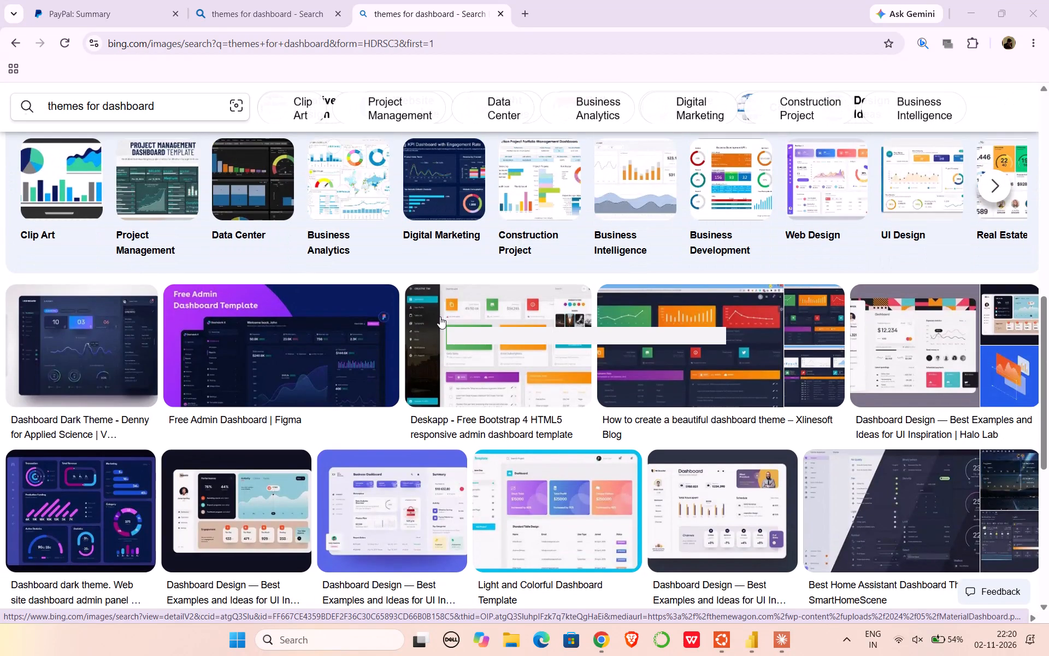
pyautogui.scroll(-4, 440, 317)
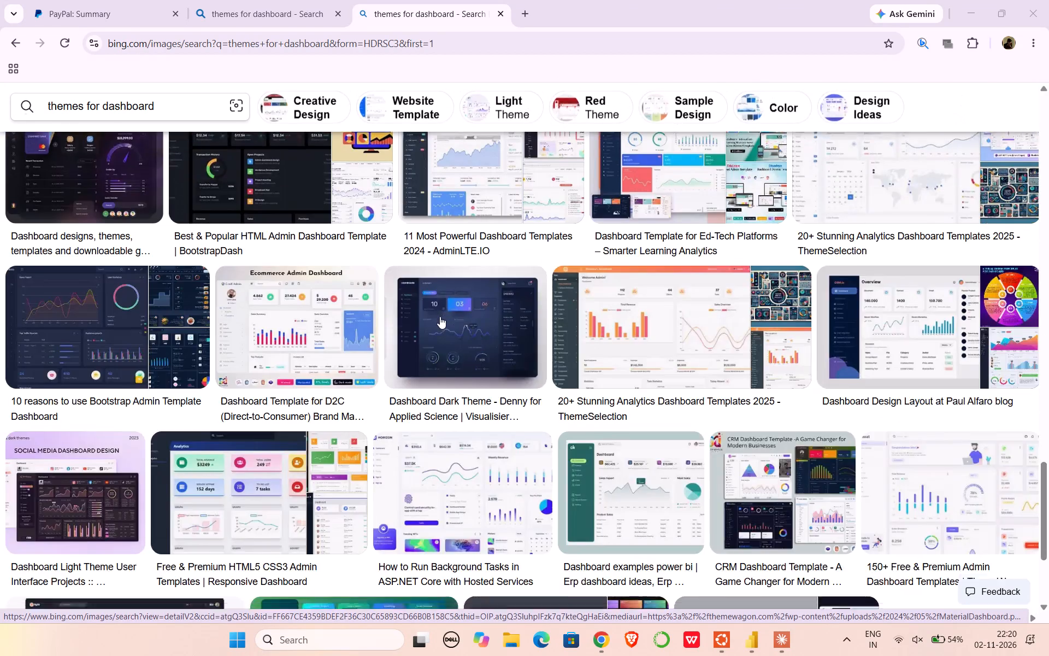
pyautogui.scroll(-2, 440, 317)
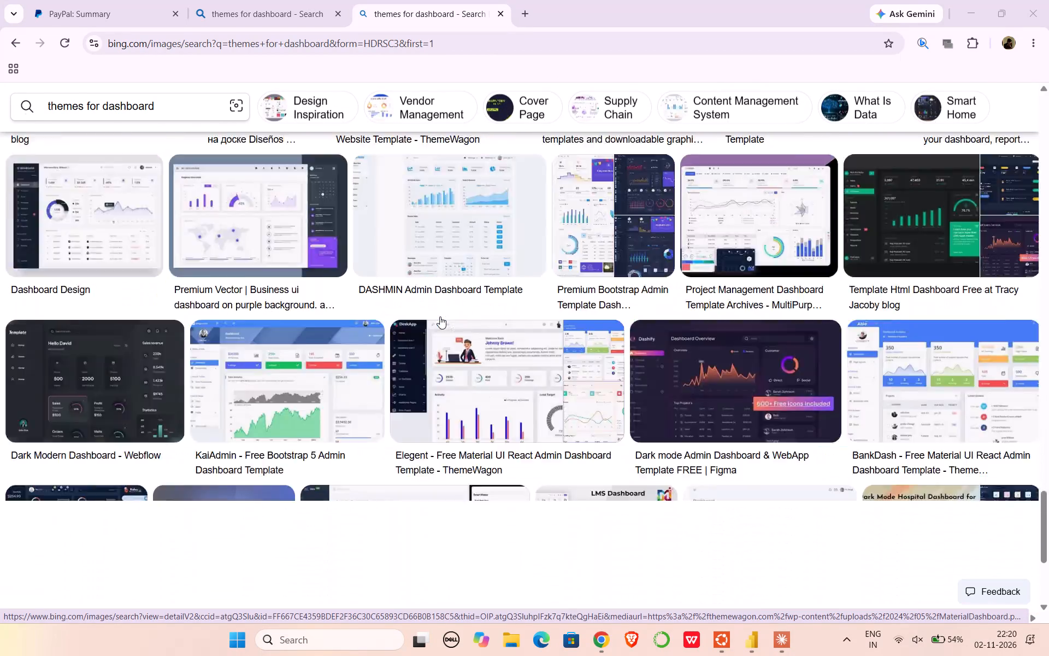
pyautogui.scroll(-7, 440, 317)
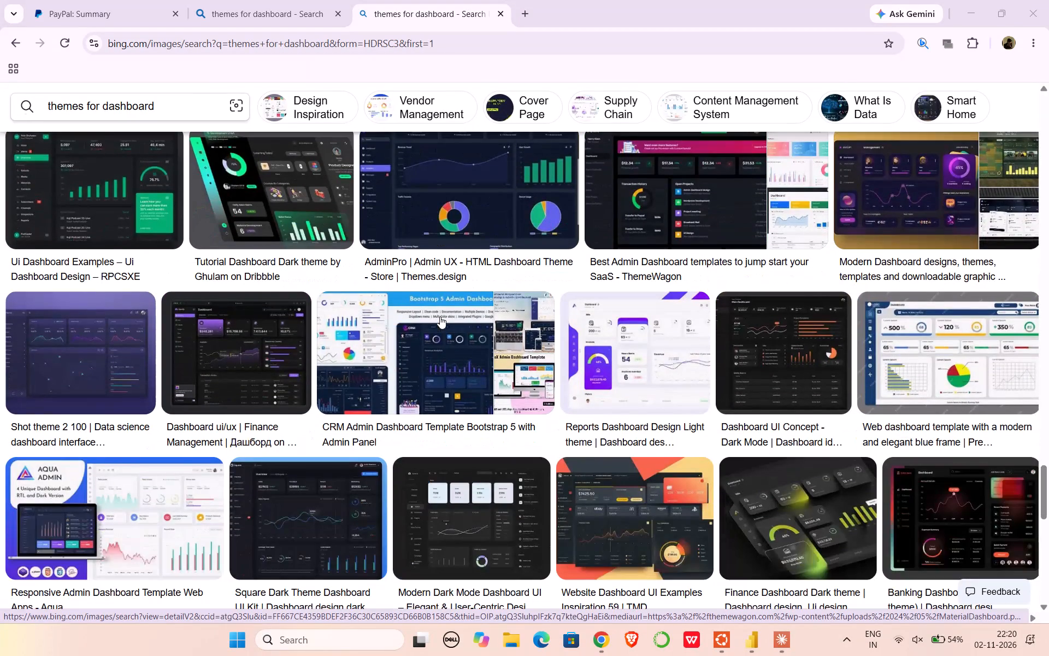
pyautogui.scroll(-5, 440, 317)
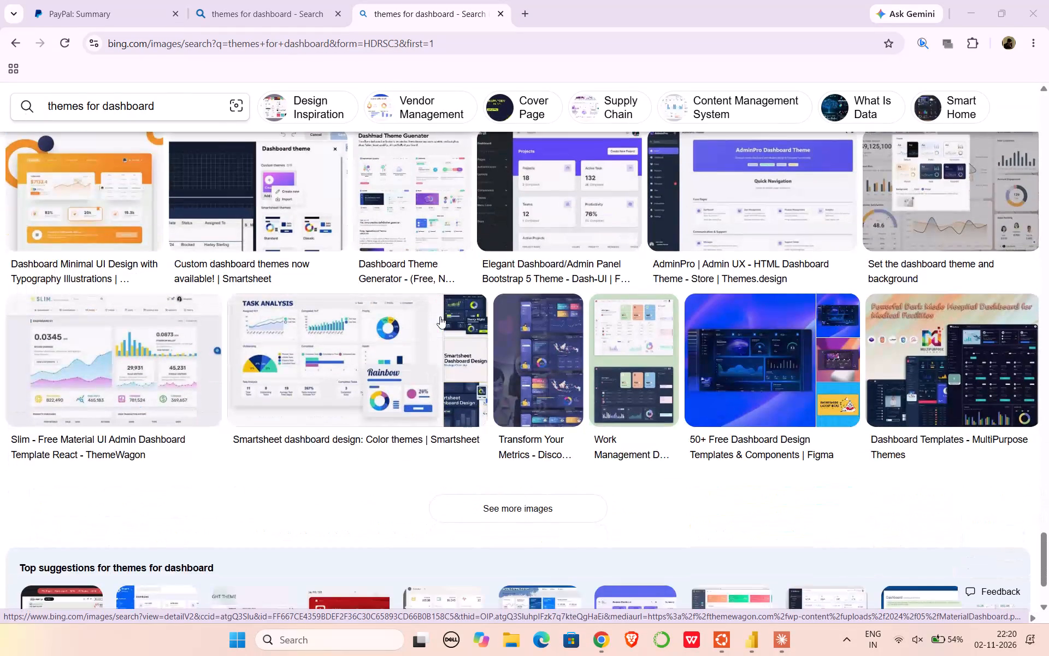
pyautogui.scroll(-5, 440, 317)
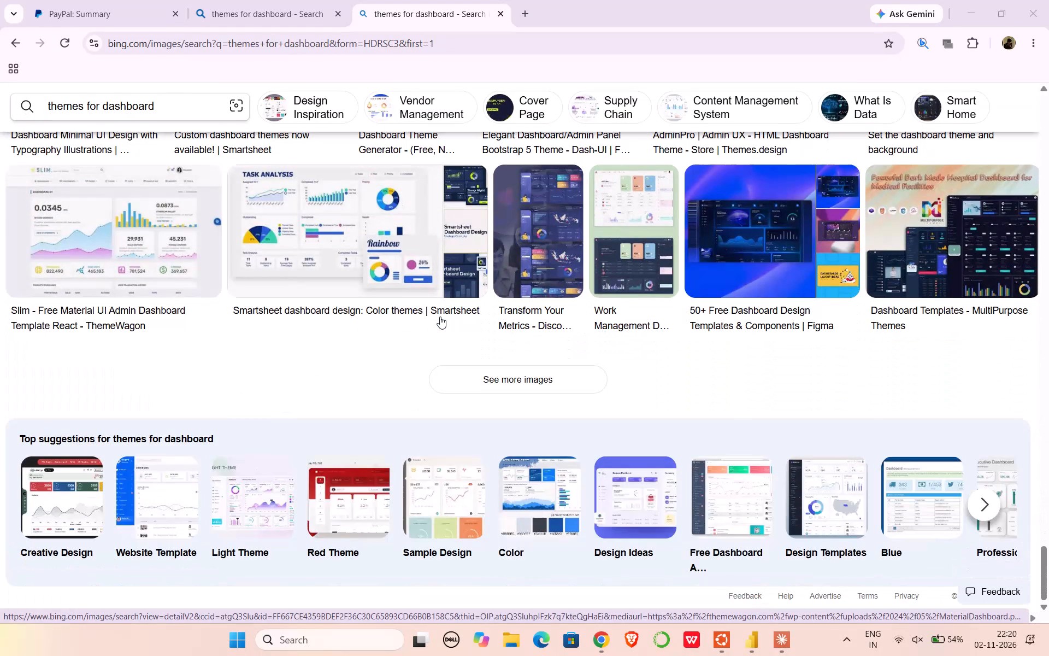
pyautogui.scroll(-6, 440, 317)
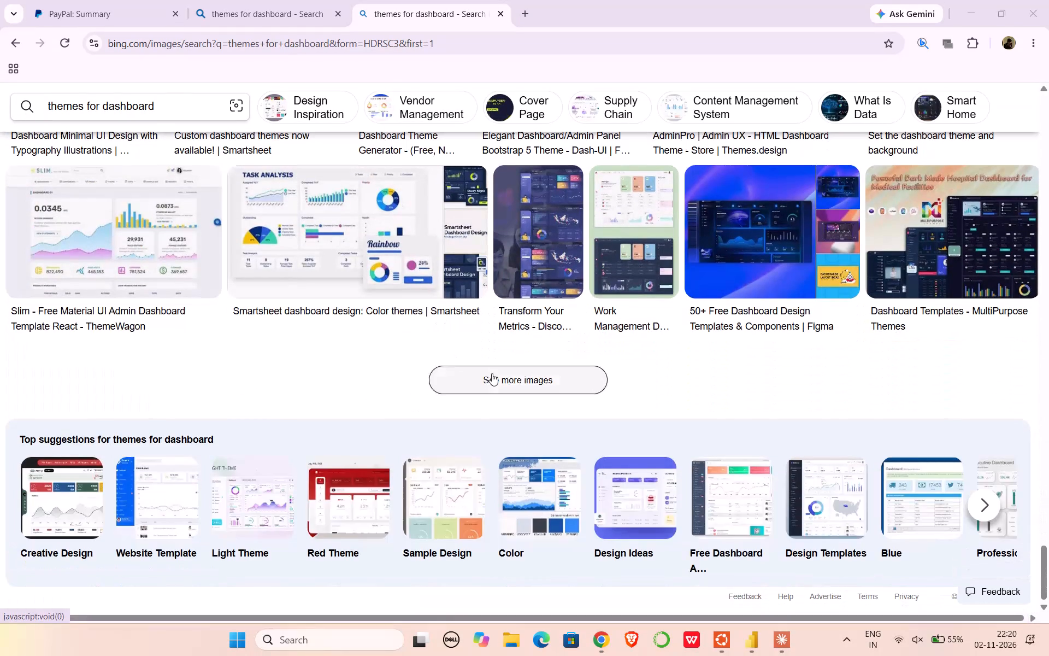
pyautogui.click(492, 373)
pyautogui.scroll(16, 492, 373)
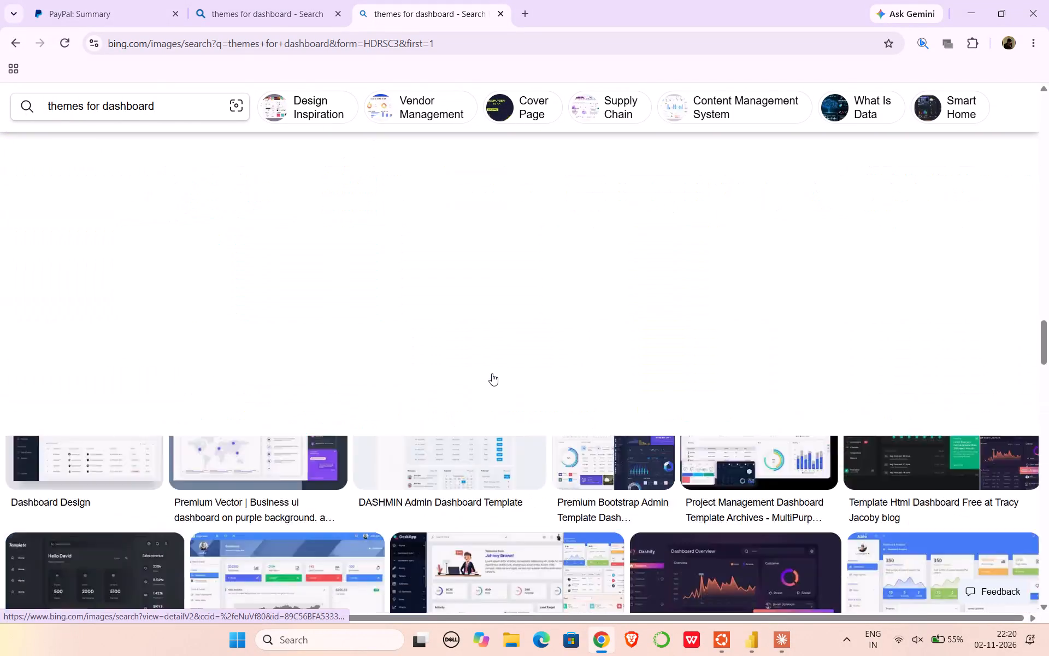
pyautogui.scroll(9, 492, 373)
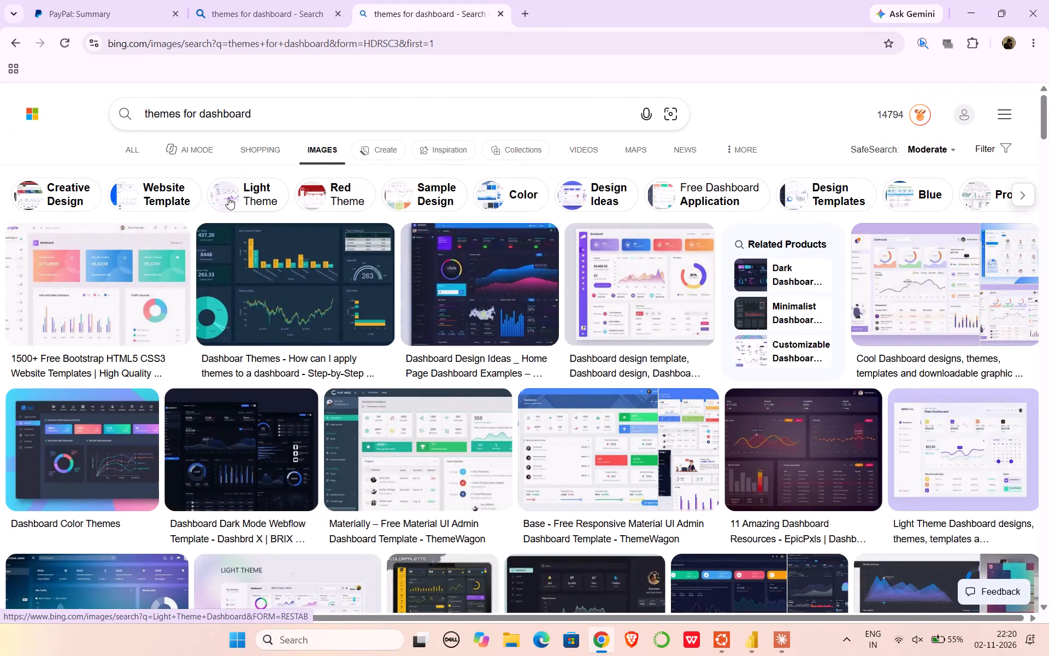
pyautogui.hscroll(19, 246, 268)
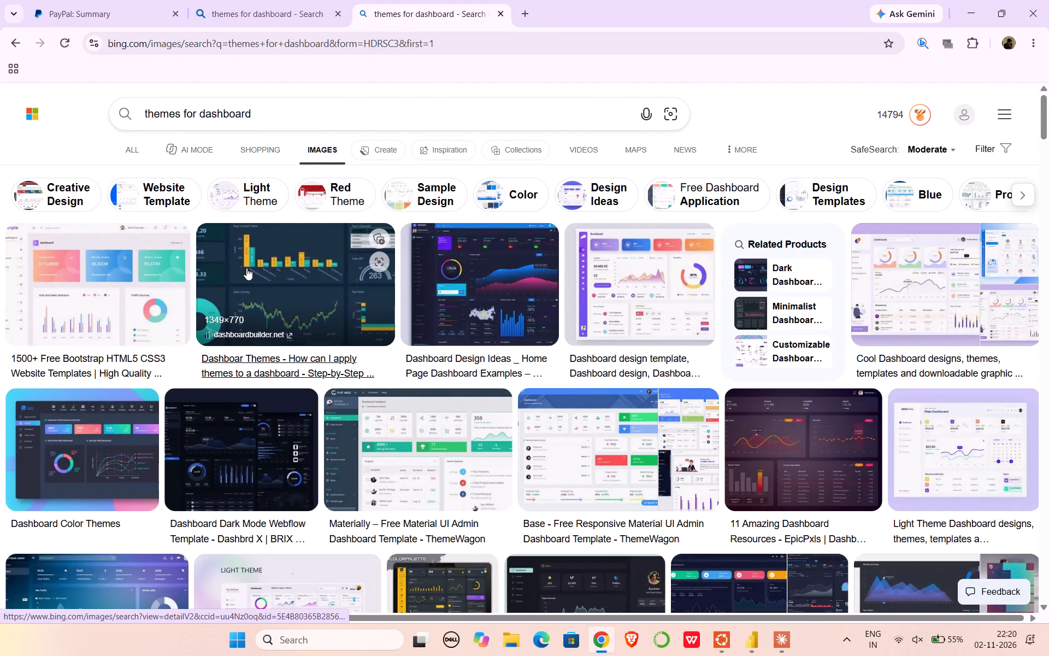
# Return to the full web results and view Colorlib's 40 Admin Dashboard Templates page, closing it again.
pyautogui.click(15, 43)
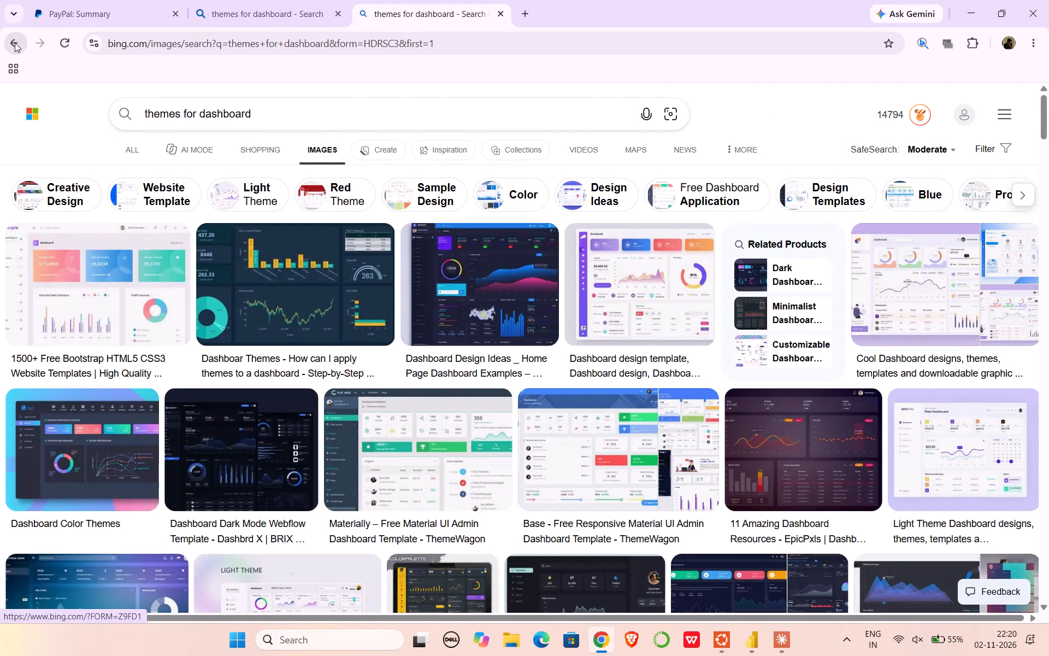
pyautogui.click(137, 150)
pyautogui.scroll(-3, 302, 417)
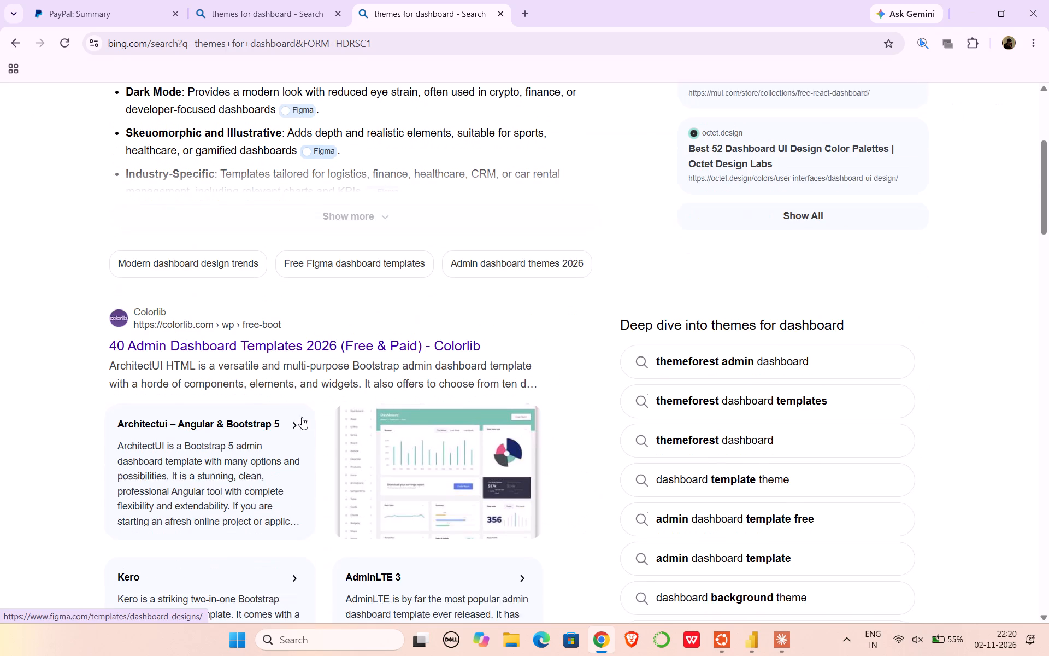
pyautogui.click(260, 334)
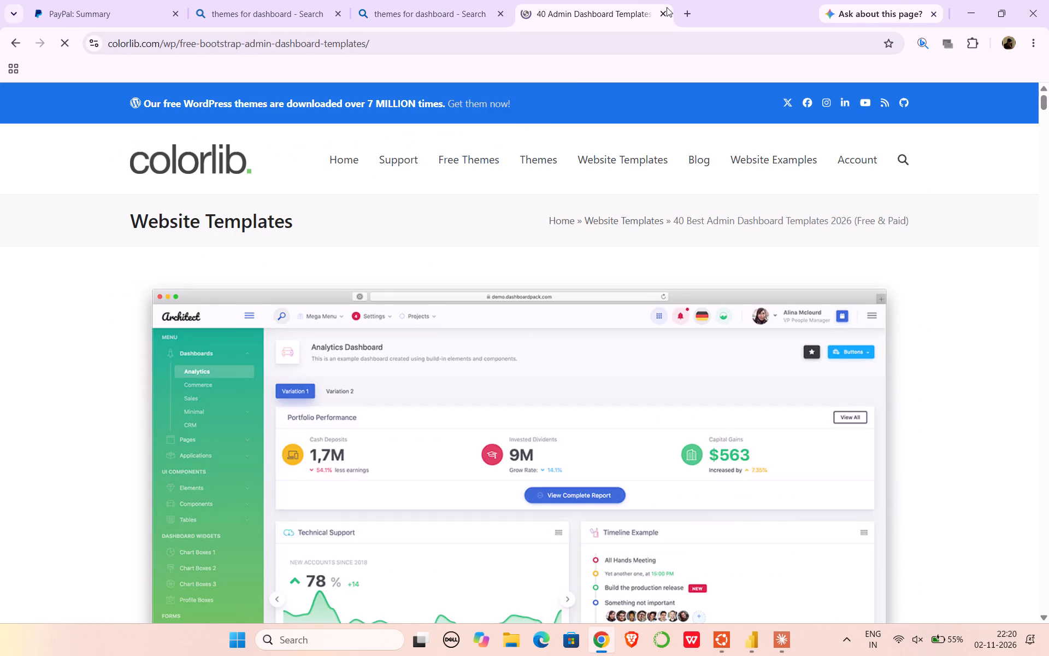
pyautogui.click(665, 10)
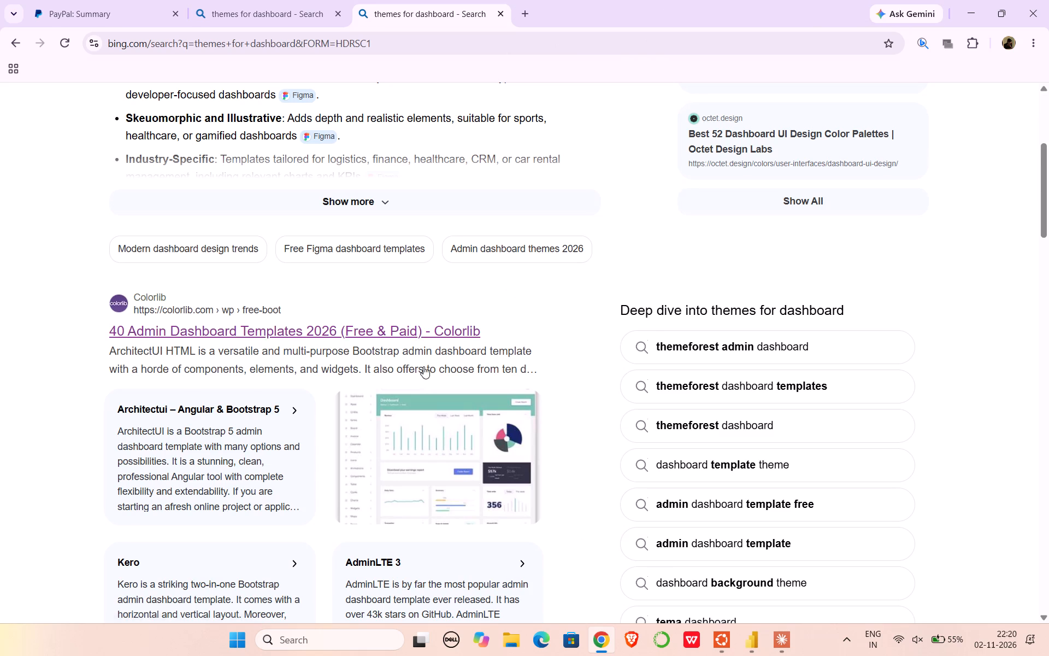
# View ThemeForest's Dashboard Website Templates listing from the search results, closing it again.
pyautogui.scroll(-3, 423, 366)
pyautogui.click(273, 353)
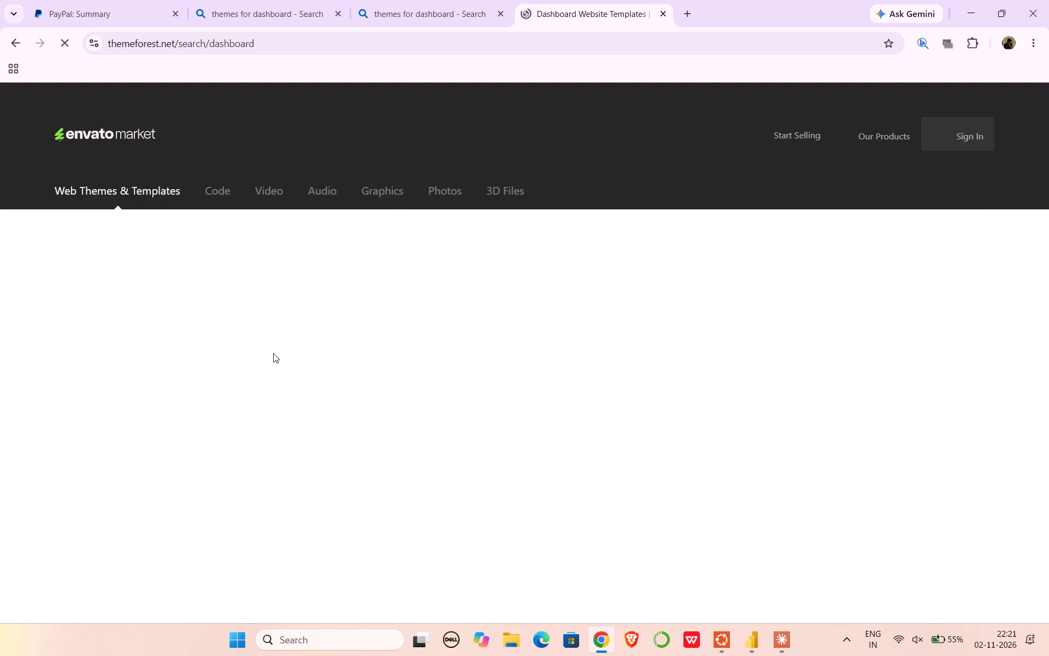
pyautogui.scroll(-4, 273, 353)
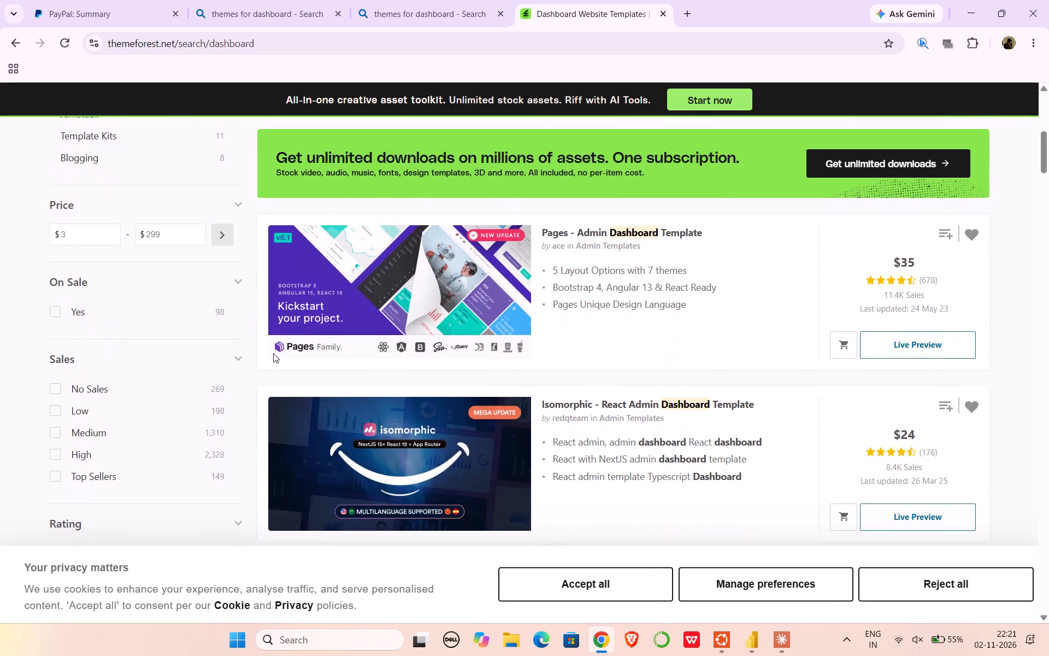
pyautogui.hscroll(7, 273, 353)
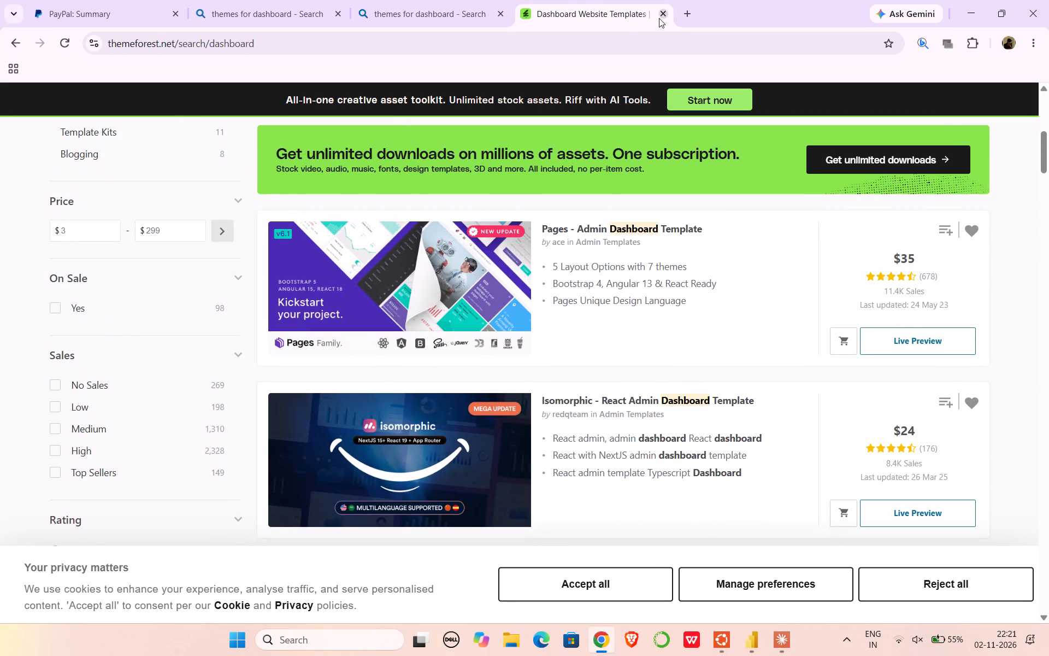
pyautogui.click(659, 18)
# Open Figma's 50+ Free Dashboard Design Templates page from the results and examine its designs, dismissing the cookie notice.
pyautogui.scroll(-1, 315, 344)
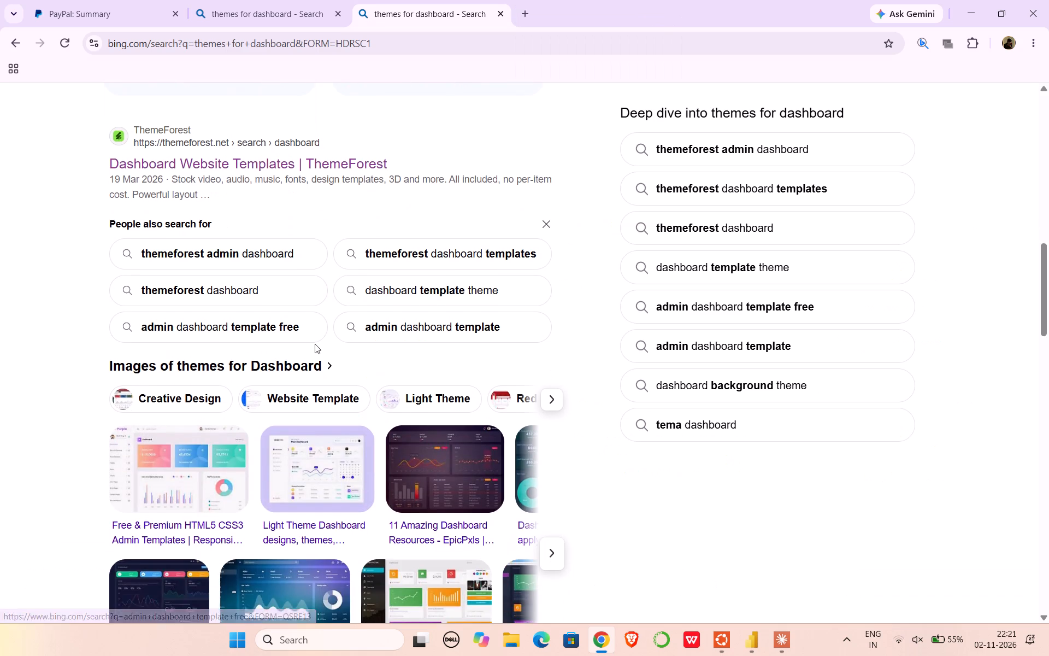
pyautogui.scroll(-4, 315, 344)
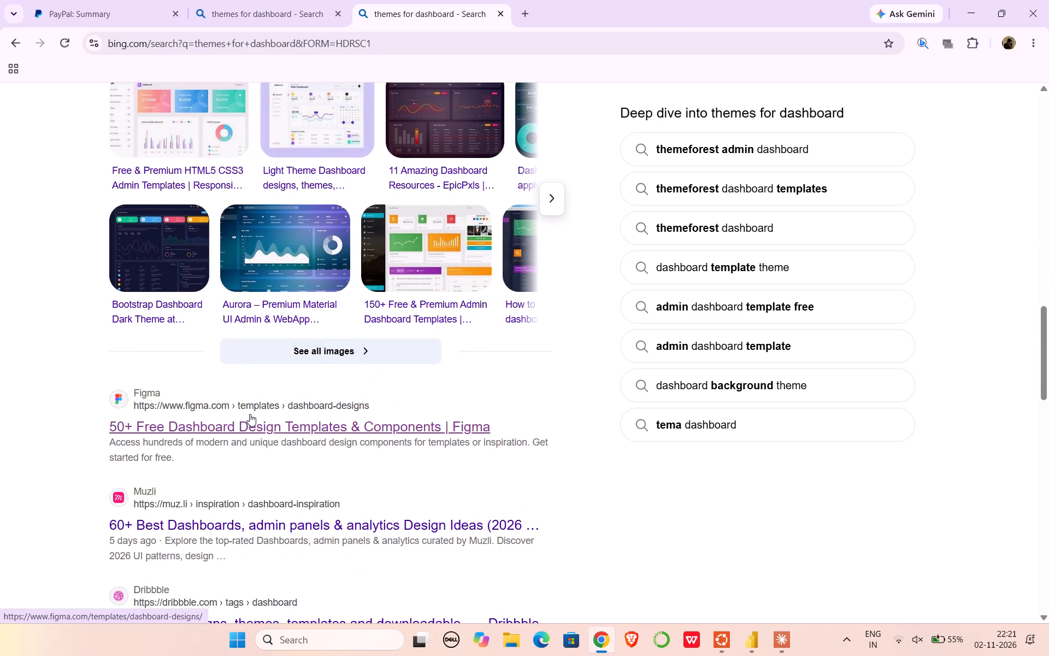
pyautogui.click(250, 414)
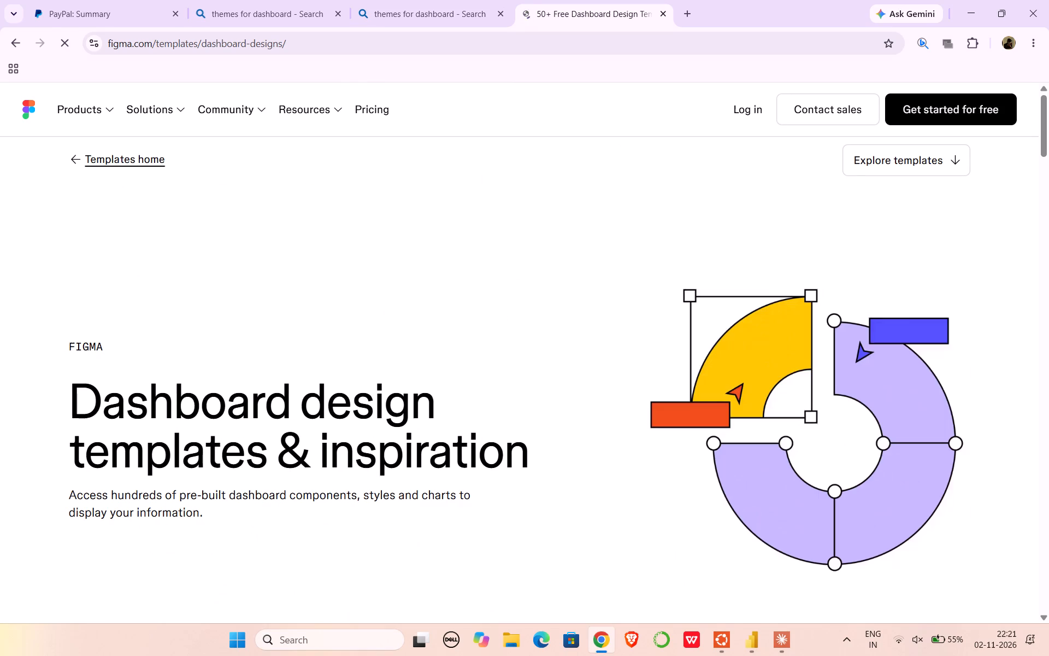
pyautogui.scroll(-6, 250, 414)
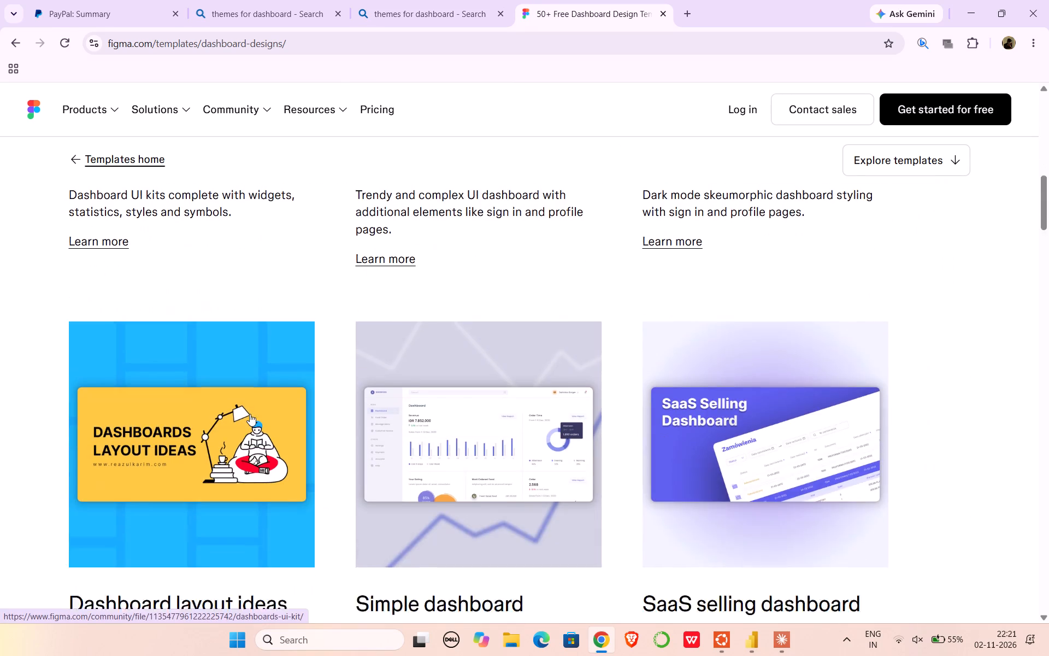
pyautogui.scroll(-3, 250, 414)
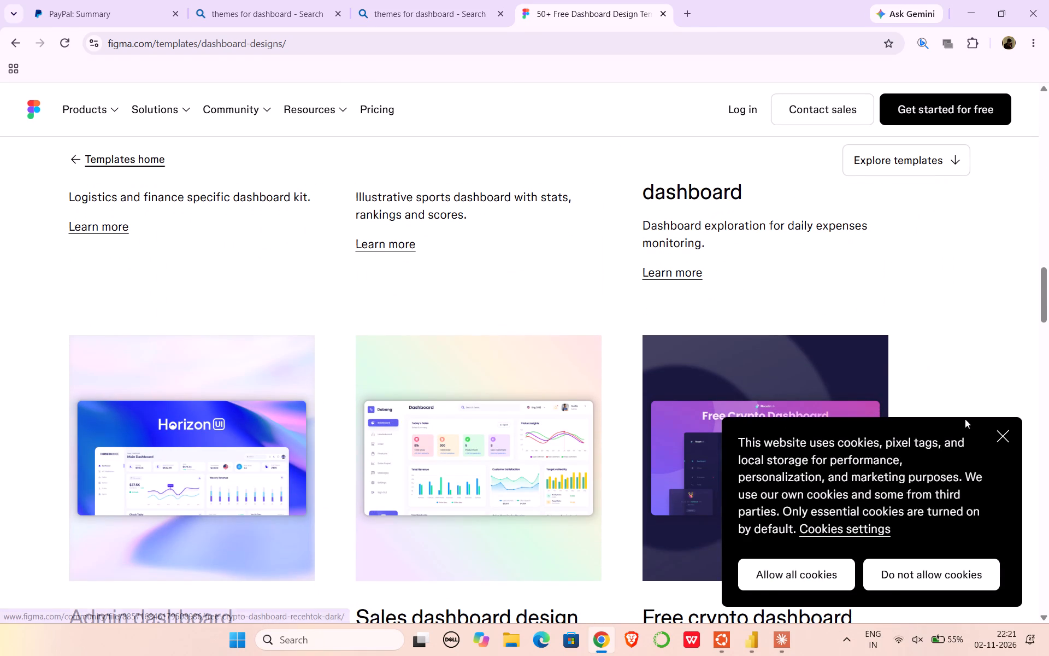
pyautogui.click(999, 431)
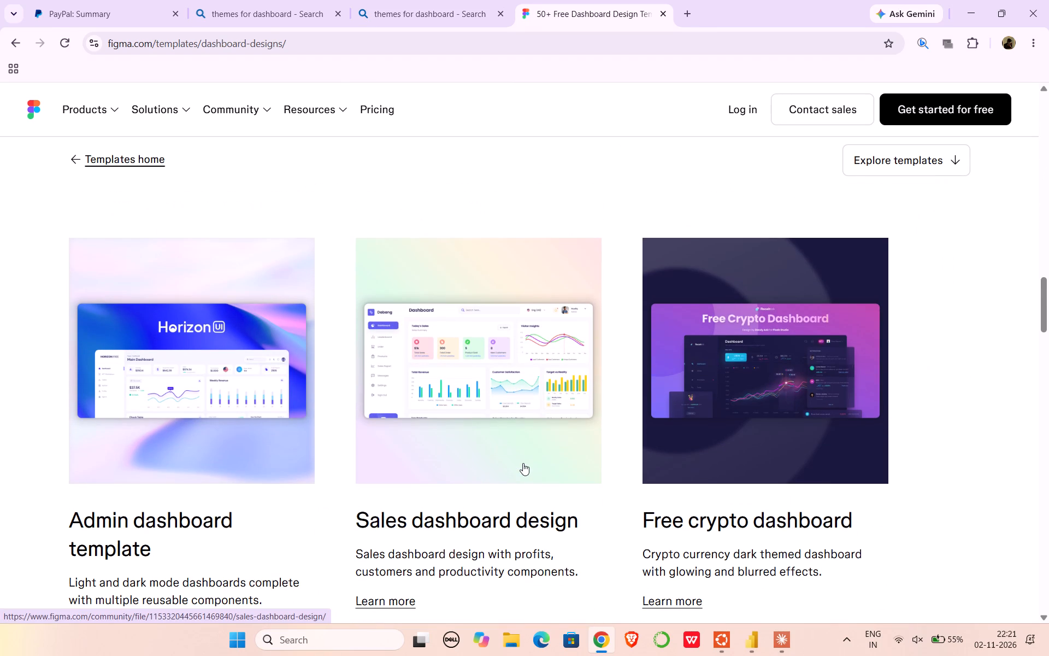
pyautogui.scroll(-4, 523, 463)
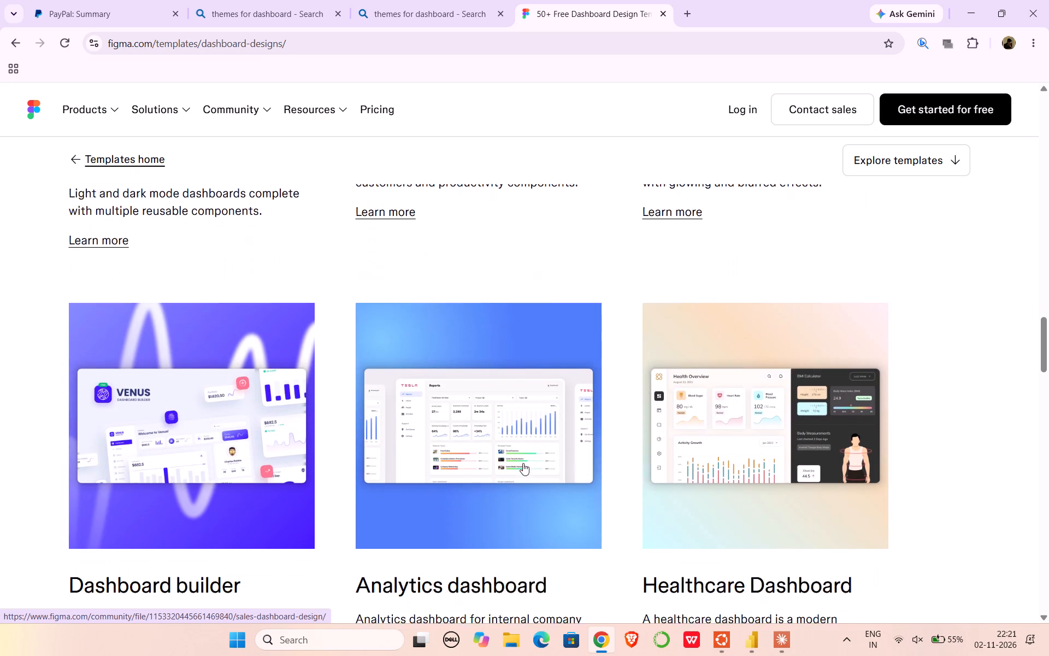
pyautogui.scroll(-1, 523, 463)
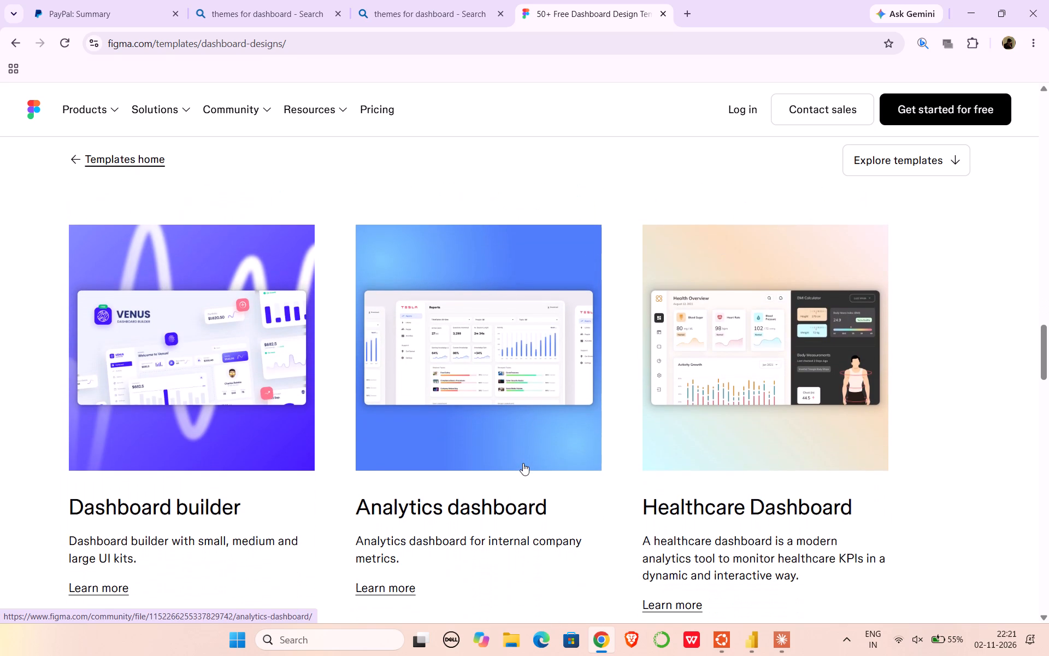
# View the Analytics dashboard template's Figma Community page and close it again.
pyautogui.click(404, 446)
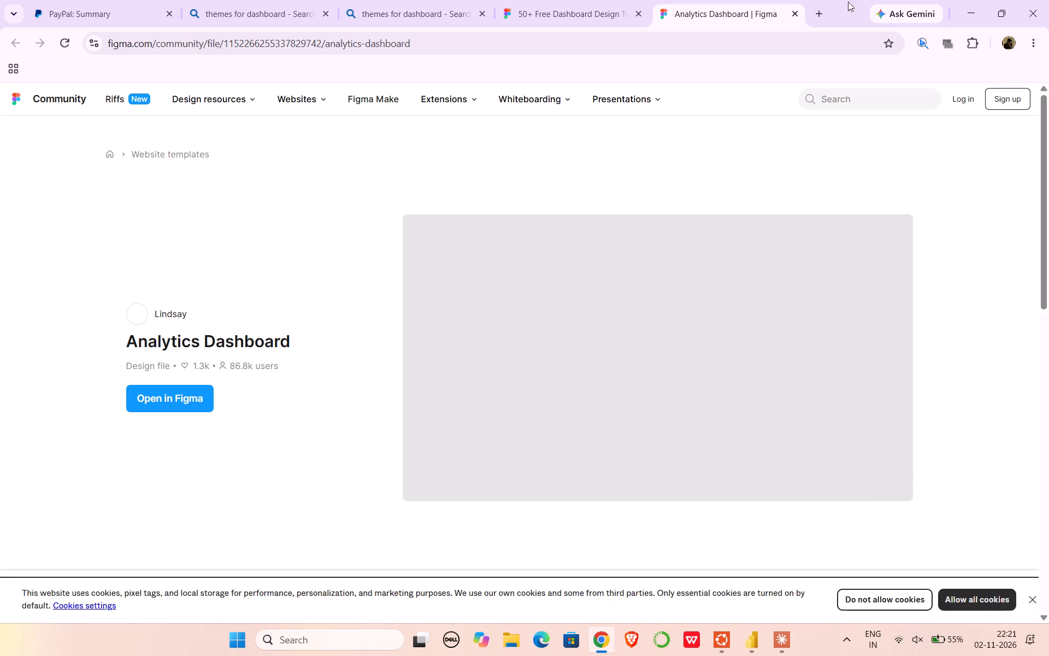
pyautogui.click(794, 14)
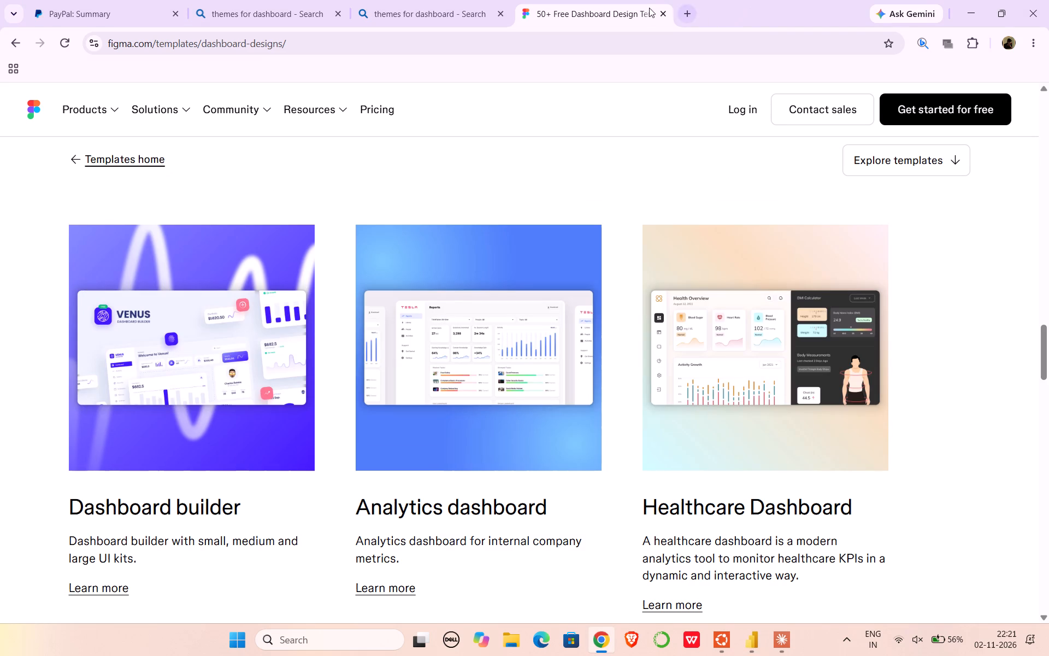
# Close the Figma templates page, then open Muzli's 60+ Best Dashboards collection and examine its designs, closing it again.
pyautogui.click(667, 16)
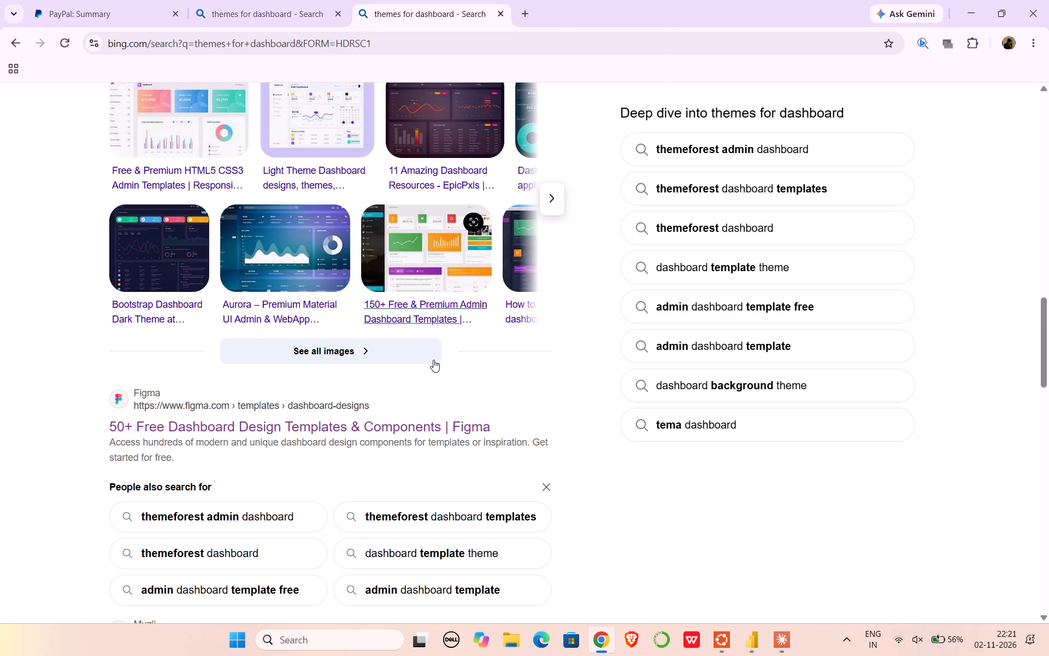
pyautogui.click(362, 309)
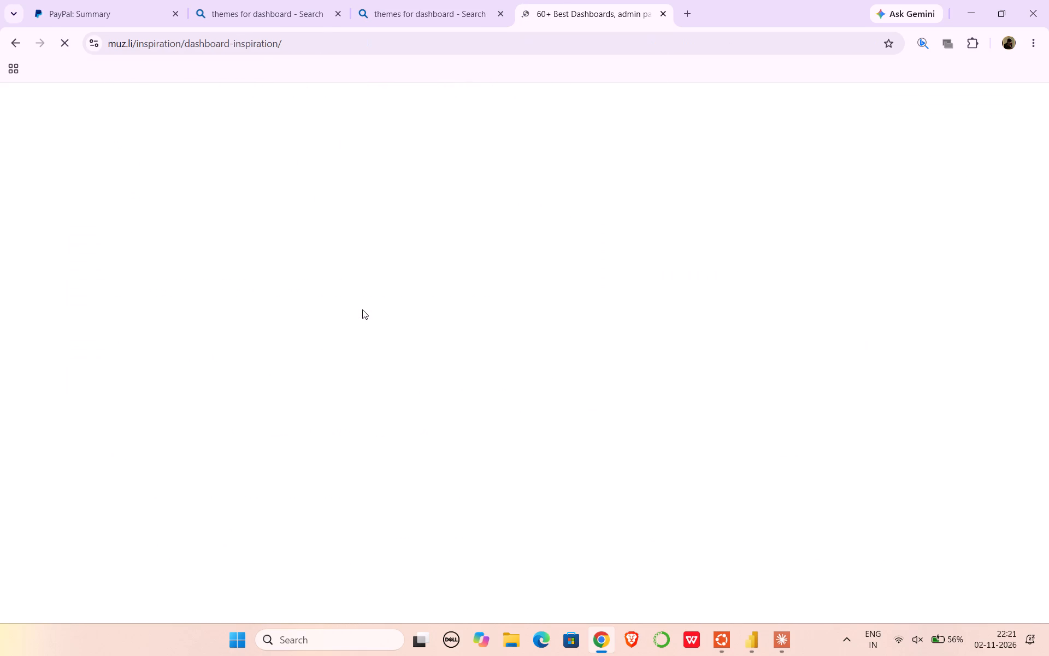
pyautogui.scroll(-2, 362, 309)
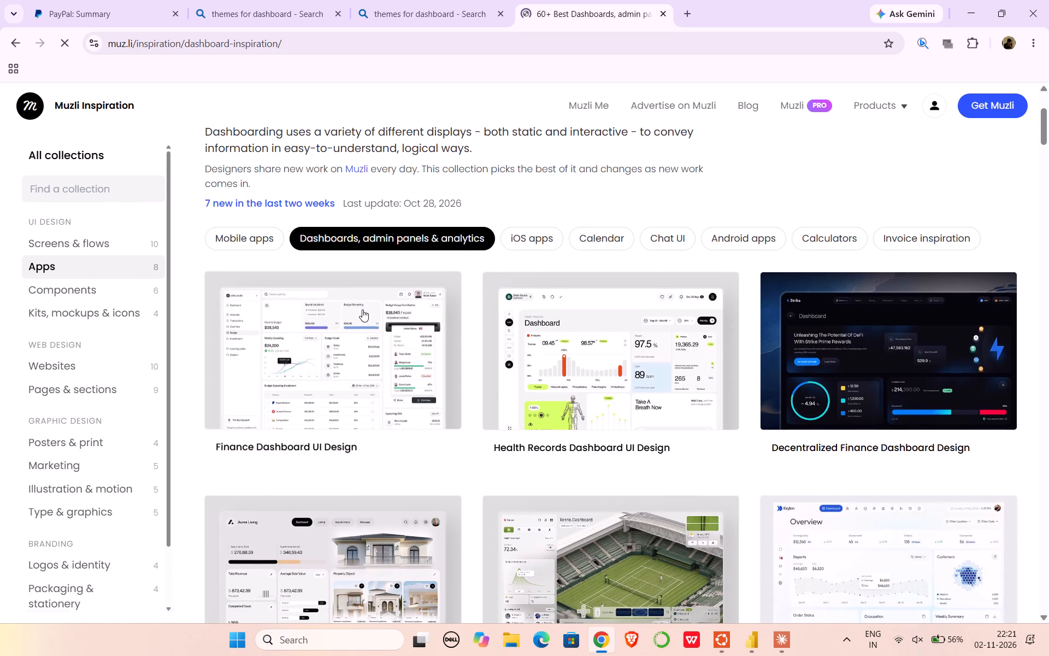
pyautogui.scroll(-2, 362, 309)
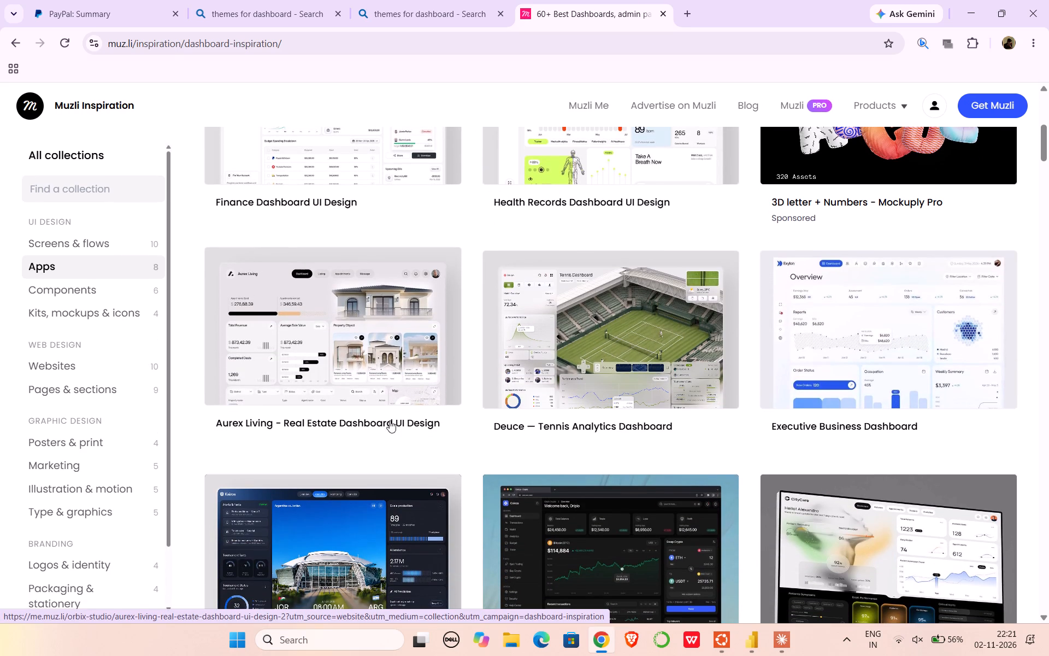
pyautogui.scroll(-9, 405, 480)
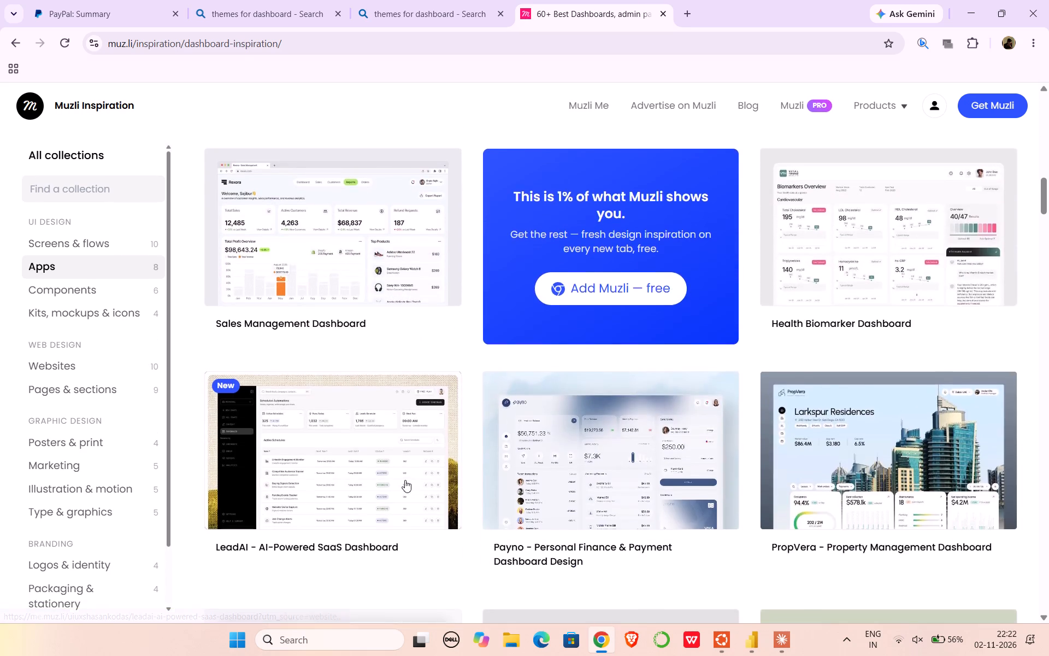
pyautogui.scroll(-4, 405, 480)
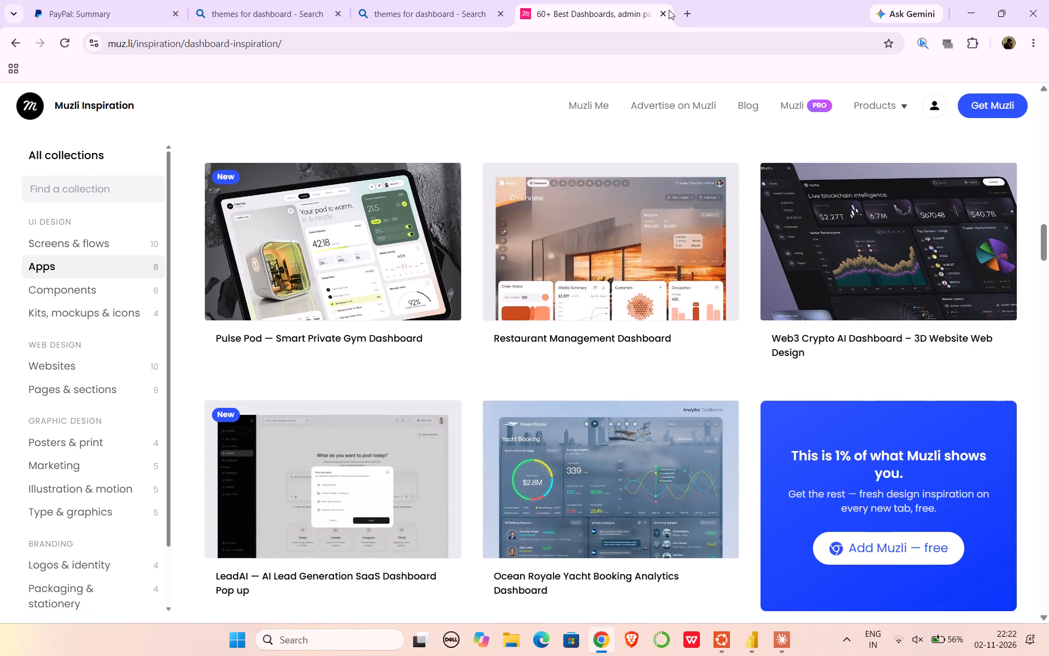
pyautogui.click(665, 13)
# View Dribbble's dashboard designs page from the search results, closing it again.
pyautogui.scroll(-2, 392, 431)
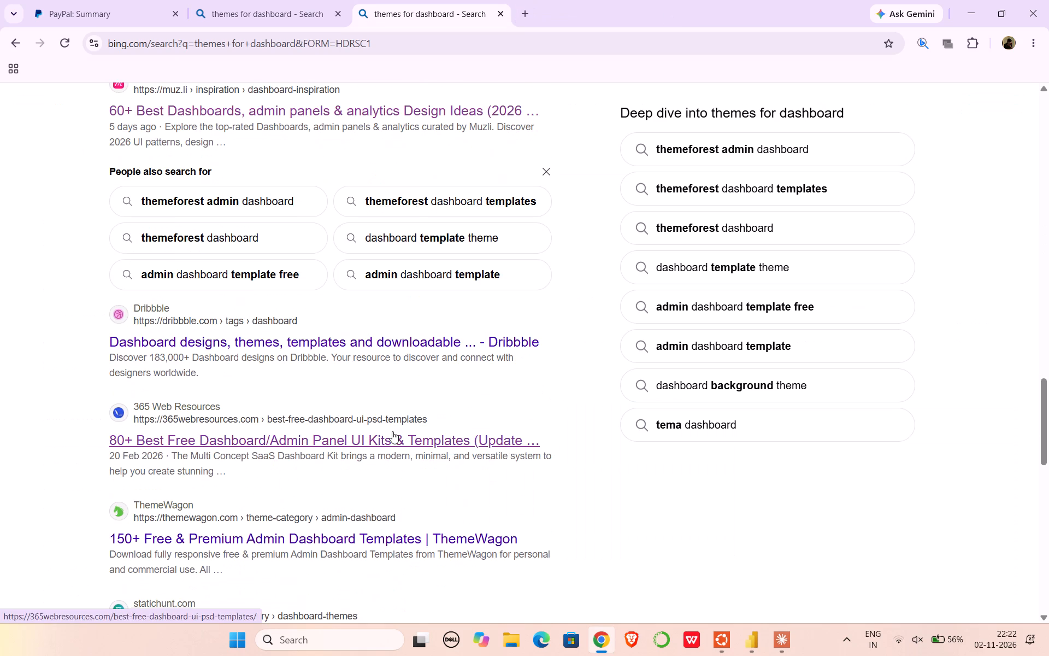
pyautogui.click(267, 337)
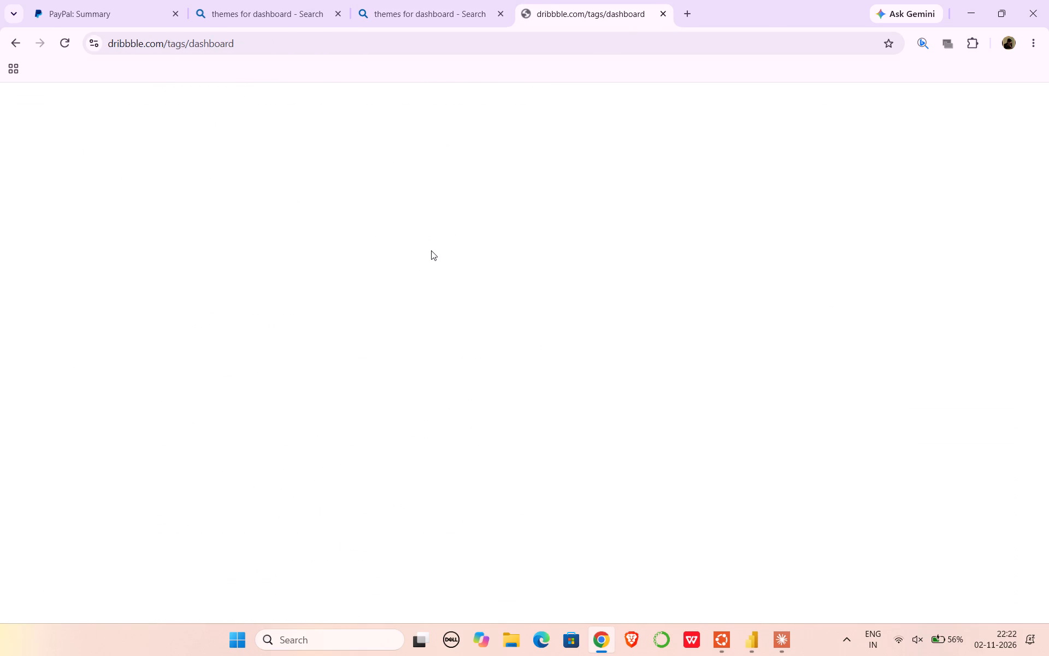
pyautogui.click(667, 10)
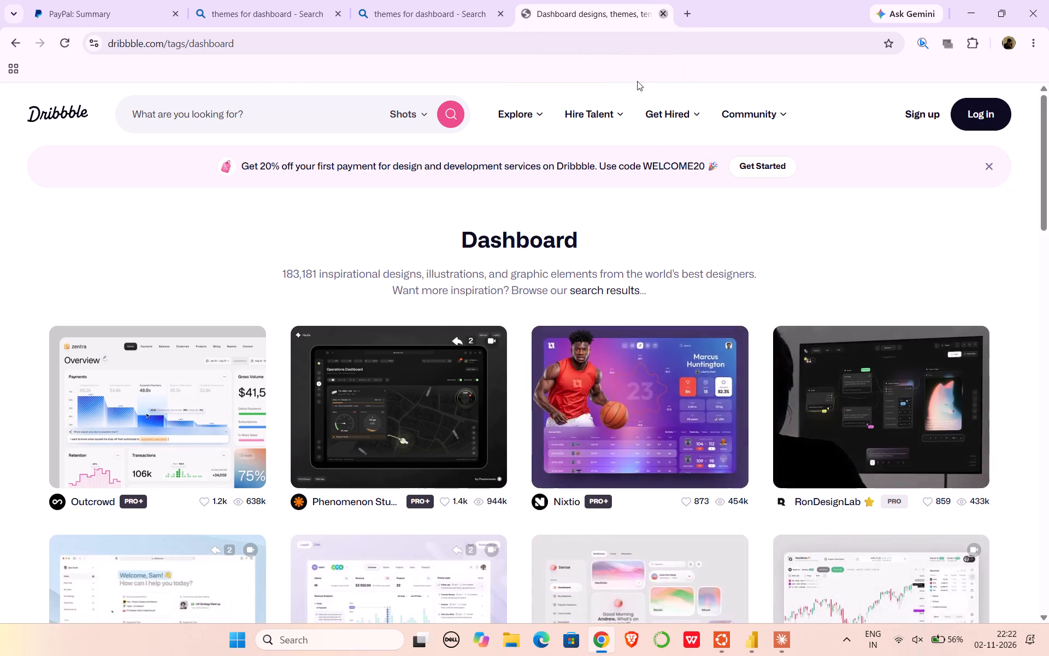
# Open ThemeWagon's 150+ Free & Premium Admin Dashboard Templates page from the results and examine its themes, closing it again.
pyautogui.scroll(-1, 413, 390)
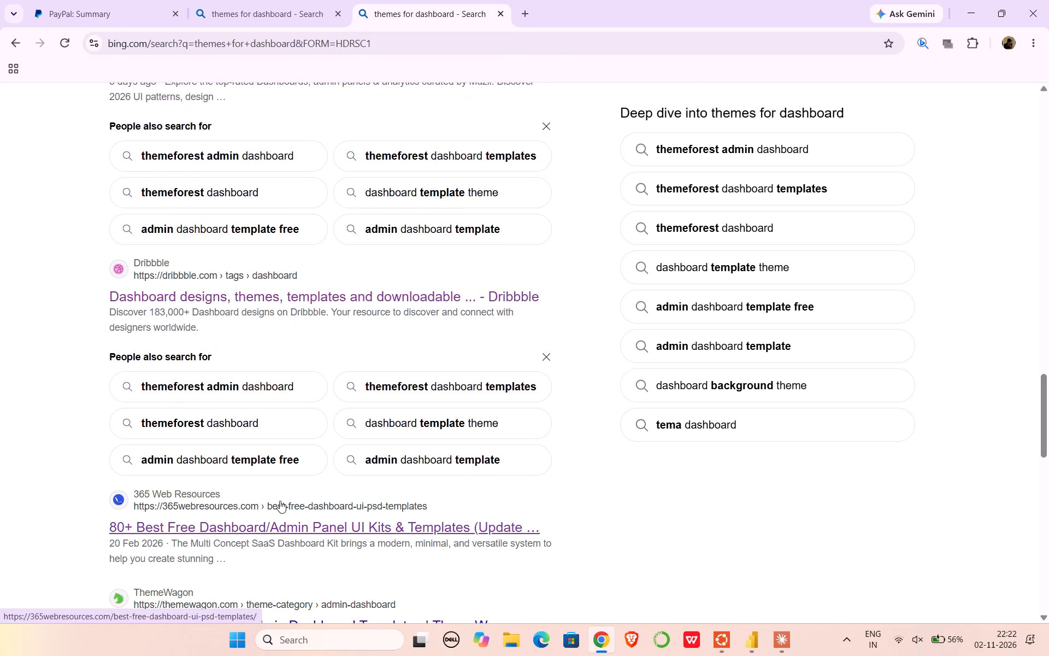
pyautogui.scroll(-1, 280, 501)
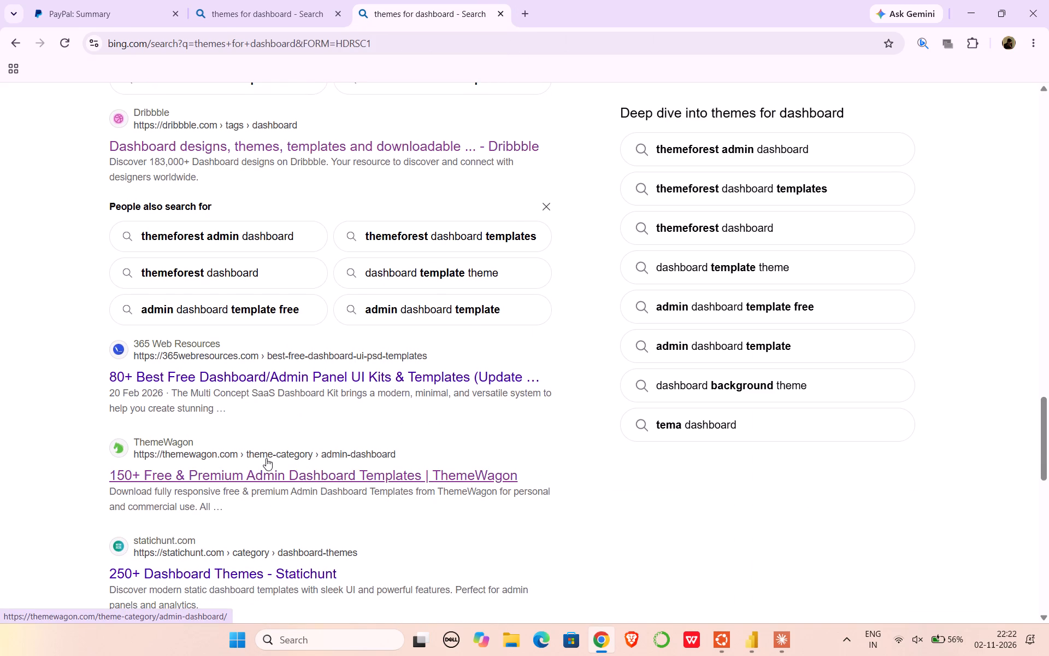
pyautogui.click(268, 471)
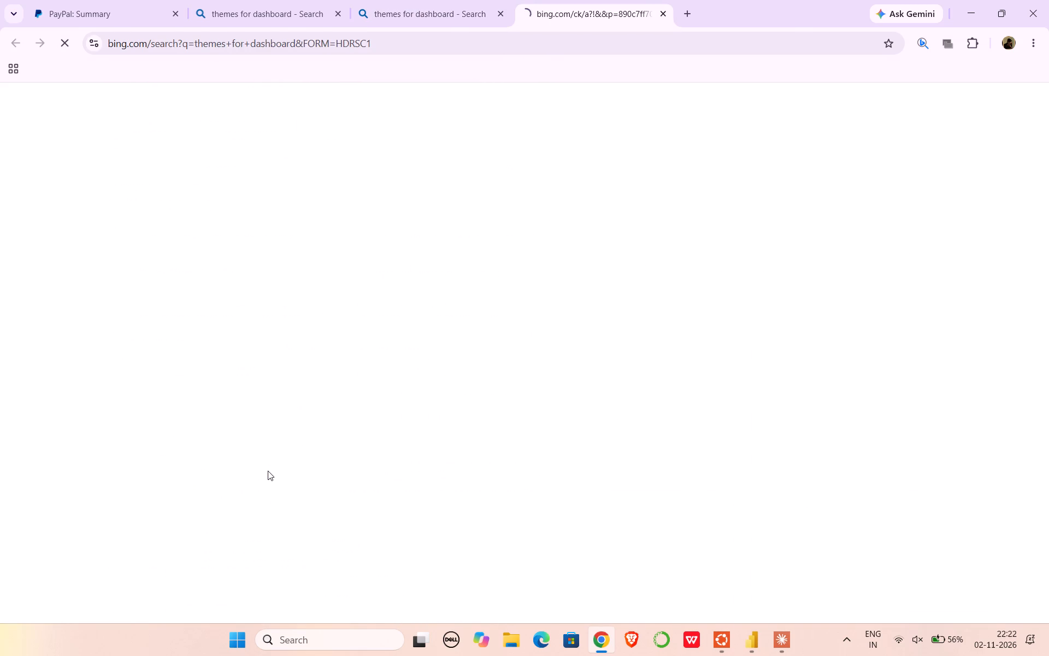
pyautogui.scroll(-1, 268, 471)
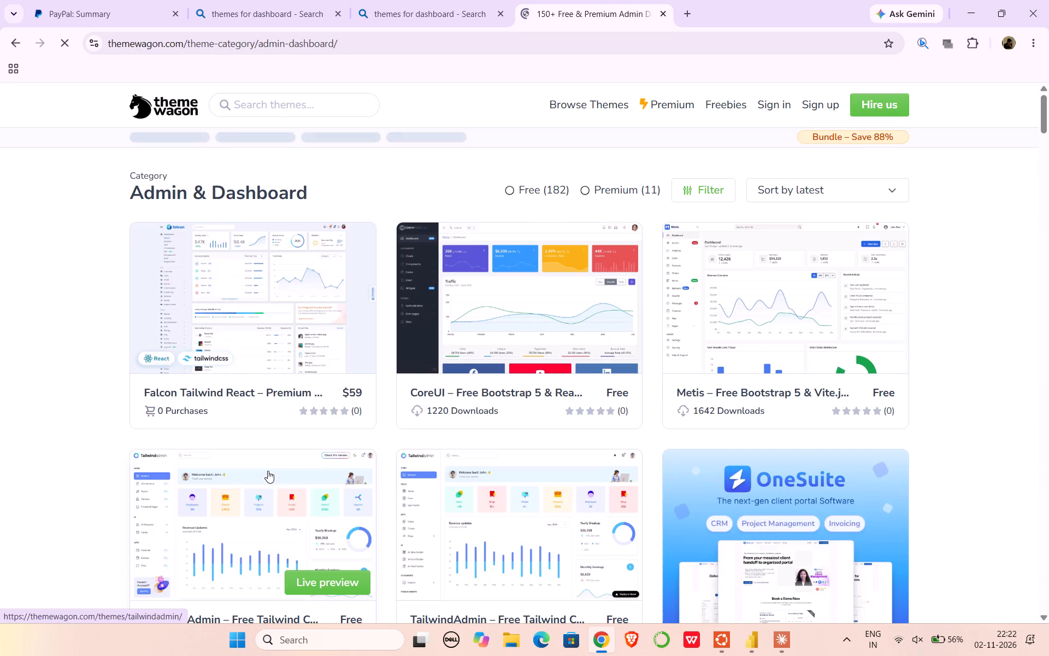
pyautogui.scroll(-3, 268, 471)
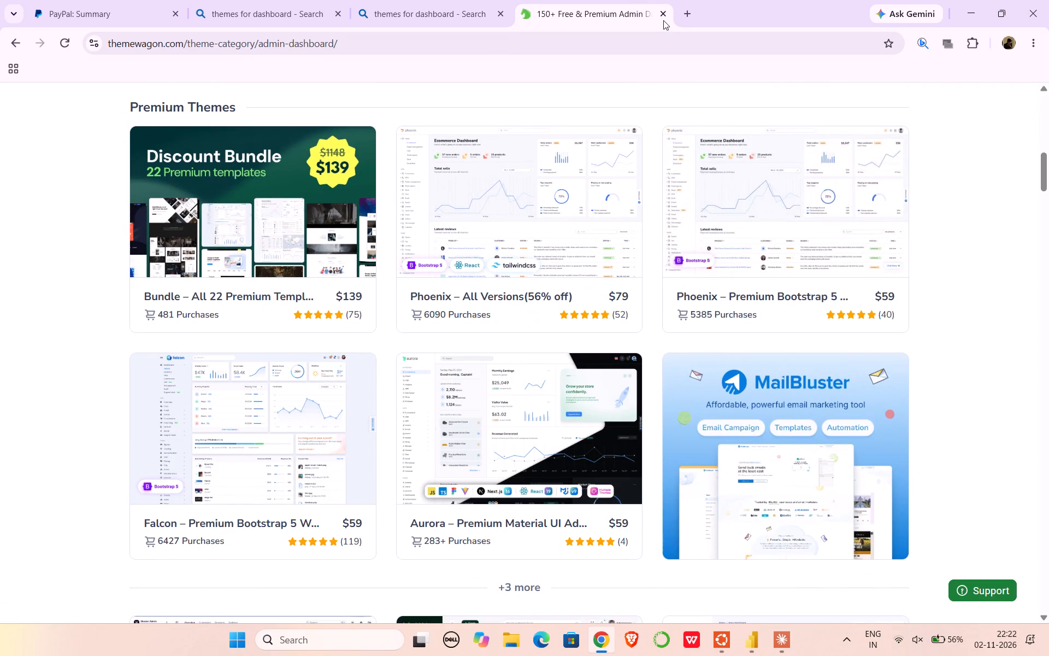
pyautogui.click(665, 15)
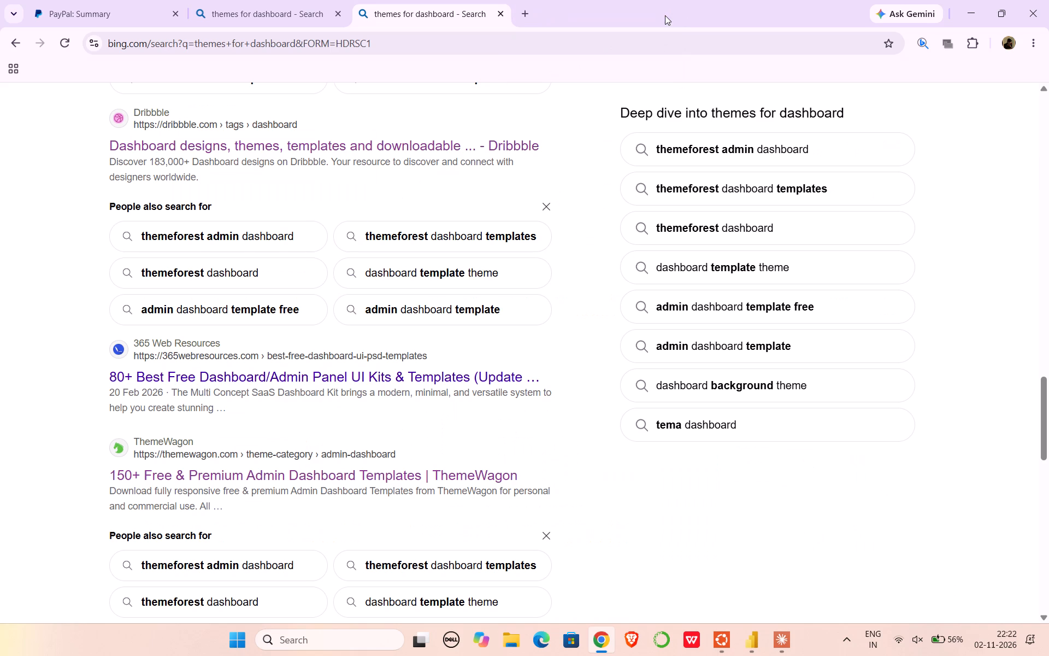
# Open Statichunt's 250+ Dashboard Themes page from the results and examine its themes, closing it again.
pyautogui.scroll(-3, 434, 399)
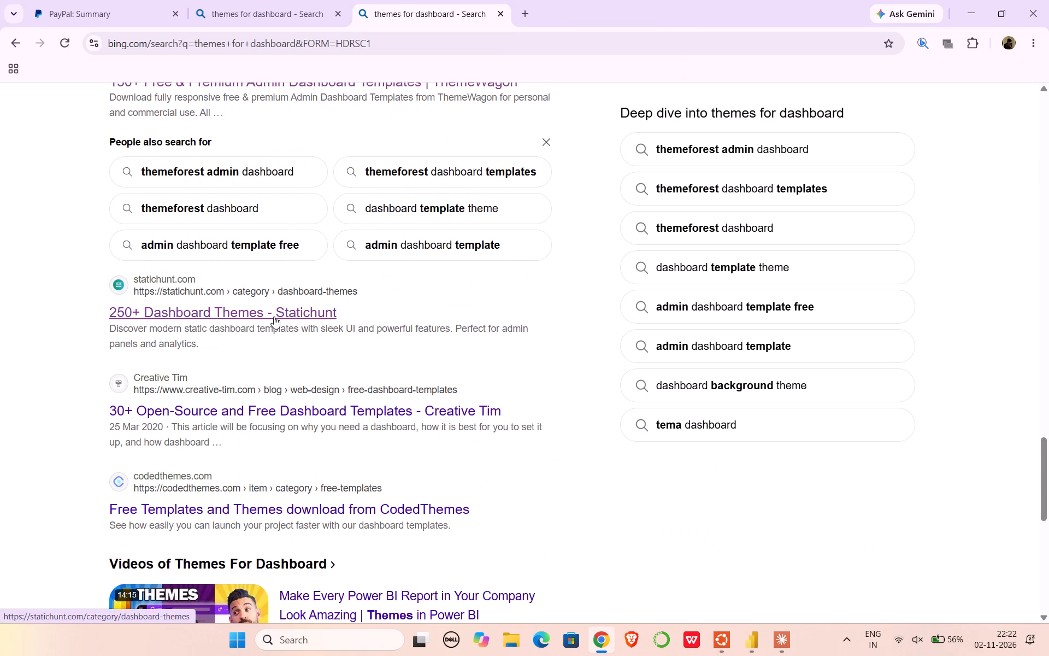
pyautogui.click(274, 317)
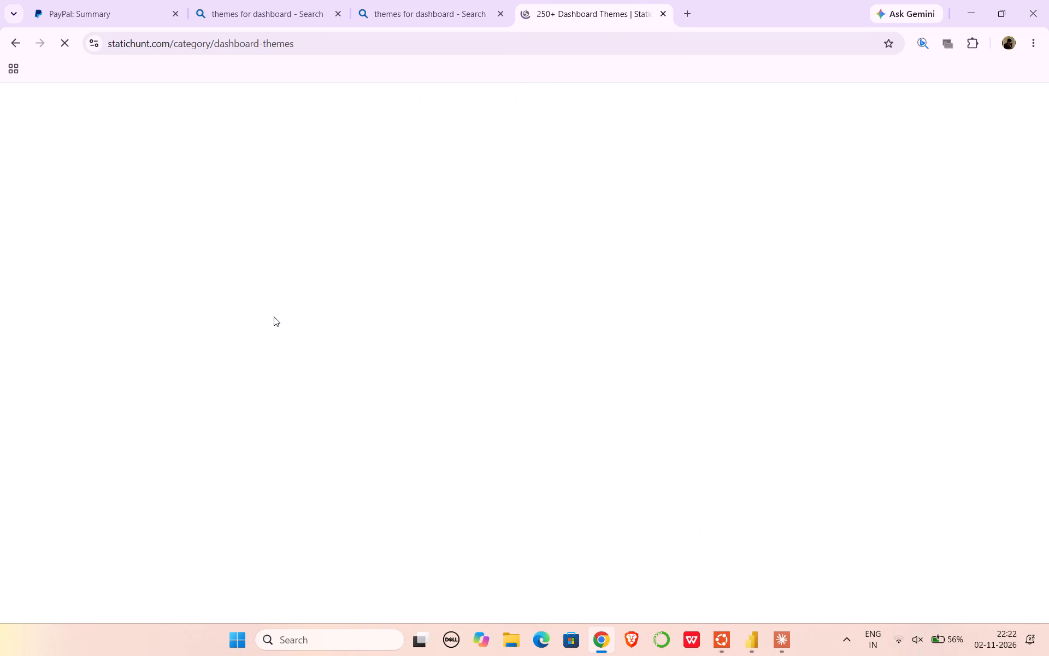
pyautogui.scroll(-1, 274, 317)
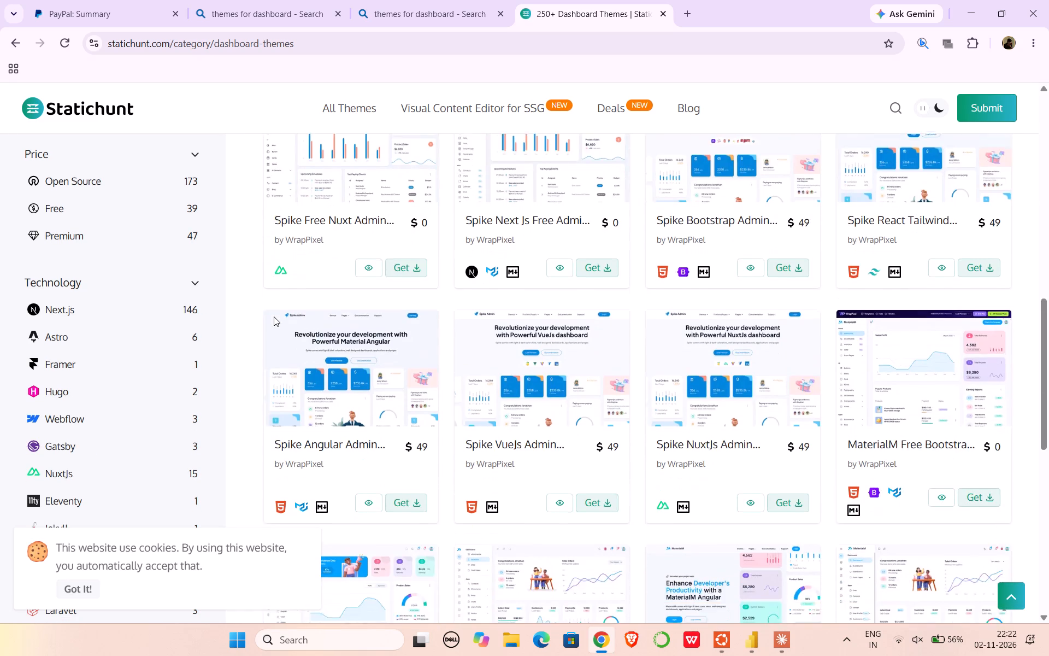
pyautogui.scroll(-2, 274, 317)
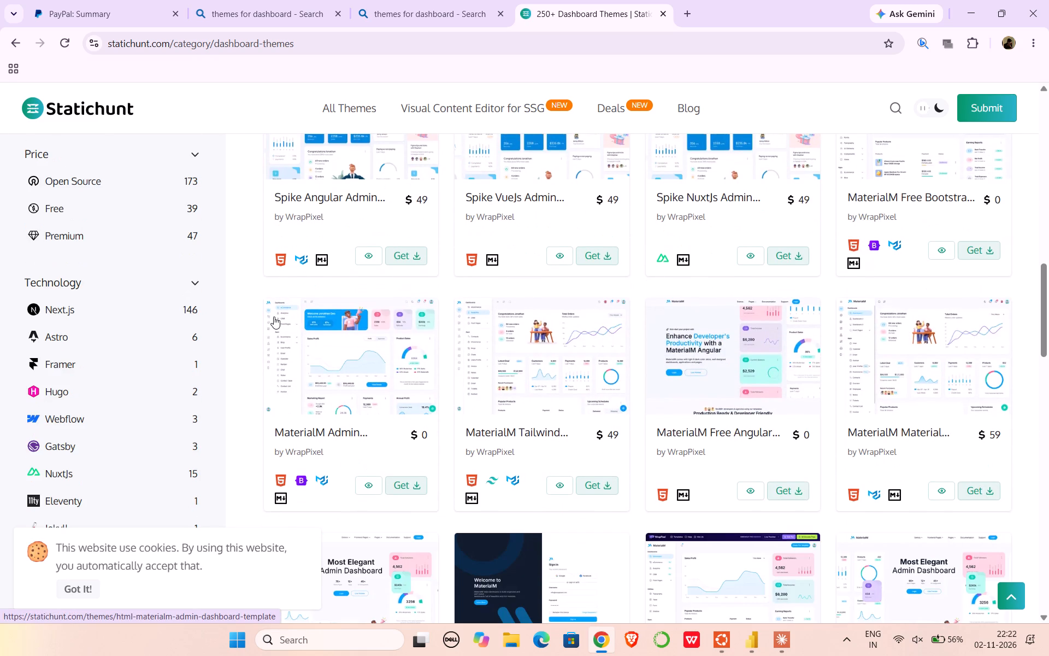
pyautogui.scroll(1, 274, 317)
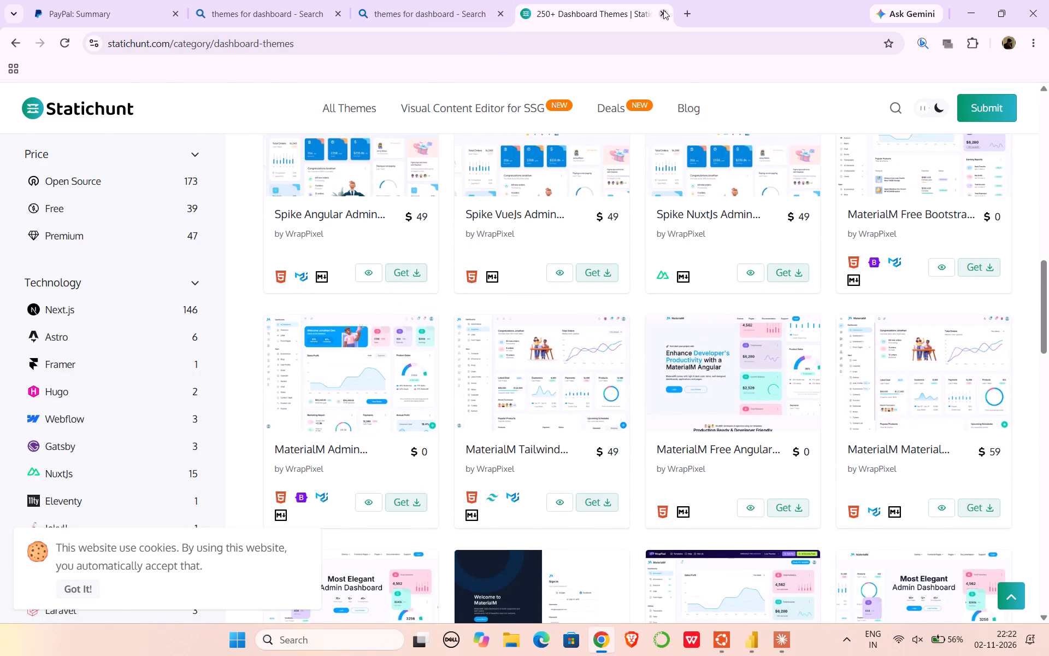
pyautogui.click(663, 10)
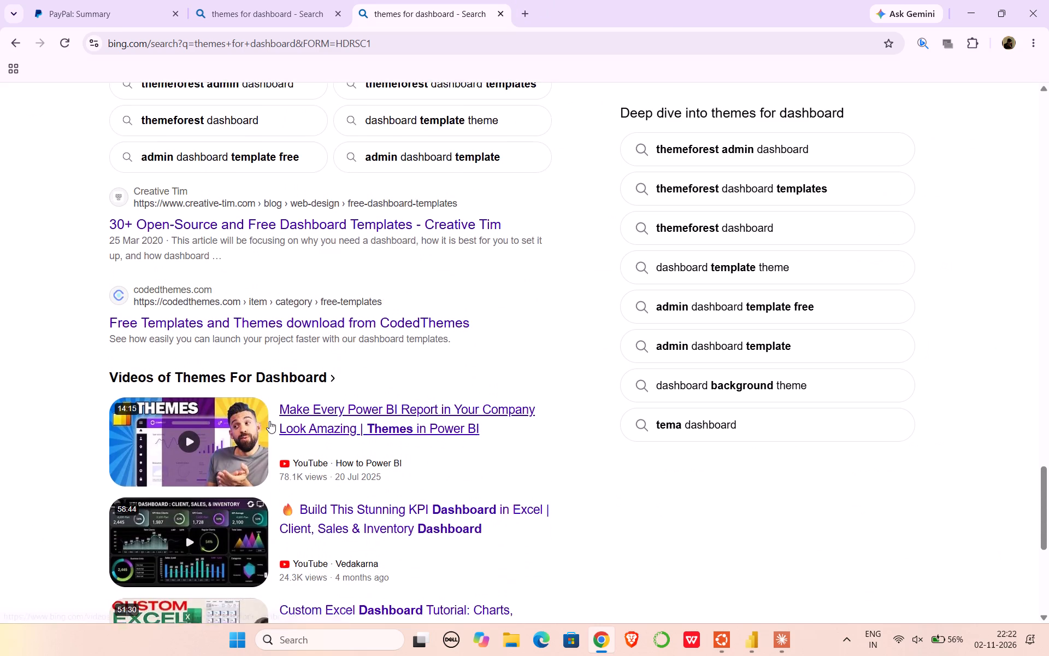
# Open CodedThemes' Free Templates and Themes page from the results and examine its free dashboard templates.
pyautogui.scroll(-3, 269, 421)
pyautogui.scroll(2, 269, 421)
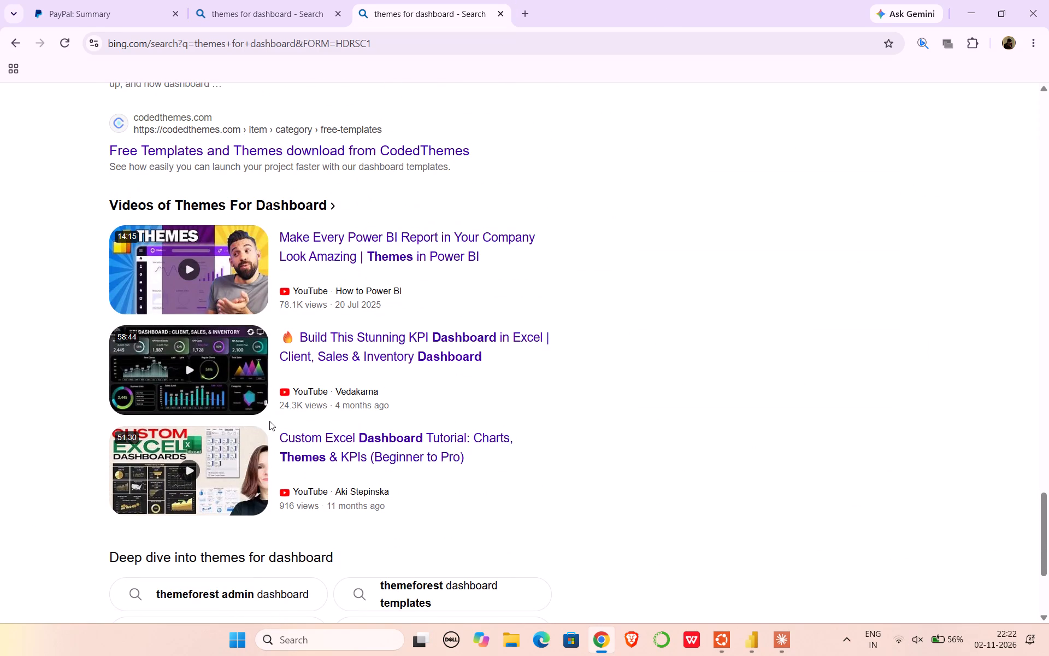
pyautogui.scroll(-1, 286, 239)
pyautogui.click(313, 147)
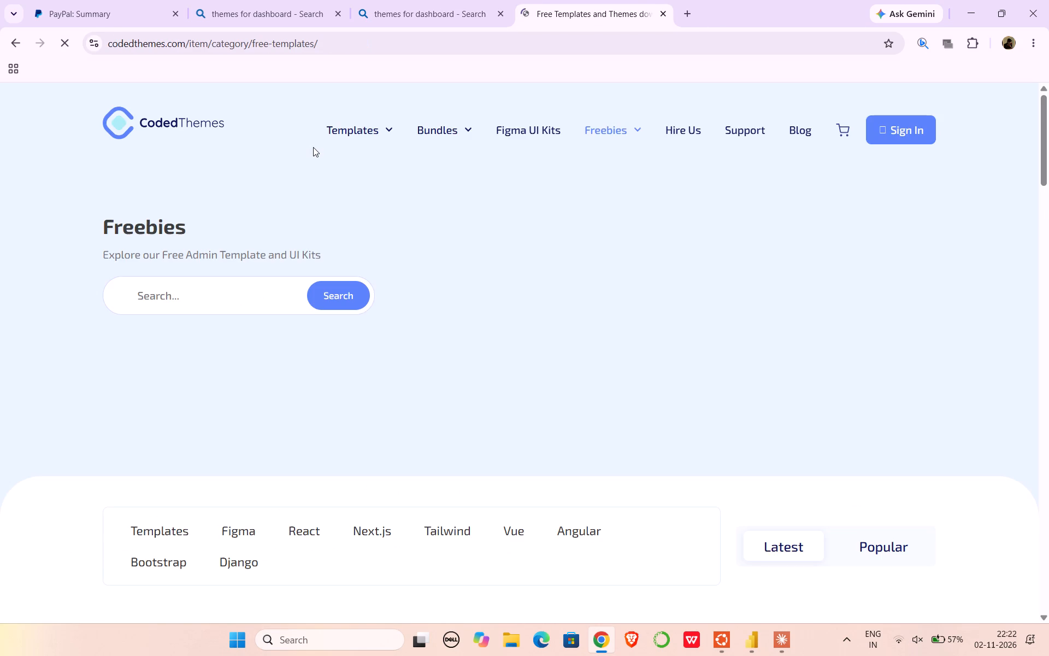
pyautogui.scroll(-8, 313, 147)
pyautogui.scroll(4, 313, 147)
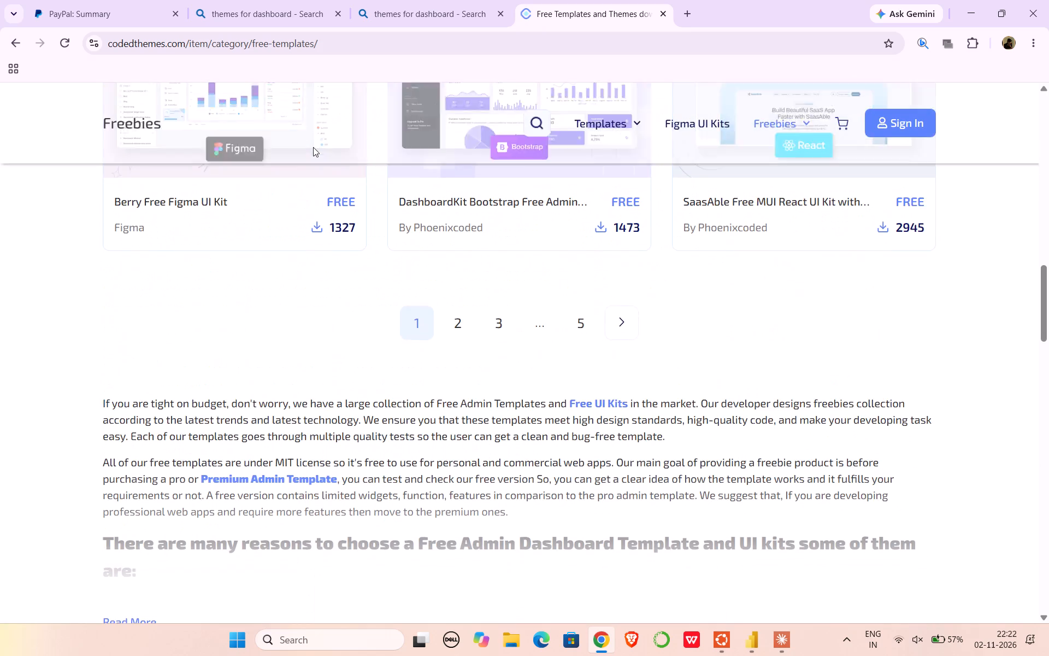
pyautogui.scroll(1, 324, 340)
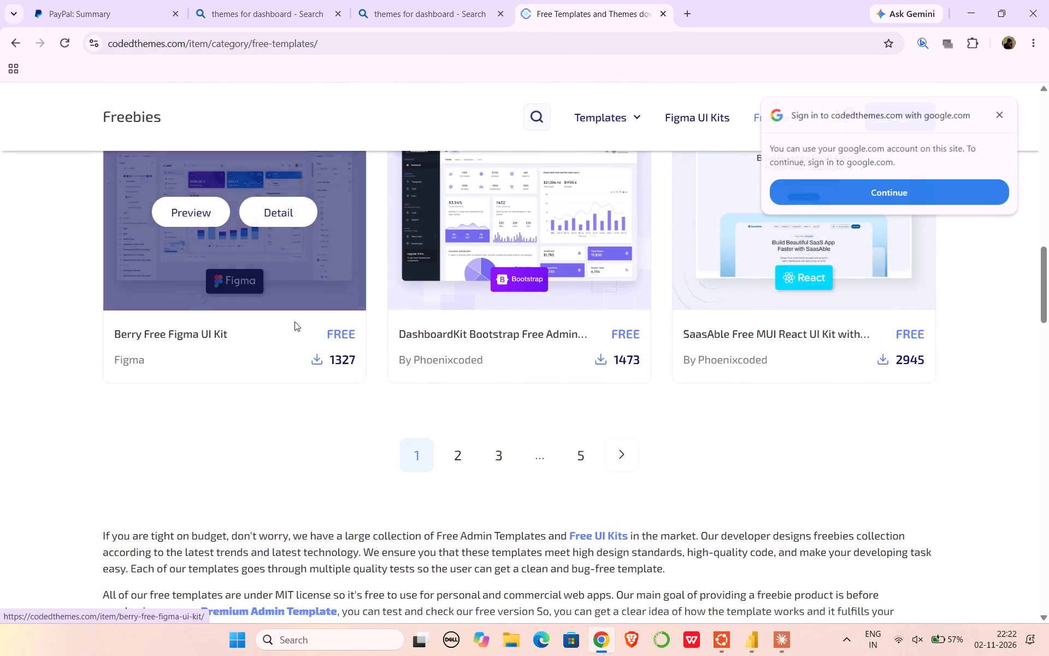
# Open the Berry Free Figma UI Kit page from the CodedThemes freebies to view its dashboard design.
pyautogui.click(333, 266)
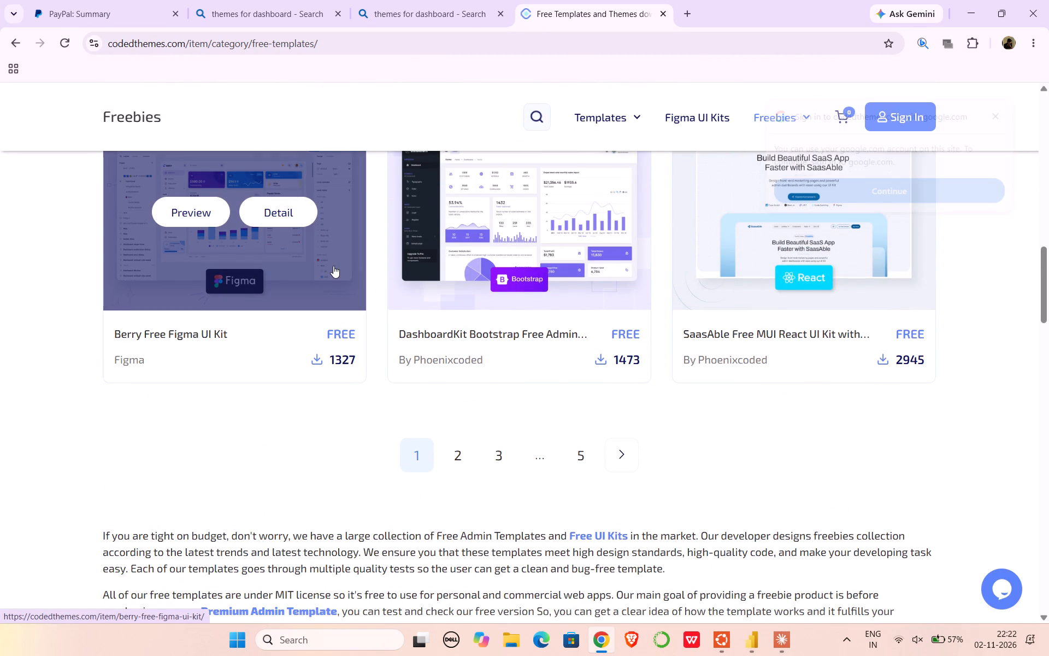
pyautogui.scroll(1, 327, 240)
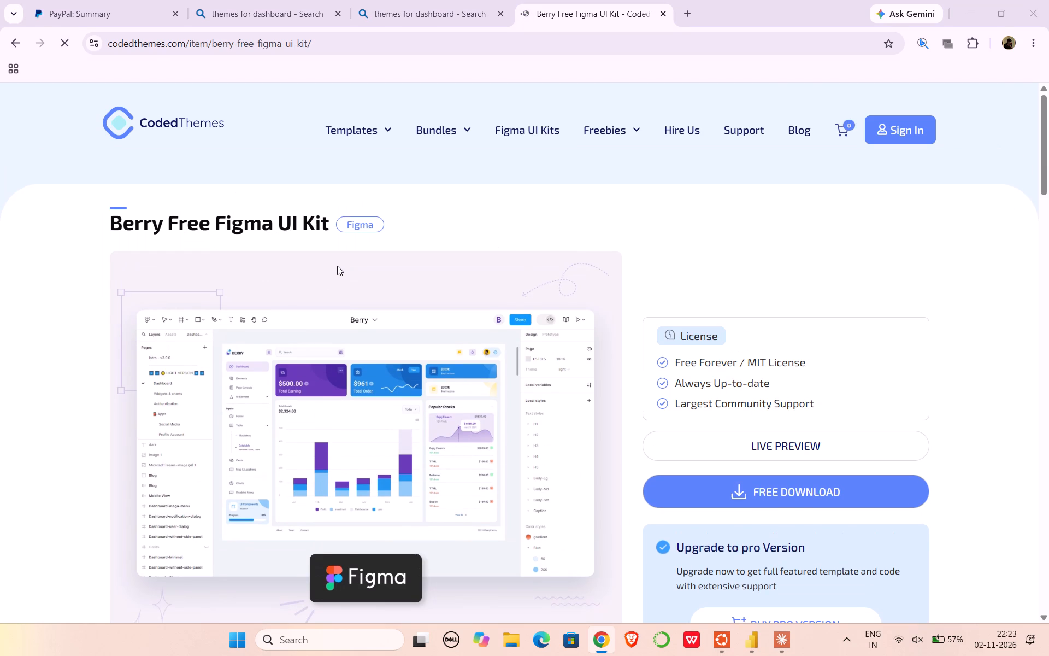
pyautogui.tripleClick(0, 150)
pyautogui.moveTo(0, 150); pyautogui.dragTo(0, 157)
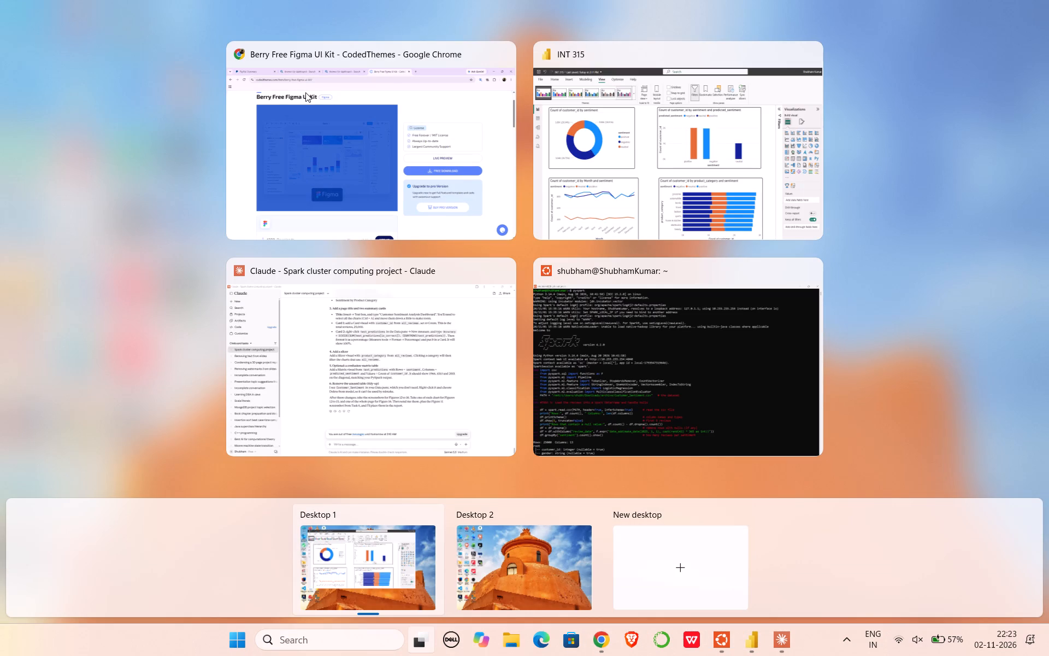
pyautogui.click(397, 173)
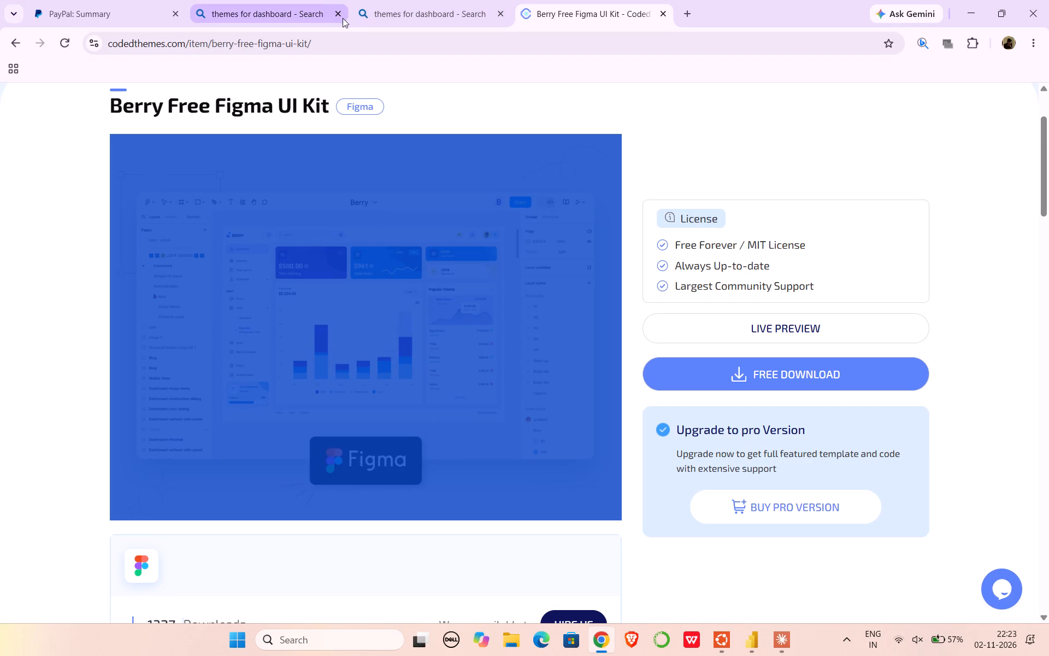
# Close the first of the two "themes for dashboard" search results pages.
pyautogui.click(339, 14)
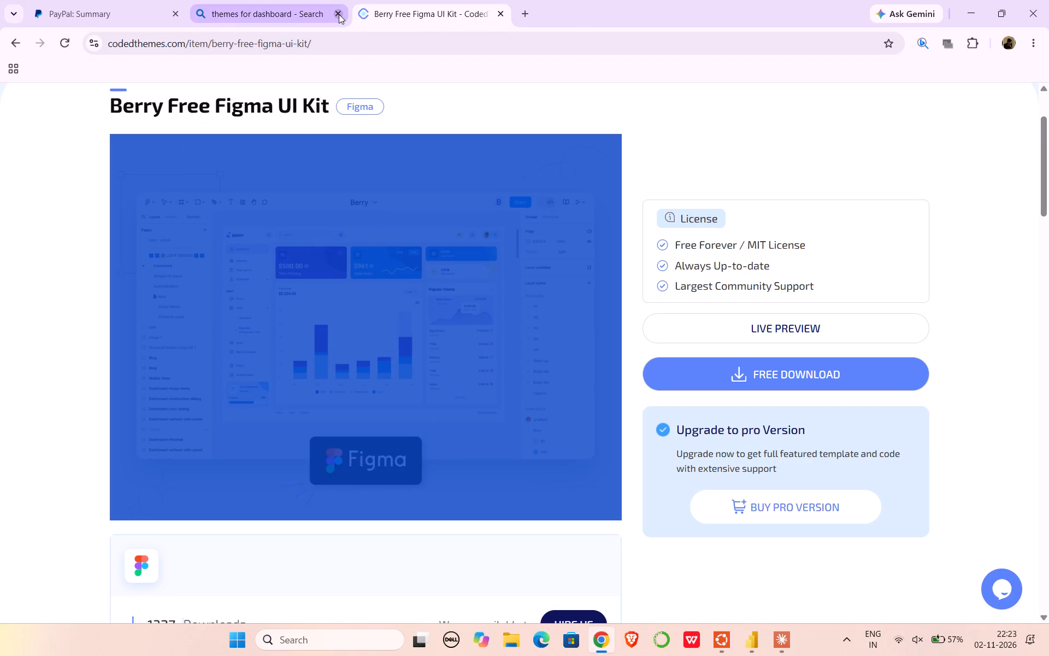
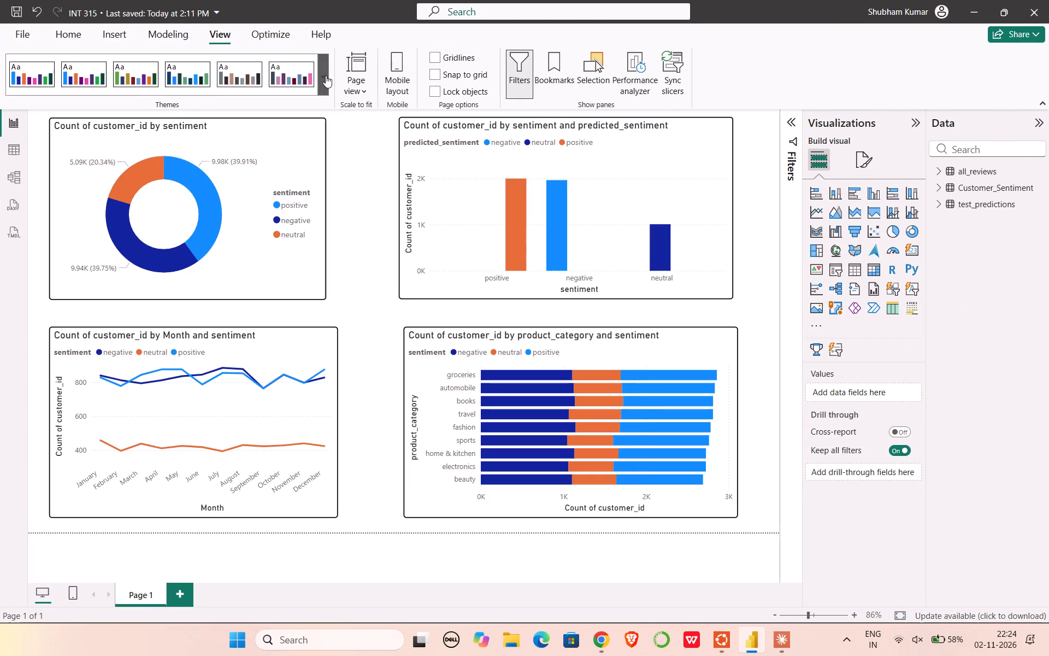
# Open the community Themes Gallery from the report's theme options and examine the recently posted themes.
pyautogui.click(326, 75)
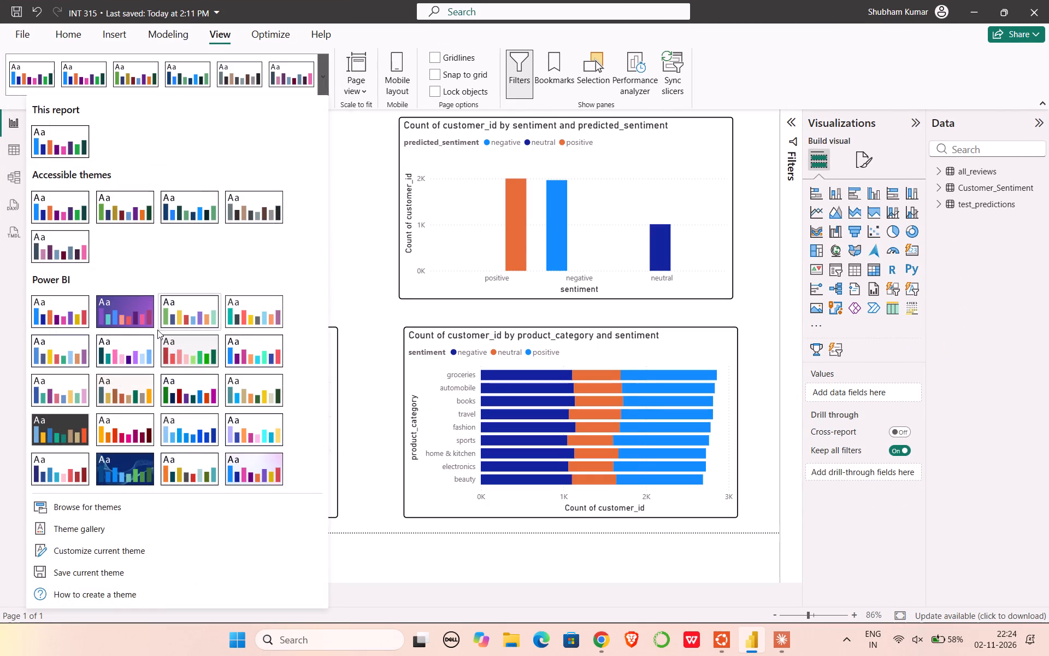
pyautogui.click(126, 527)
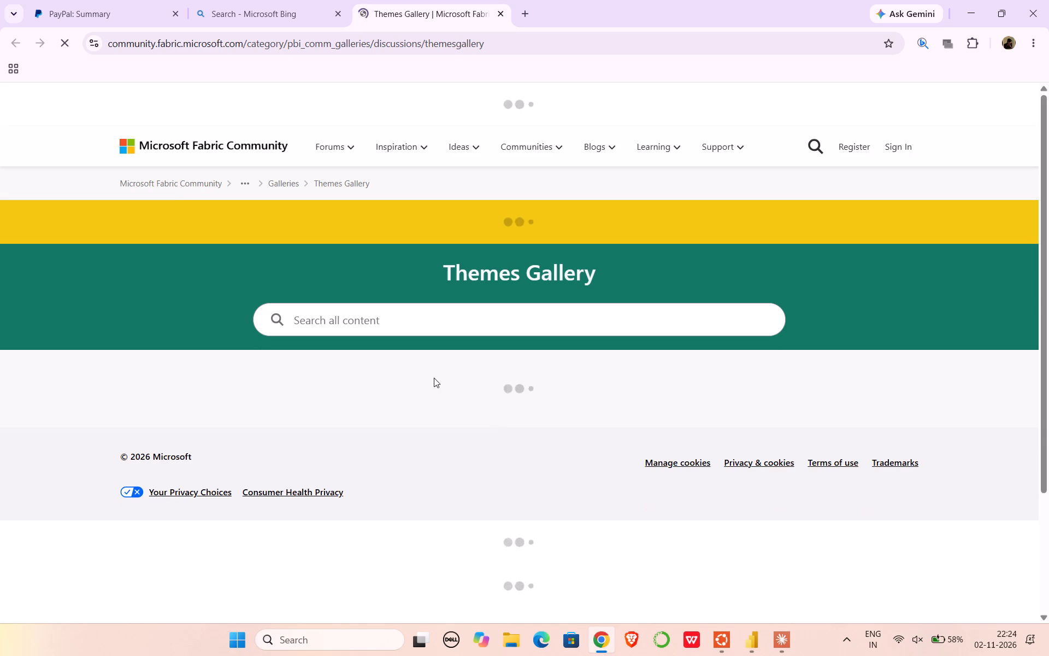
pyautogui.scroll(-1, 434, 378)
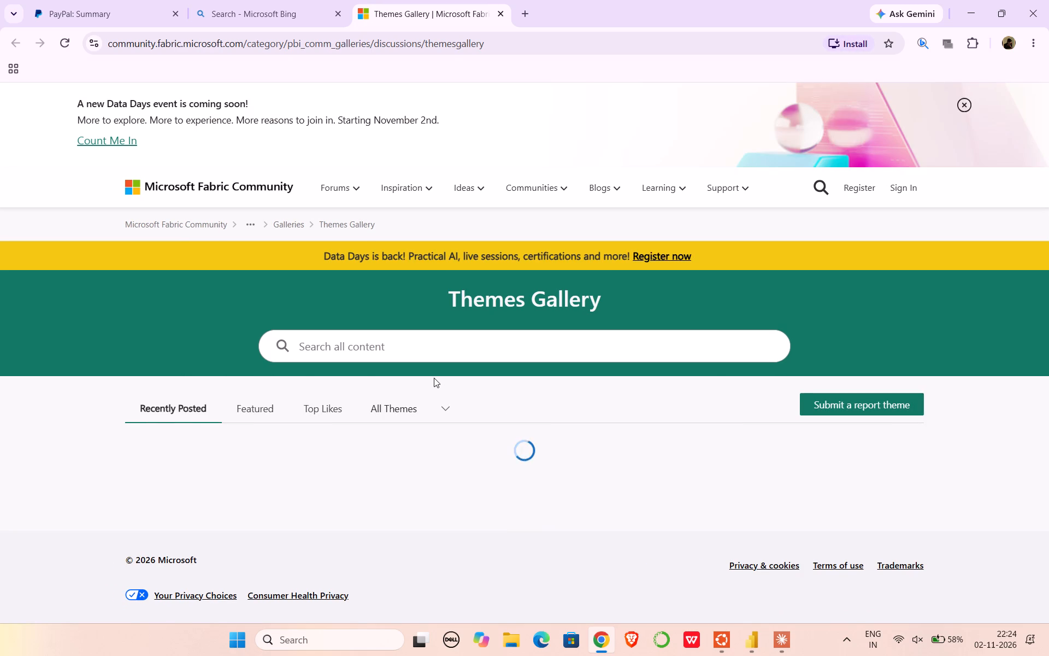
pyautogui.scroll(-2, 434, 378)
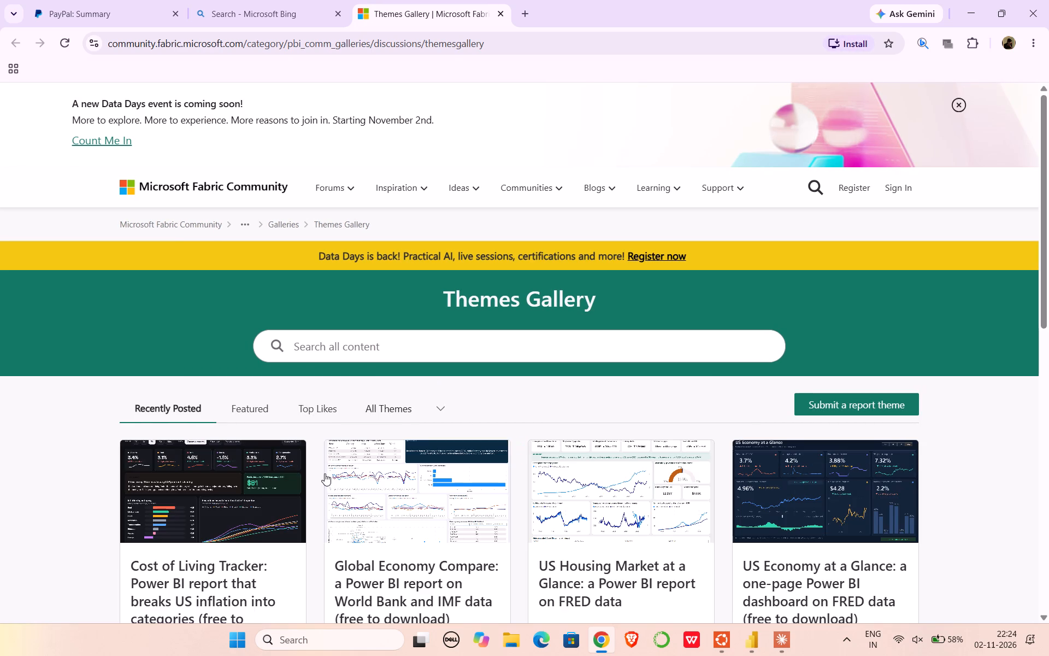
pyautogui.scroll(-5, 362, 530)
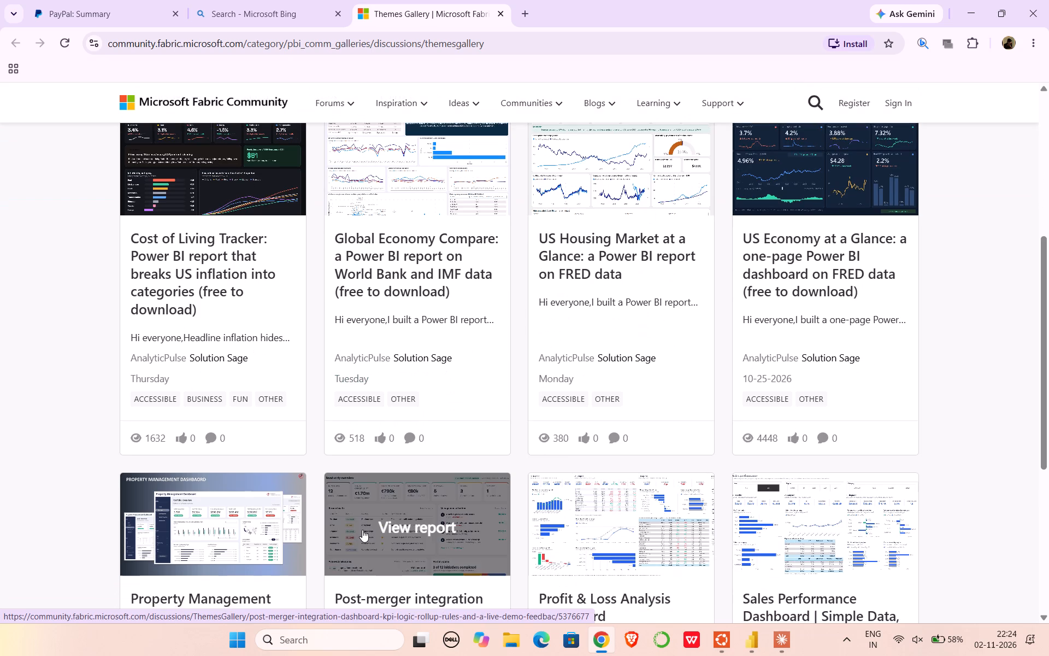
pyautogui.scroll(-2, 362, 530)
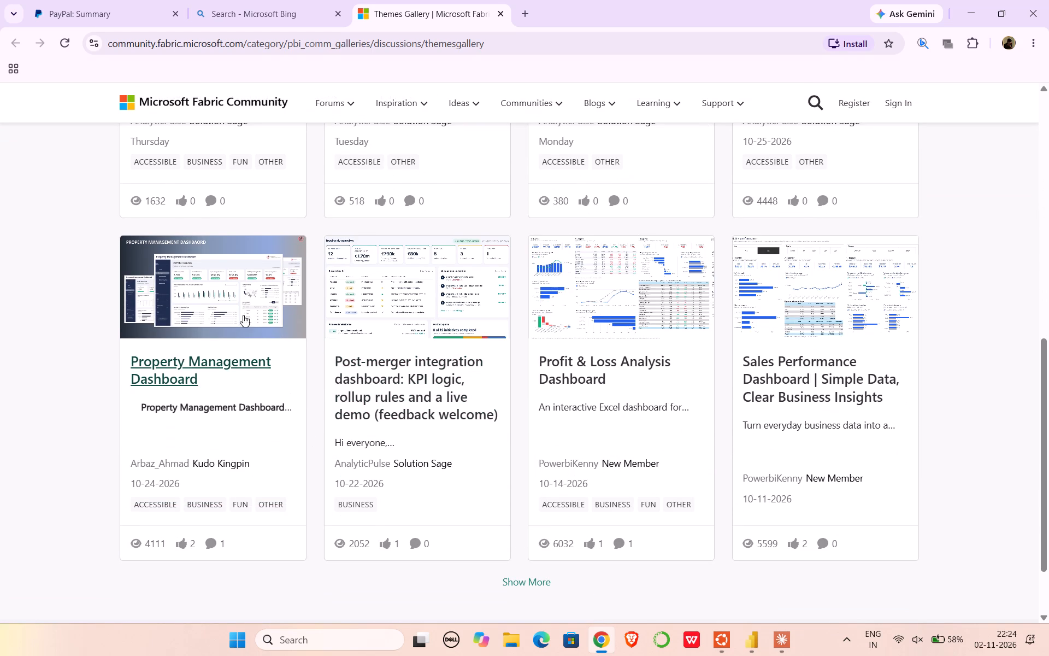
# Open the Property Management Dashboard entry and examine its embedded report preview, description and attachments.
pyautogui.click(241, 280)
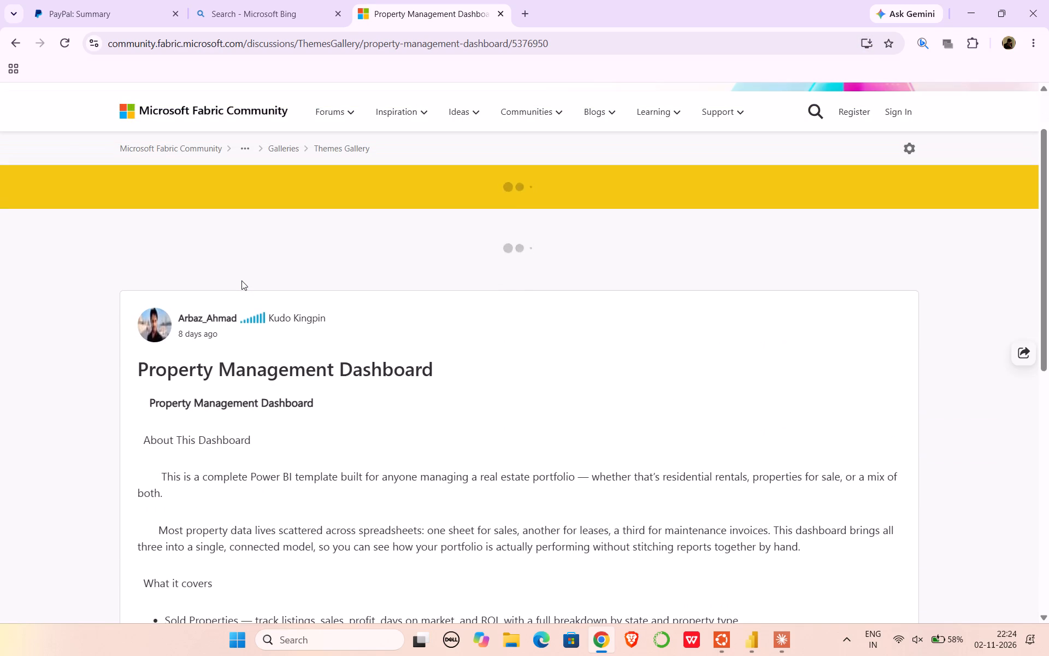
pyautogui.scroll(-2, 241, 280)
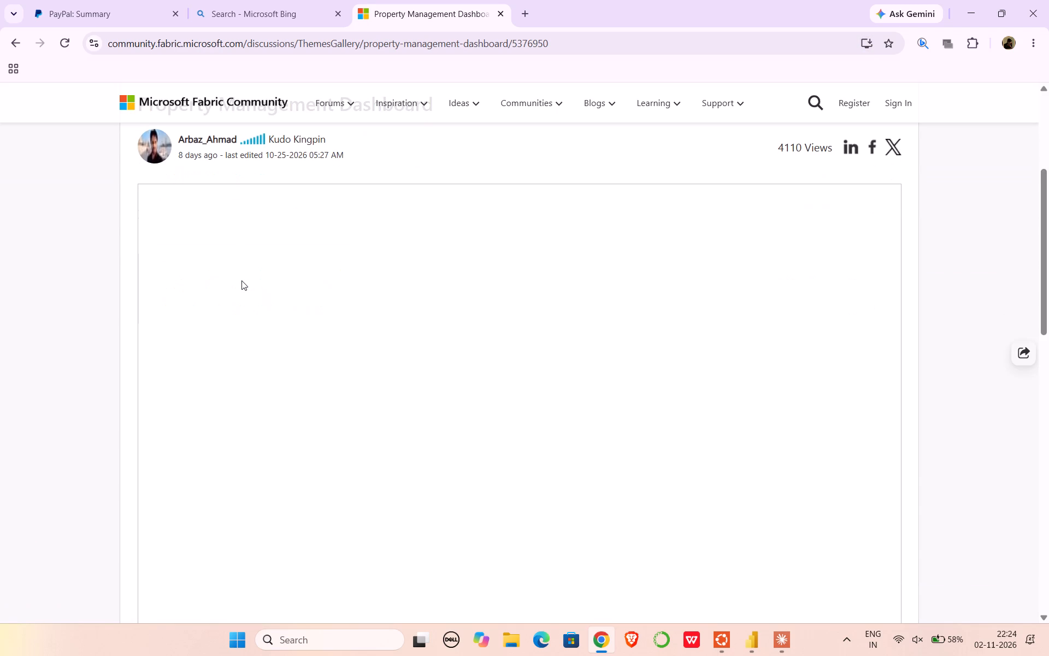
pyautogui.scroll(-1, 241, 280)
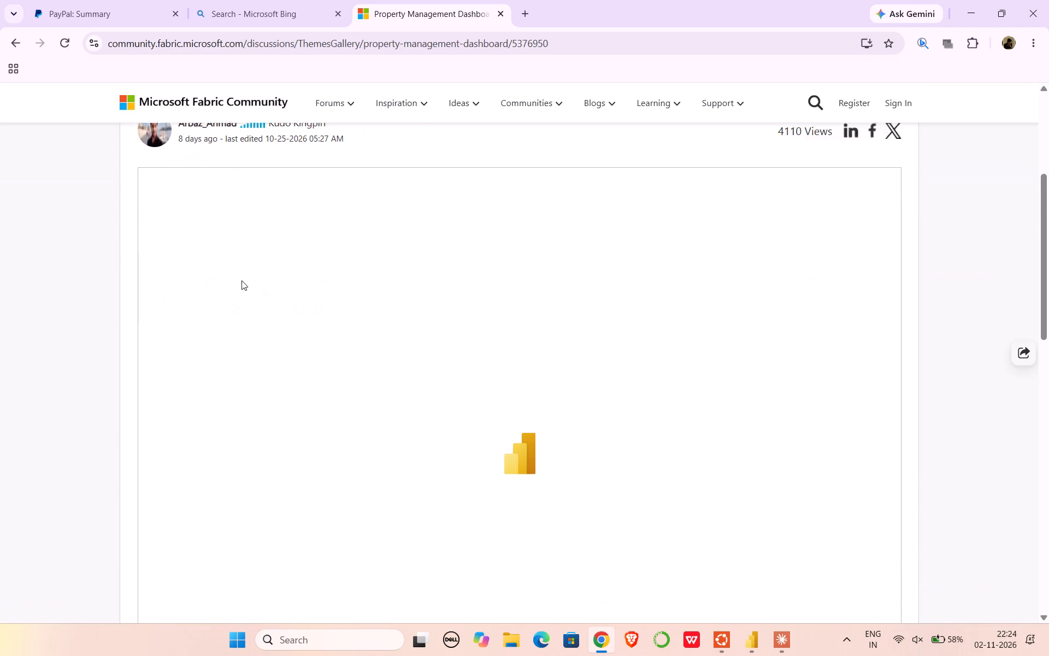
pyautogui.scroll(-3, 241, 280)
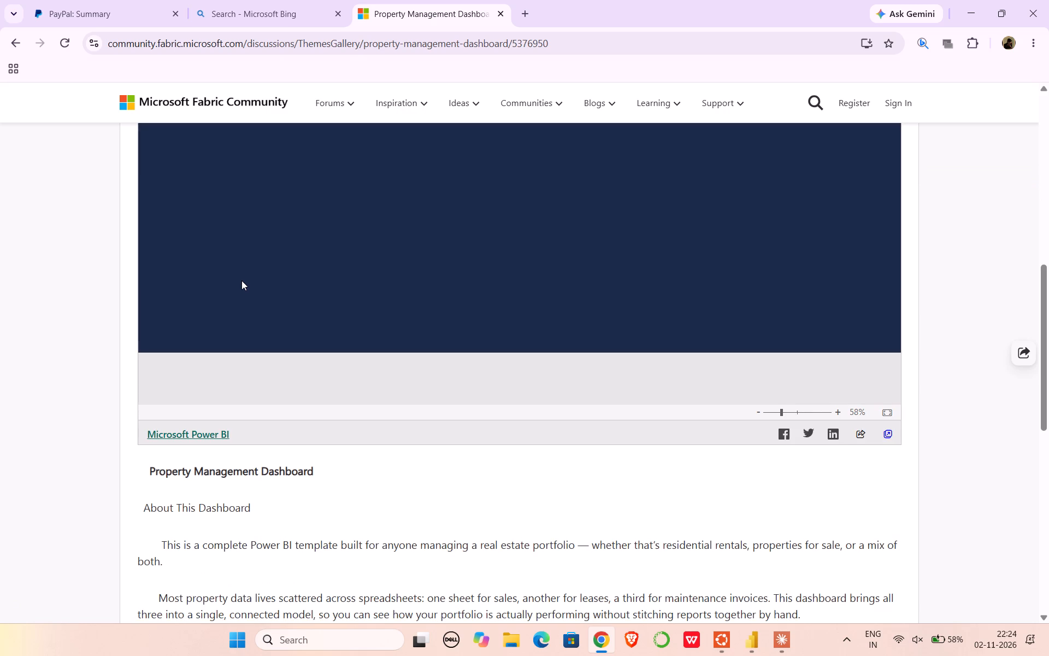
pyautogui.scroll(3, 241, 280)
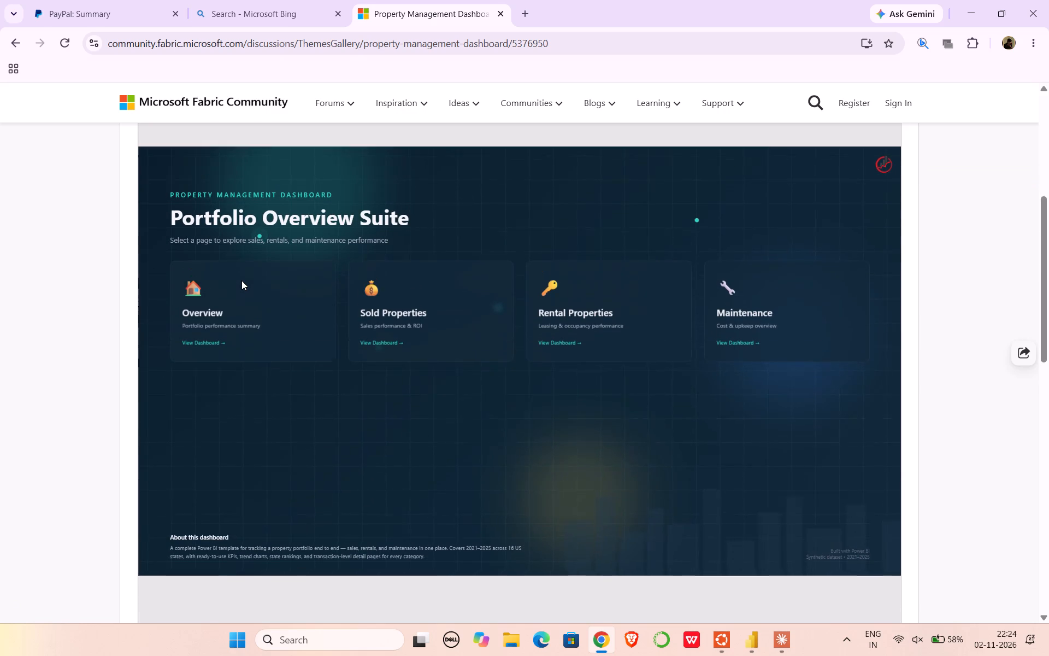
pyautogui.scroll(1, 241, 280)
pyautogui.scroll(-1, 373, 482)
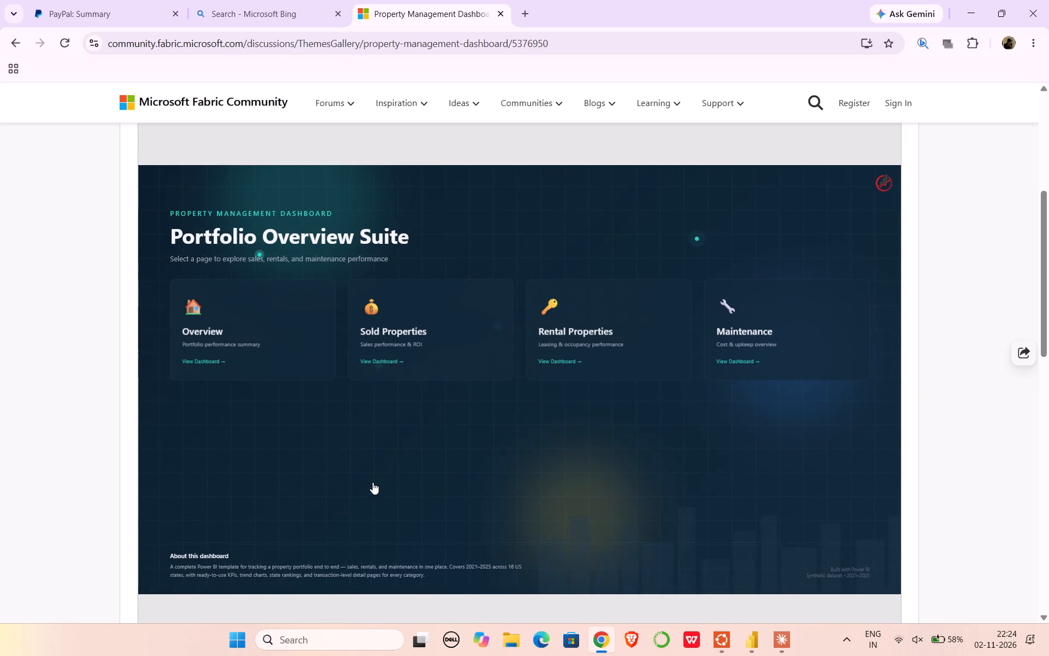
pyautogui.scroll(-3, 373, 482)
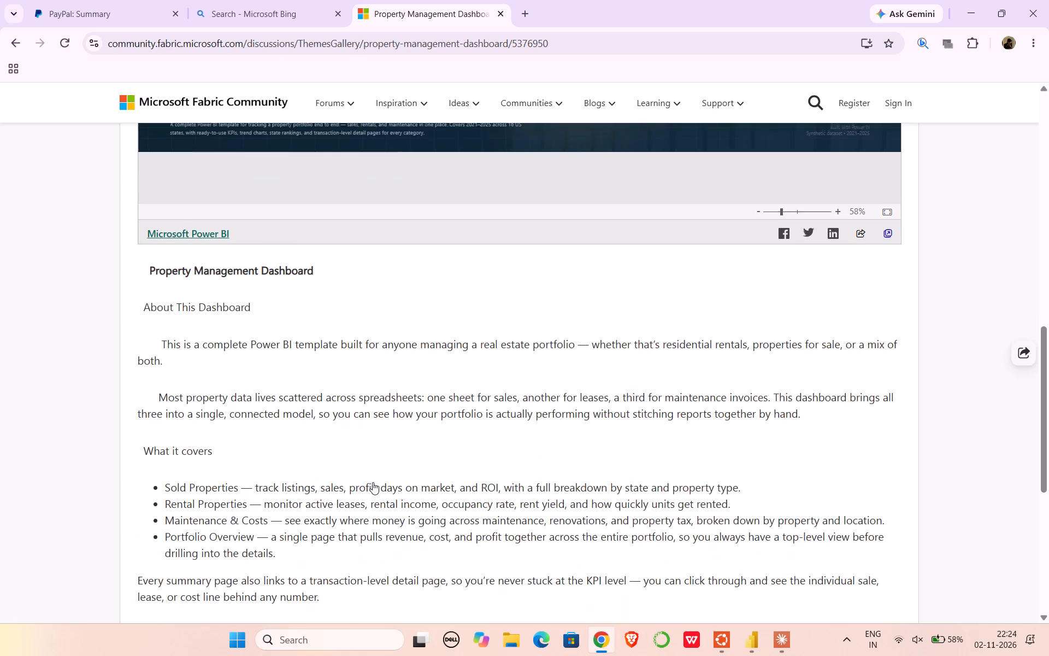
pyautogui.scroll(-3, 373, 482)
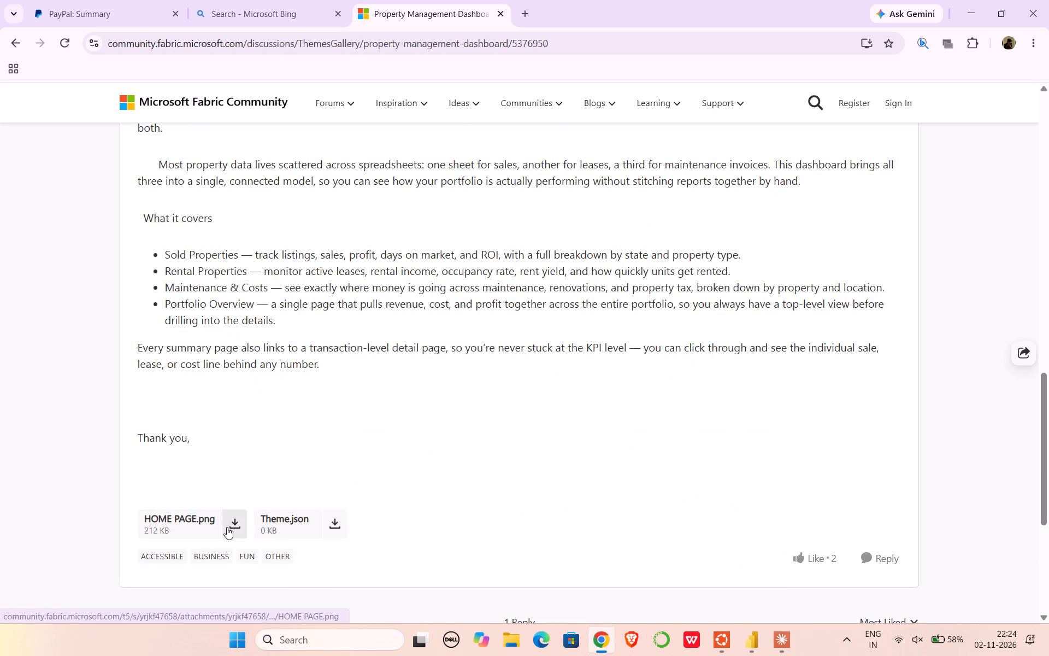
# Download the Theme.json file attached to the Property Management Dashboard post.
pyautogui.click(310, 527)
pyautogui.click(332, 523)
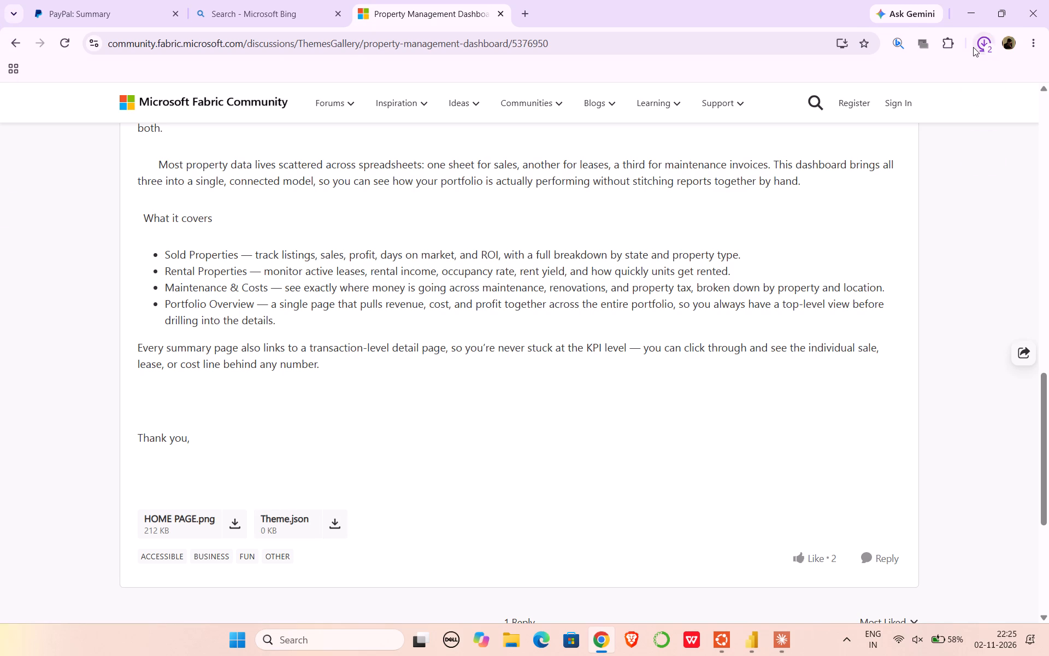
# Remove the duplicate Theme (1).json entry from the download history and return to the Property Management Dashboard page.
pyautogui.click(973, 47)
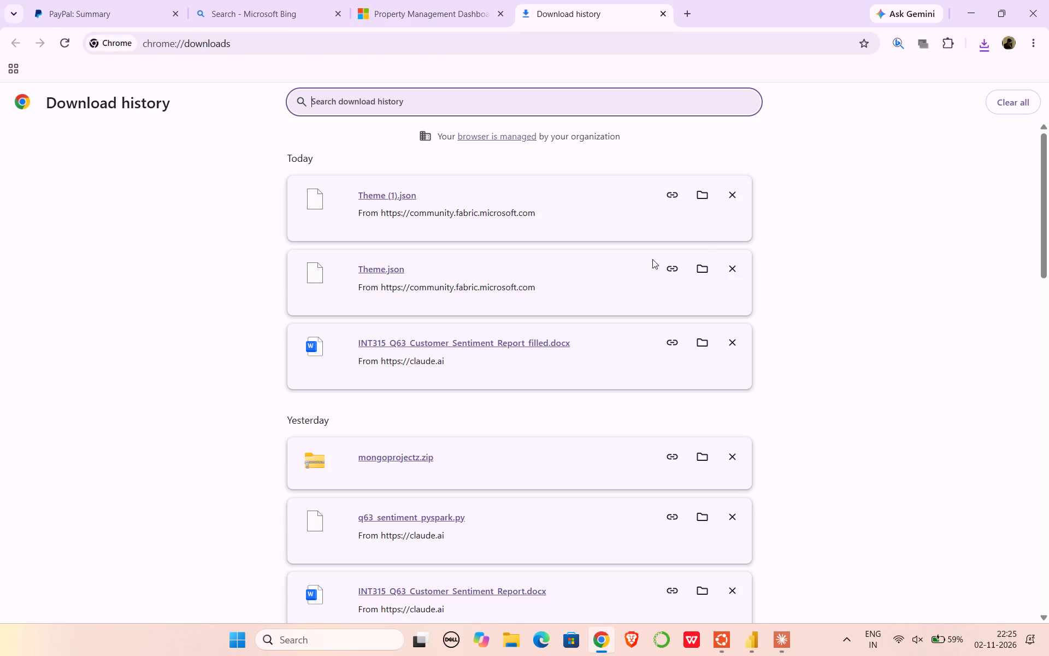
pyautogui.click(730, 199)
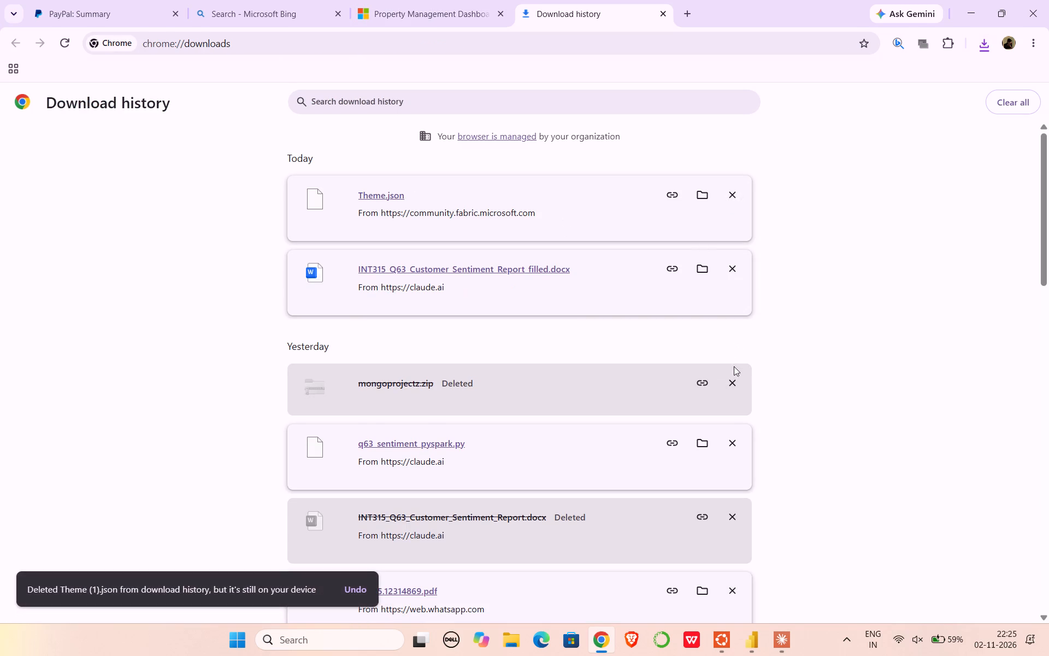
pyautogui.click(734, 374)
pyautogui.click(388, 1)
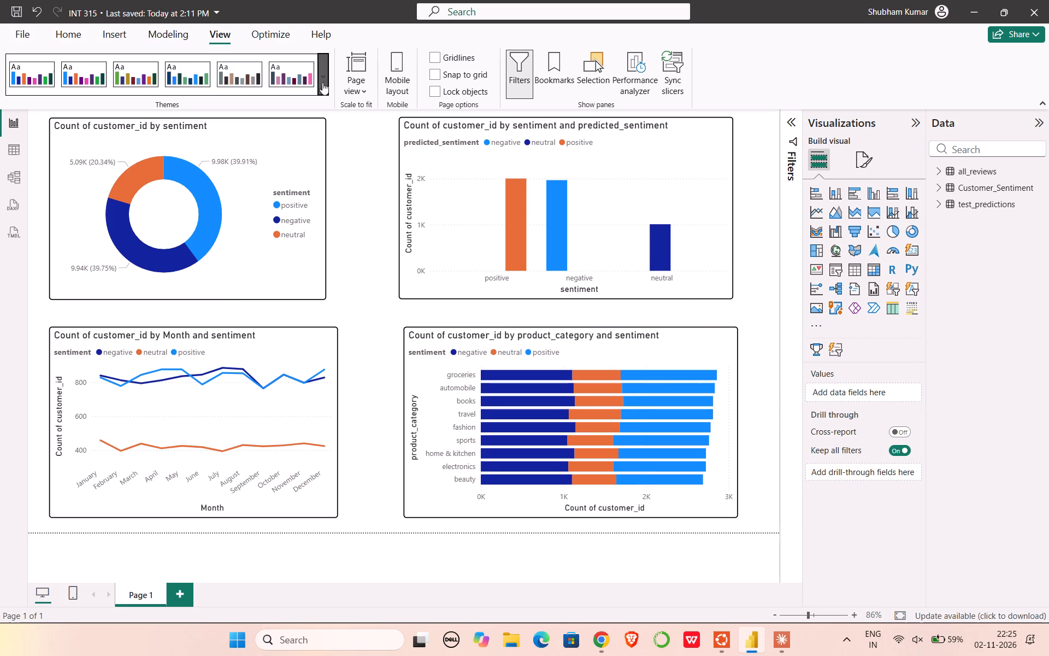
# Import the Theme file from Downloads as the Power BI report's custom theme.
pyautogui.click(324, 81)
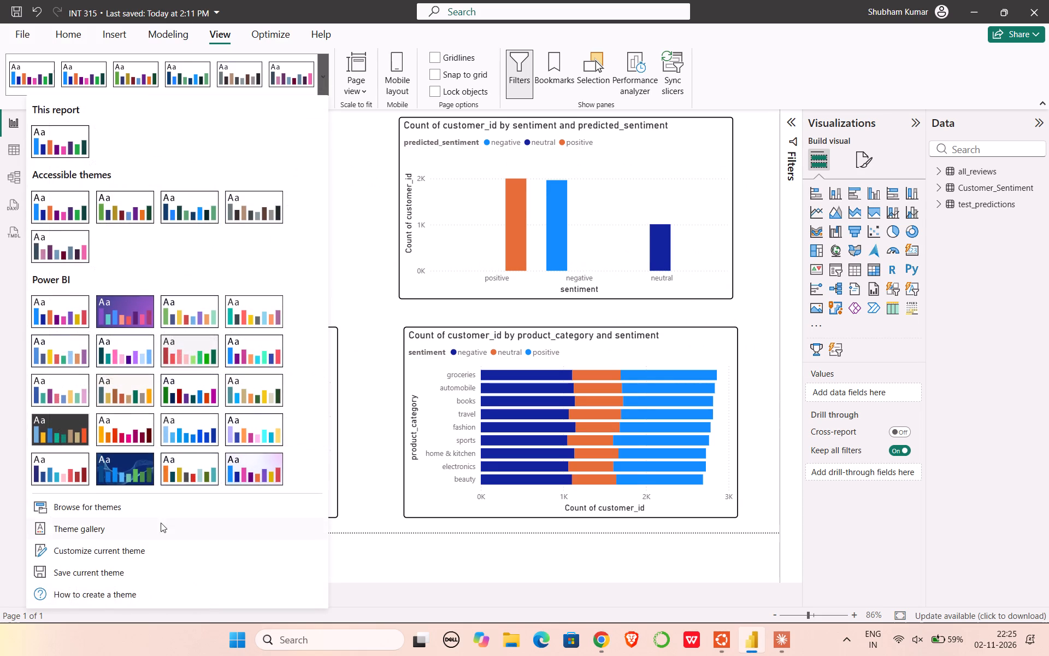
pyautogui.click(105, 511)
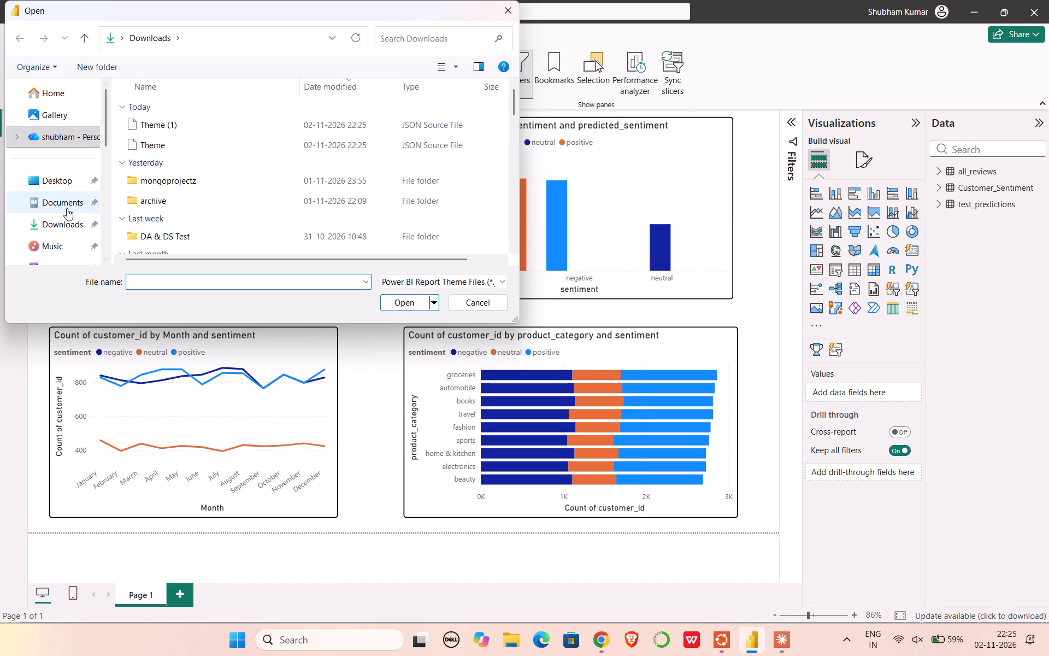
pyautogui.click(67, 226)
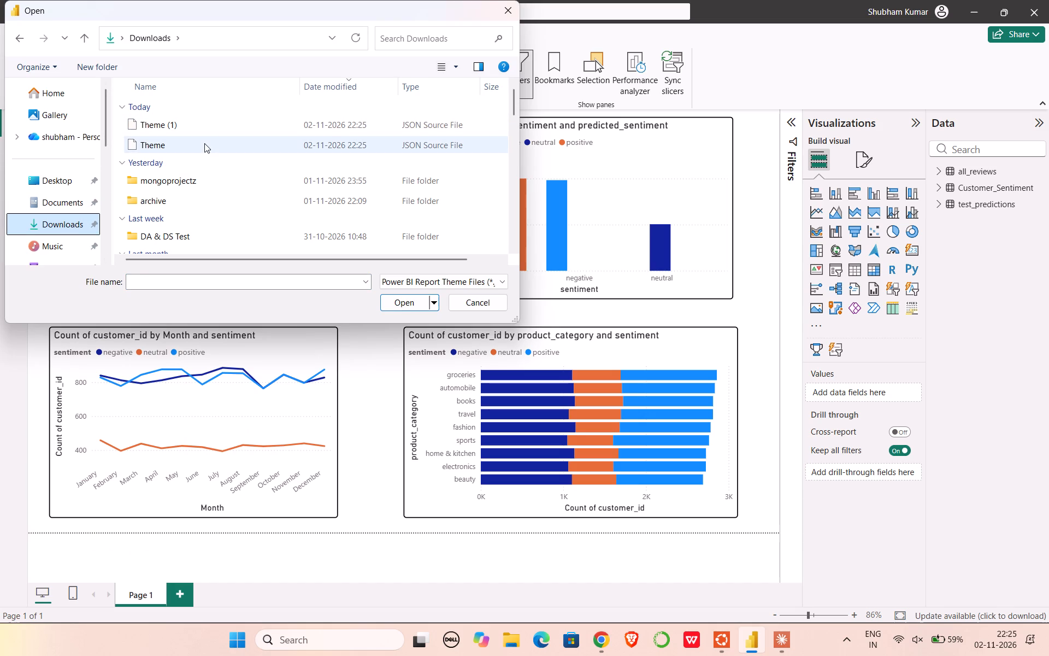
pyautogui.click(204, 143)
pyautogui.click(397, 305)
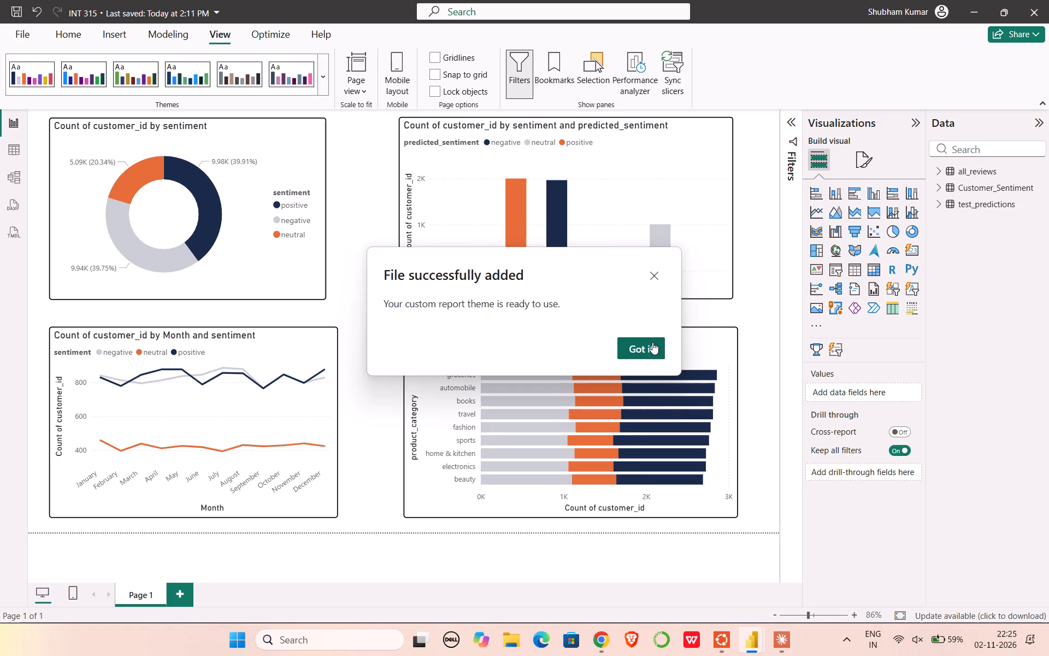
pyautogui.click(651, 344)
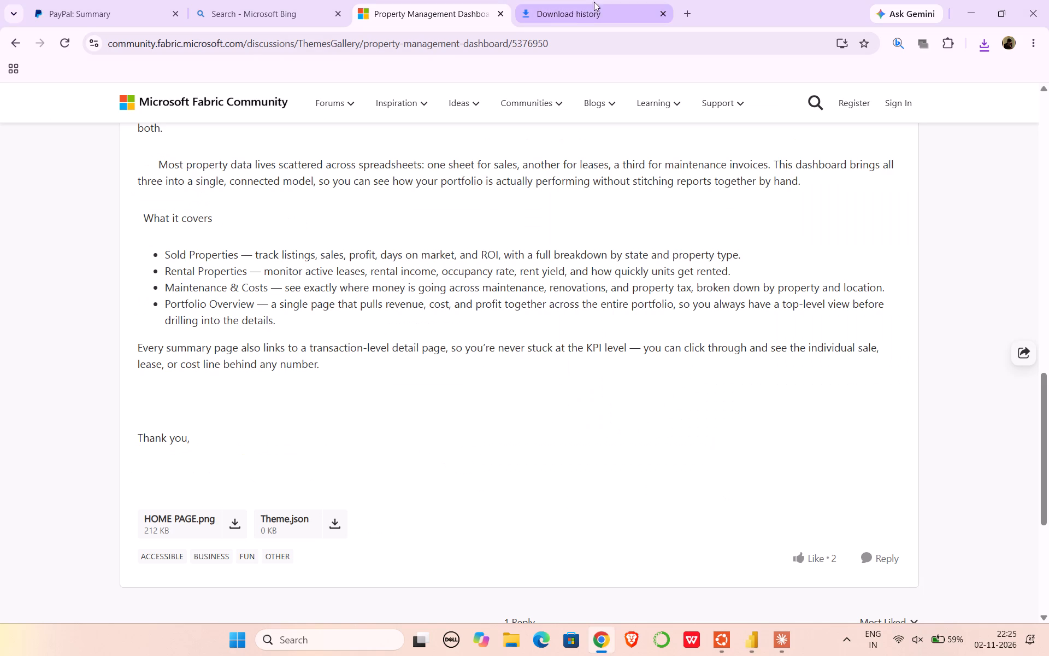
# Switch to Chrome, review the Property Management Dashboard post again and go back to the Themes Gallery.
pyautogui.scroll(2, 445, 216)
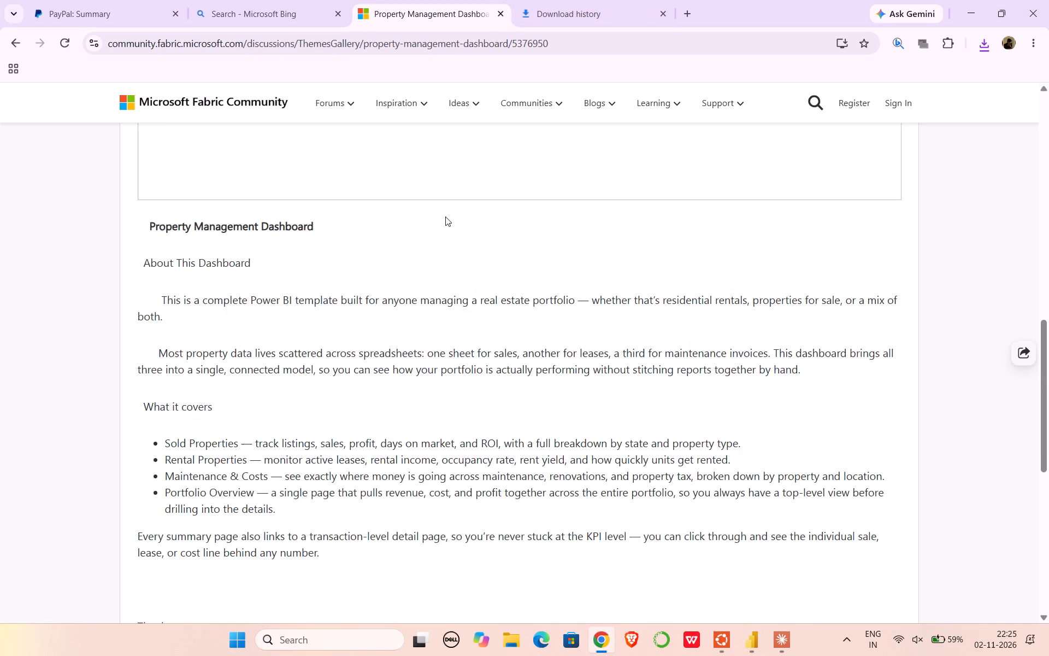
pyautogui.scroll(4, 445, 216)
pyautogui.hscroll(8, 445, 216)
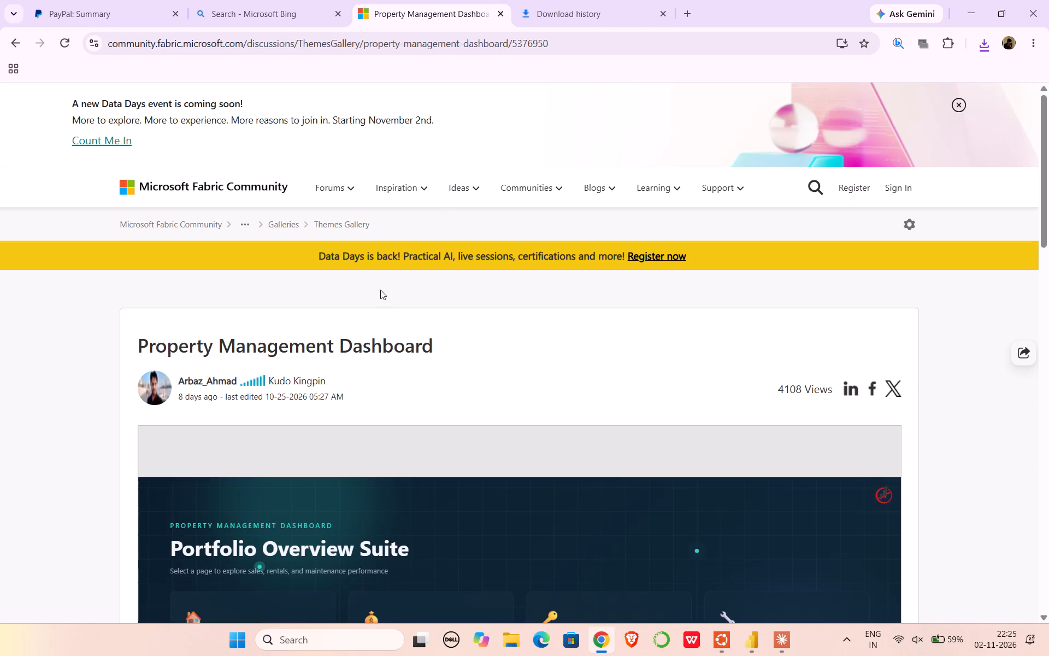
pyautogui.hscroll(6, 330, 334)
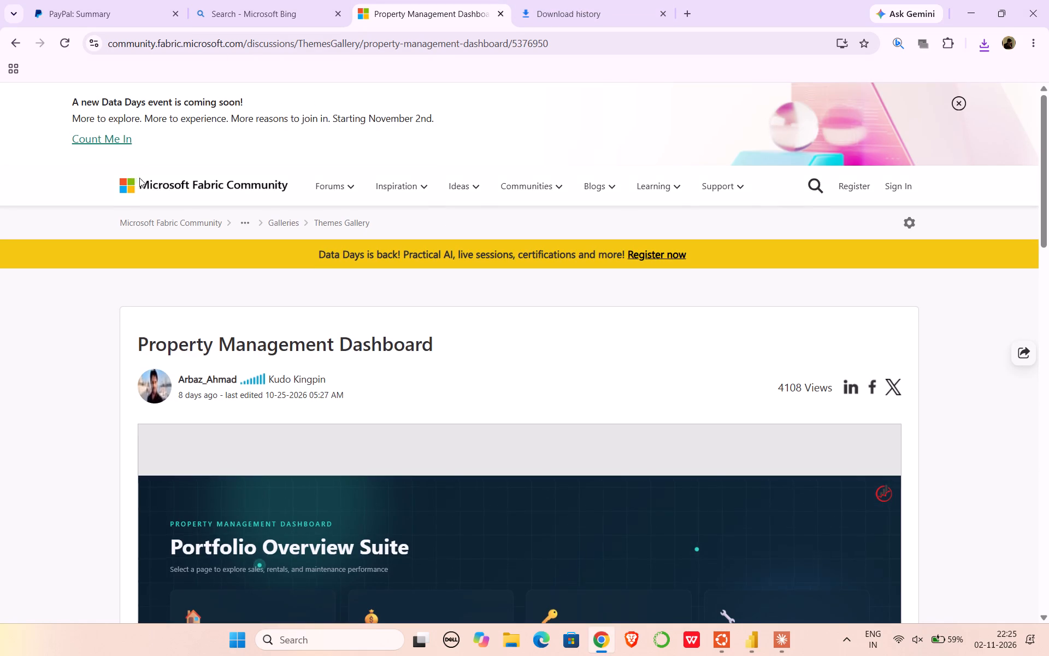
pyautogui.click(13, 51)
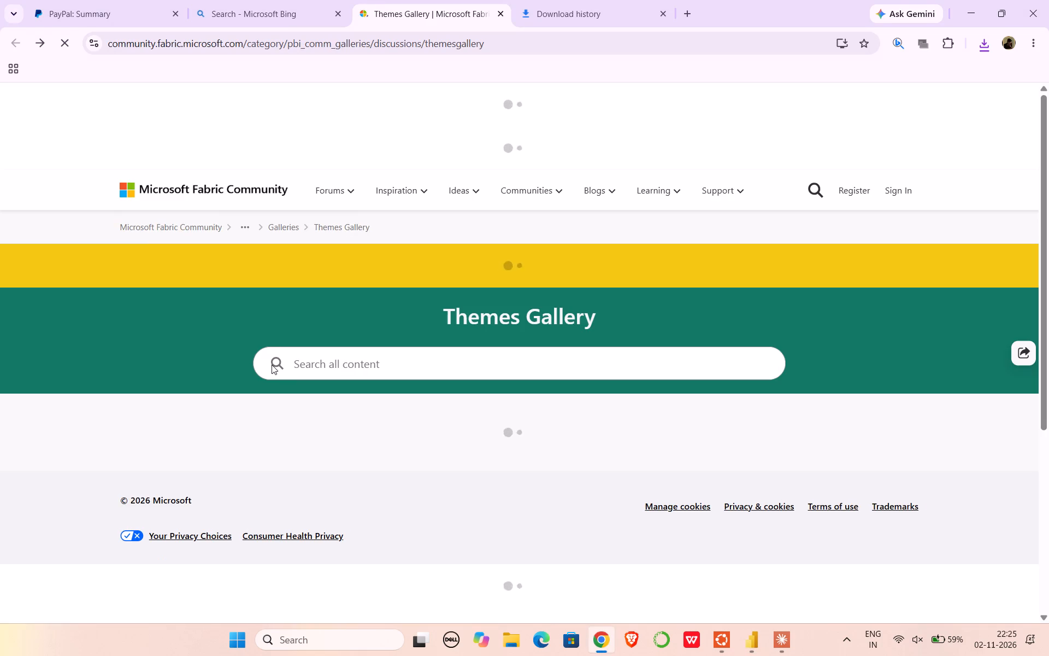
# Browse the recently posted themes in the Themes Gallery, loading more entries back to those from July 2026.
pyautogui.scroll(-1, 272, 365)
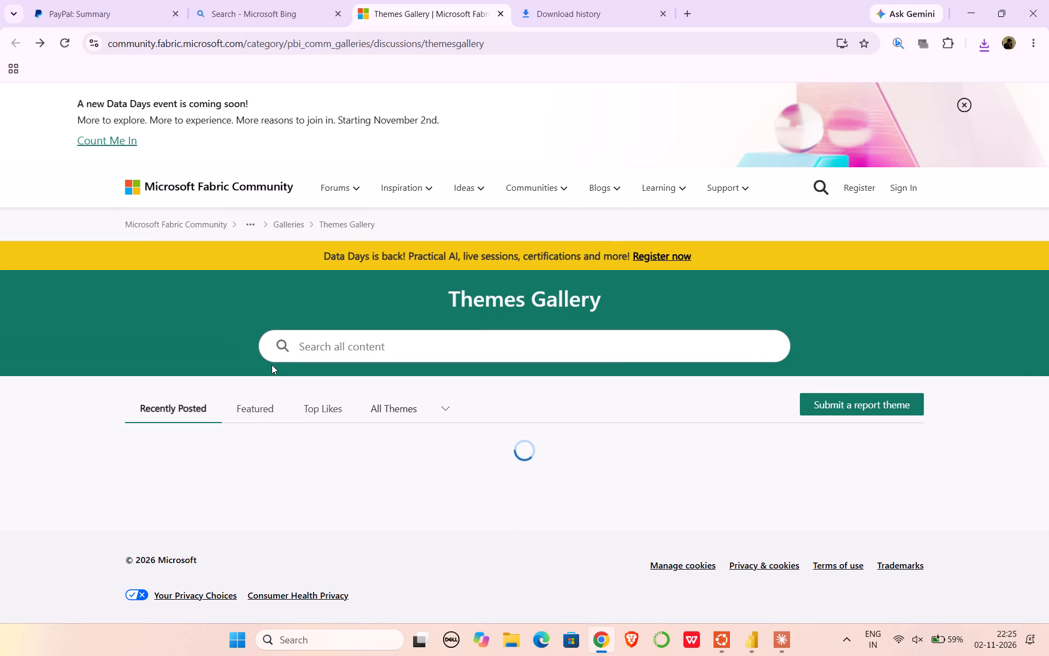
pyautogui.scroll(-8, 272, 365)
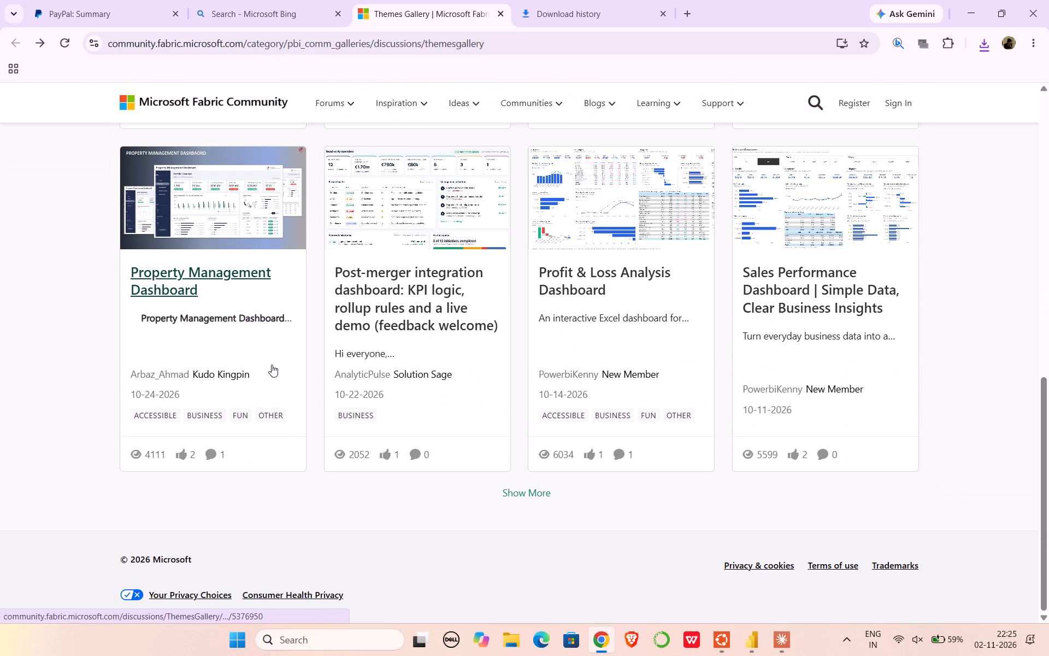
pyautogui.scroll(-1, 272, 365)
pyautogui.click(520, 491)
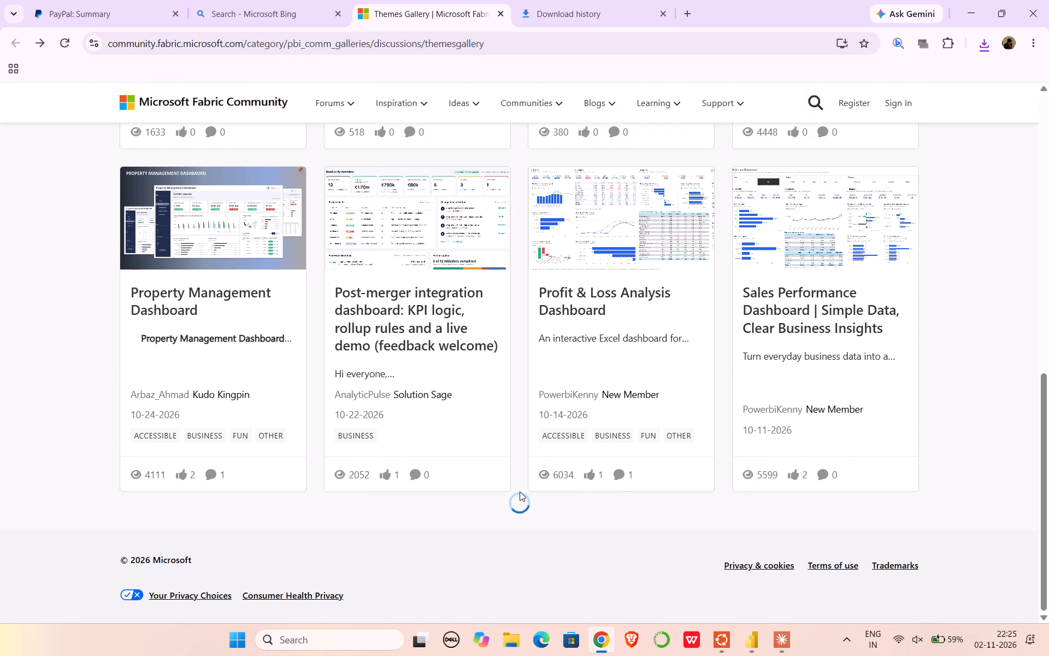
pyautogui.scroll(-2, 520, 491)
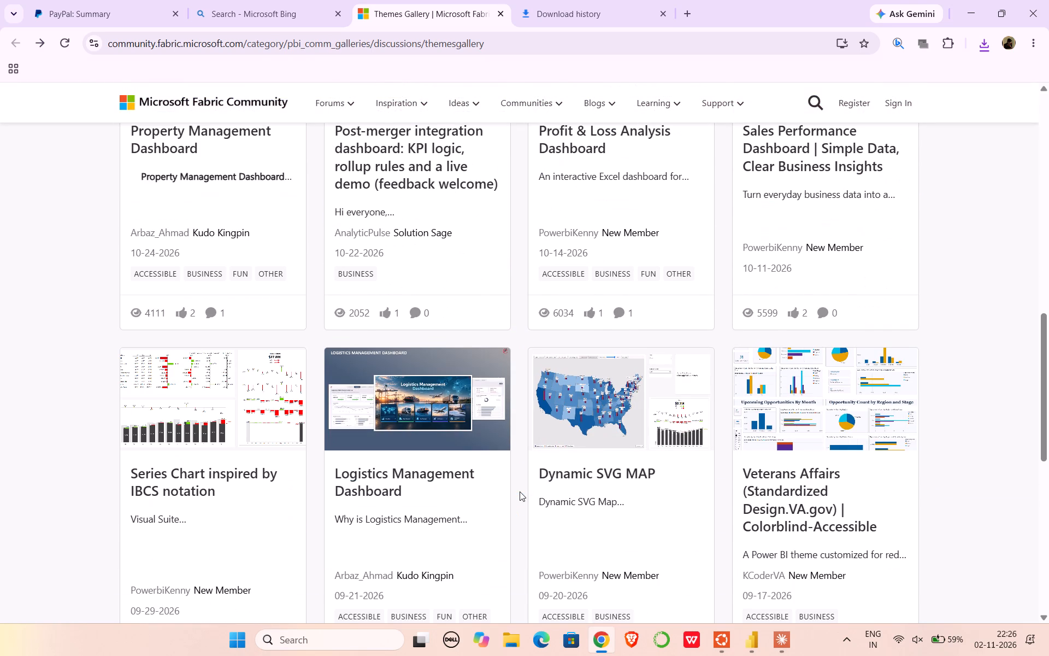
pyautogui.scroll(-1, 523, 493)
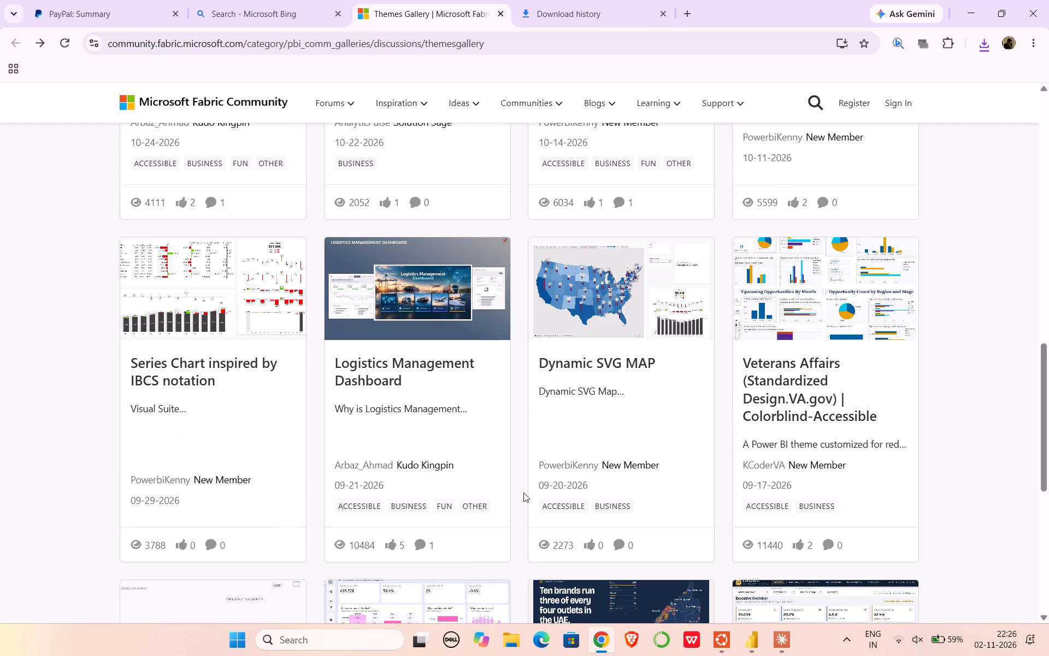
pyautogui.scroll(-5, 523, 493)
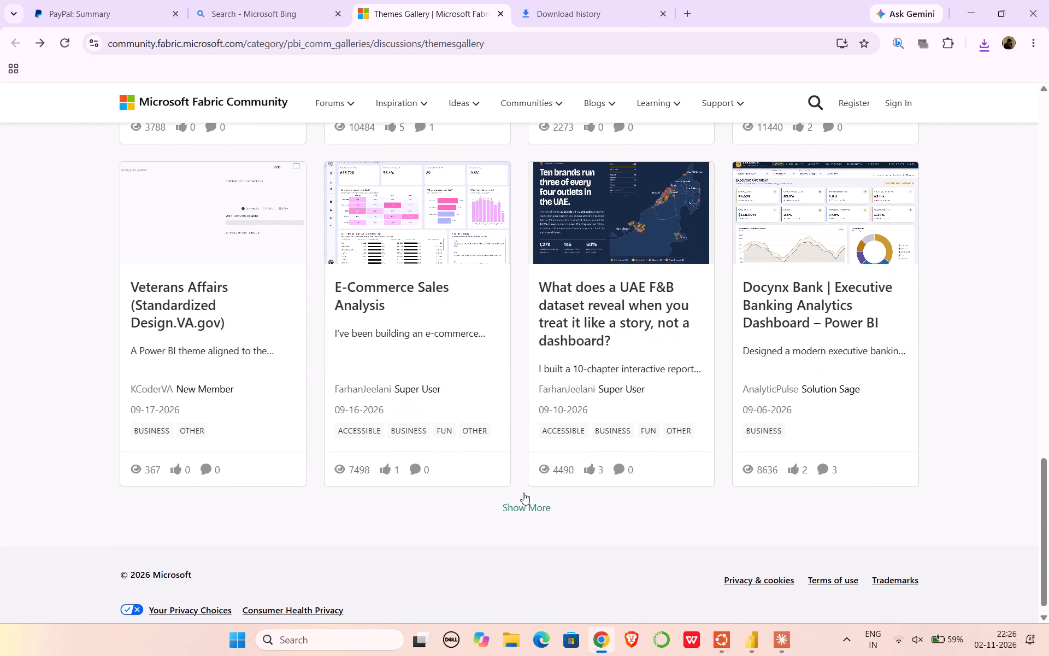
pyautogui.scroll(-1, 523, 493)
pyautogui.click(523, 491)
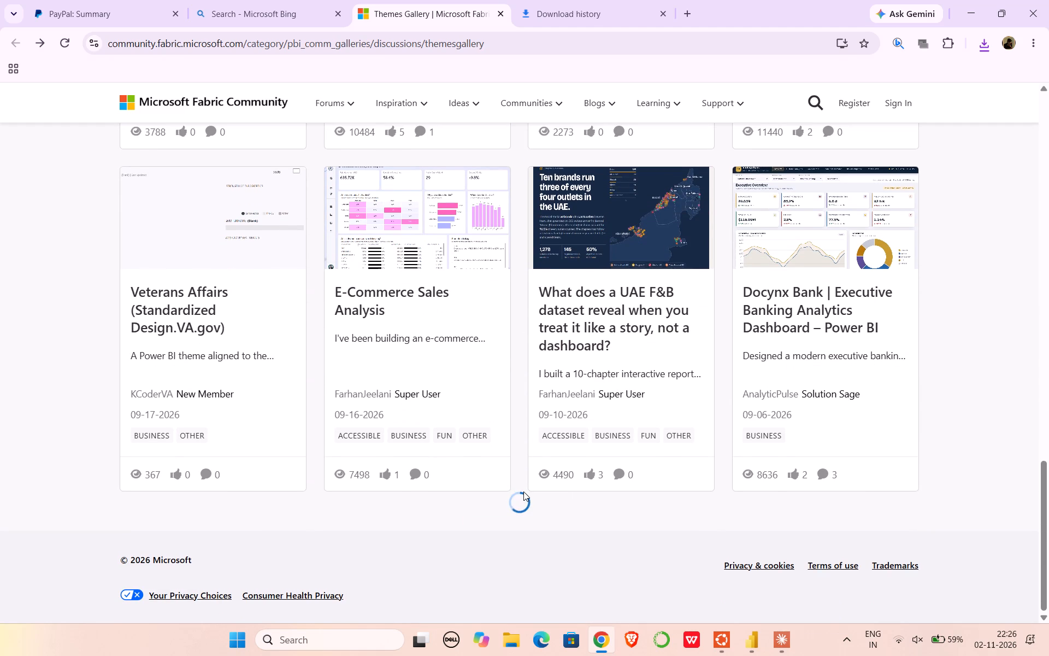
pyautogui.scroll(-5, 523, 491)
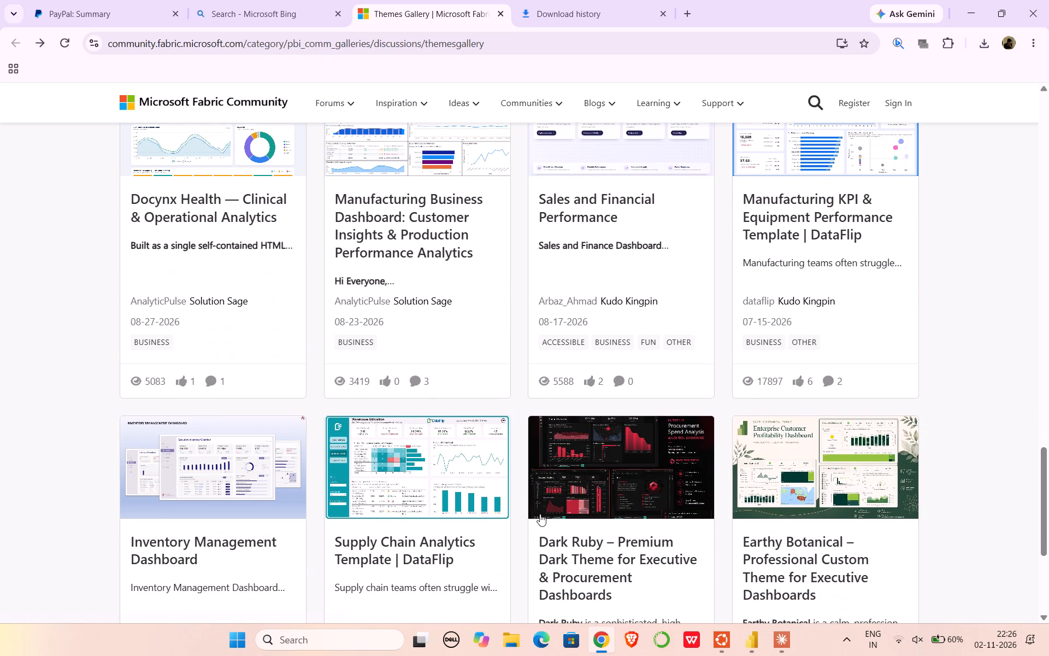
pyautogui.scroll(-4, 515, 501)
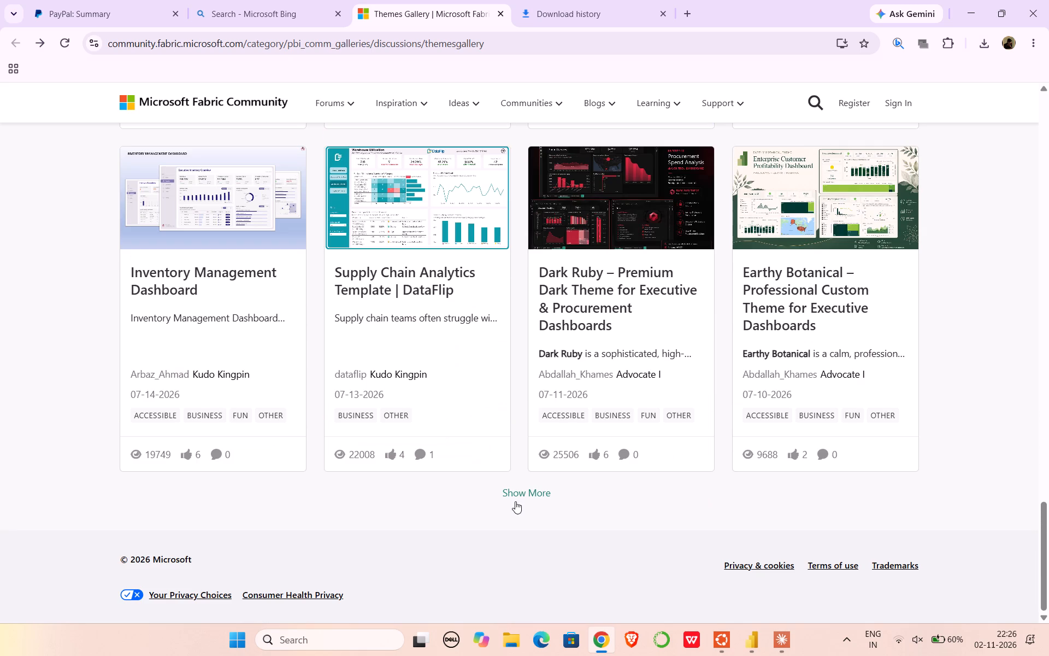
# Load older Themes Gallery entries and examine their previews back to the posts from late April 2026.
pyautogui.click(539, 496)
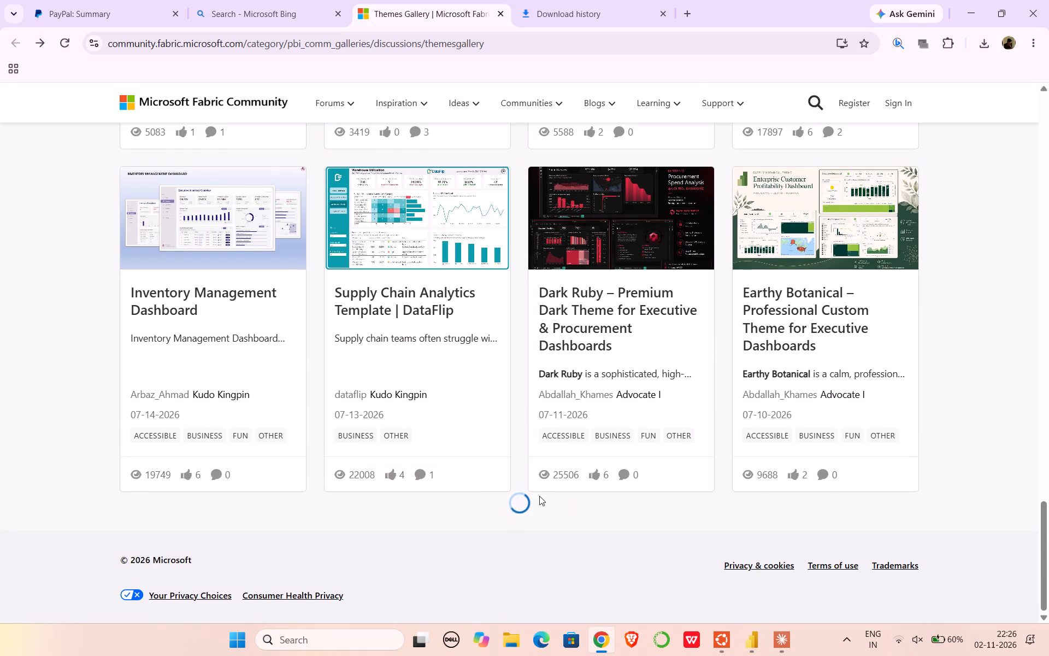
pyautogui.scroll(-1, 539, 496)
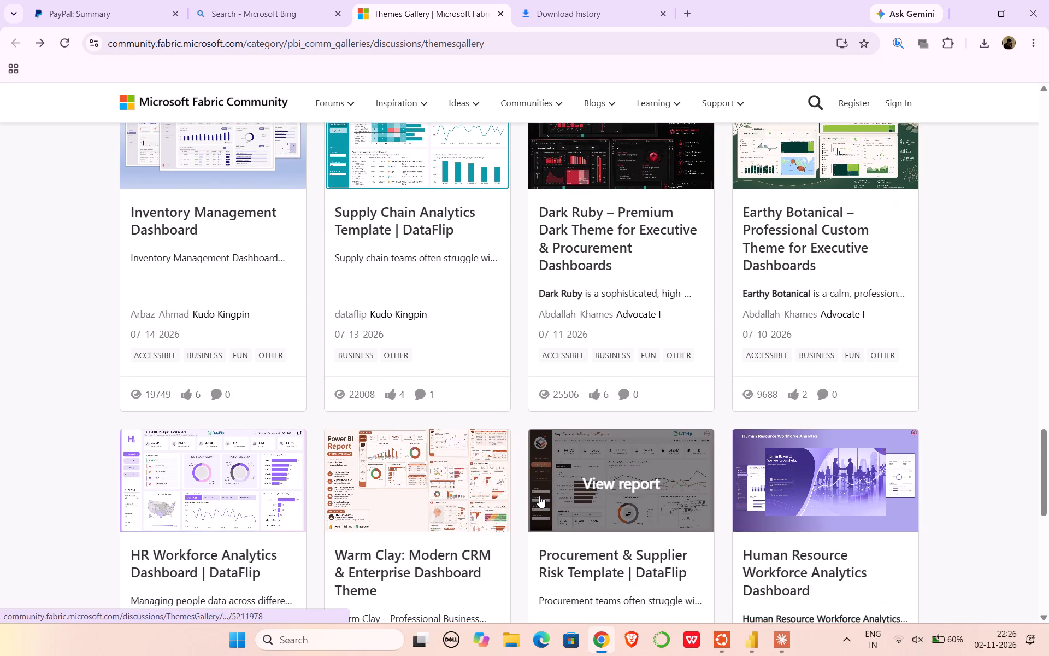
pyautogui.scroll(-4, 539, 496)
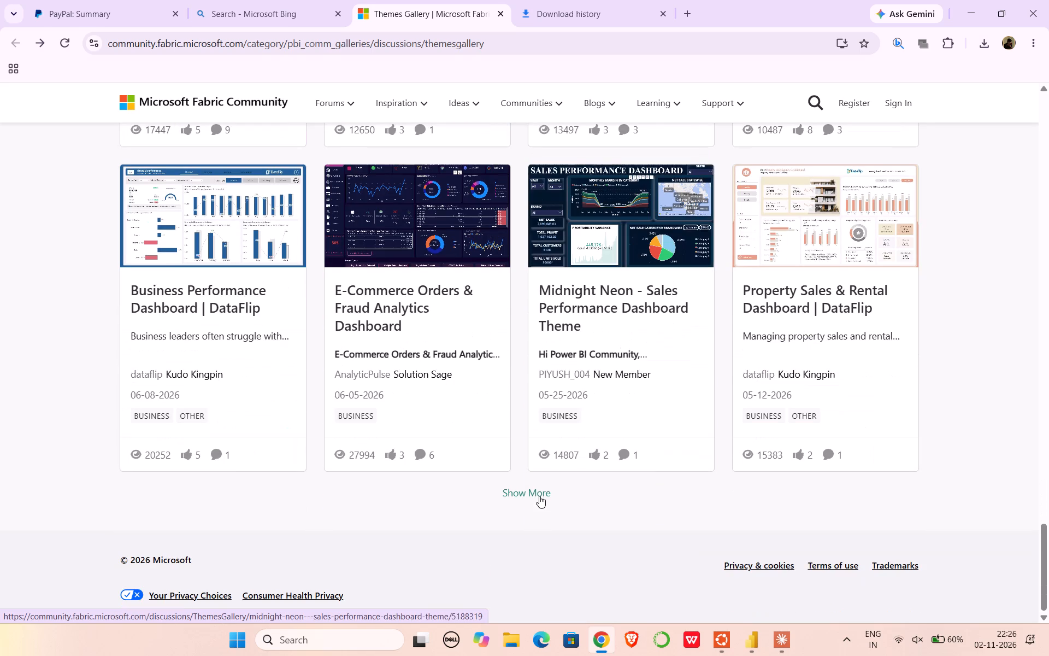
pyautogui.click(520, 496)
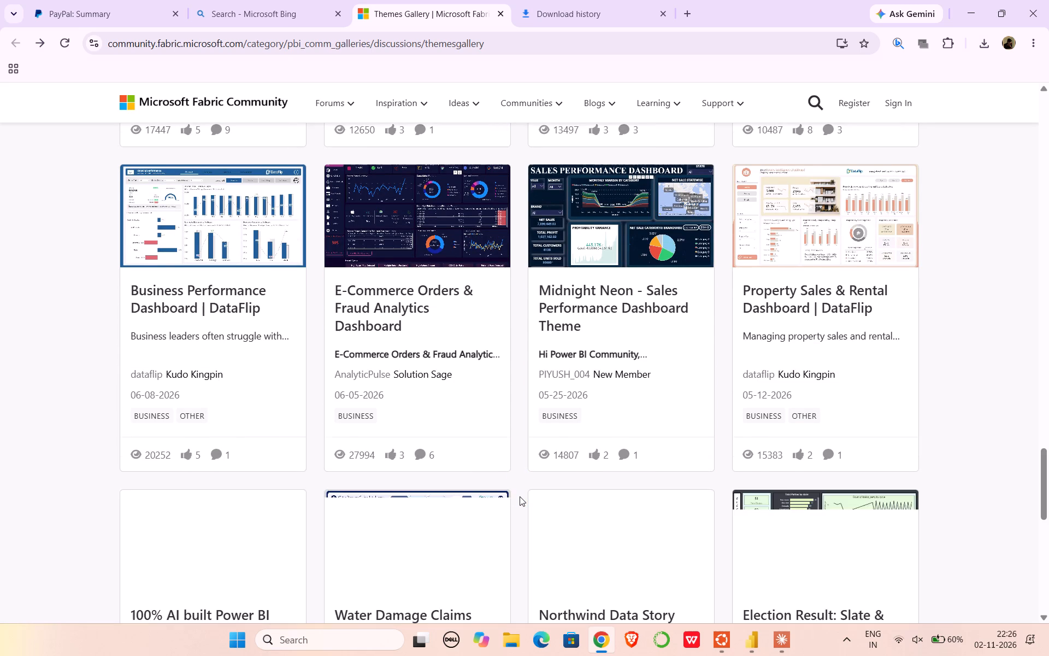
pyautogui.scroll(-3, 520, 496)
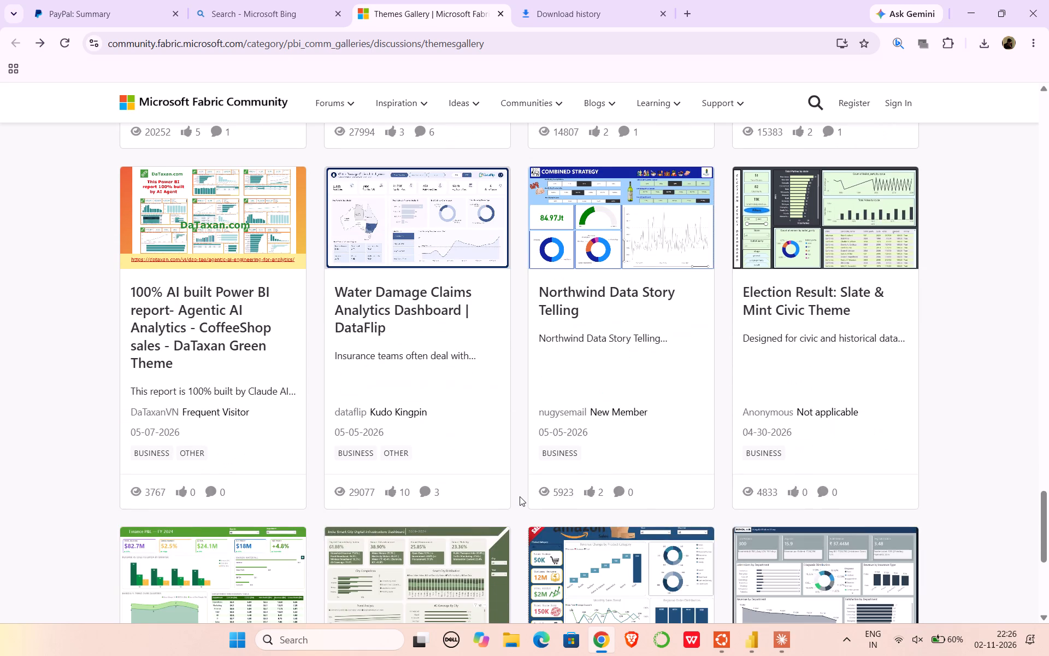
pyautogui.scroll(-3, 520, 496)
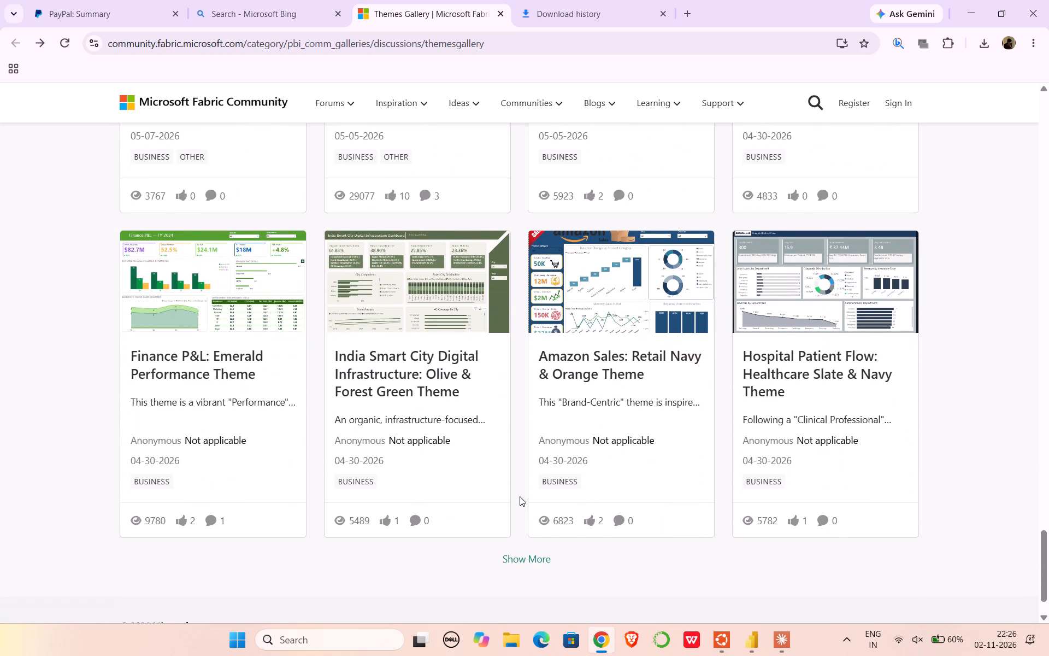
pyautogui.scroll(-1, 520, 496)
pyautogui.click(524, 513)
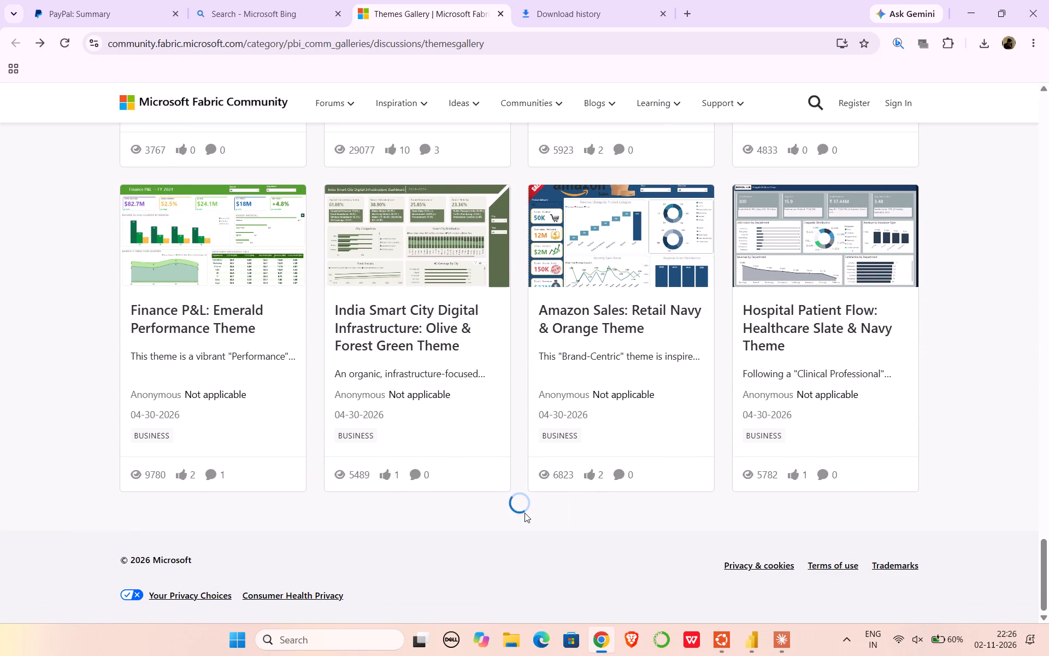
pyautogui.scroll(-4, 524, 513)
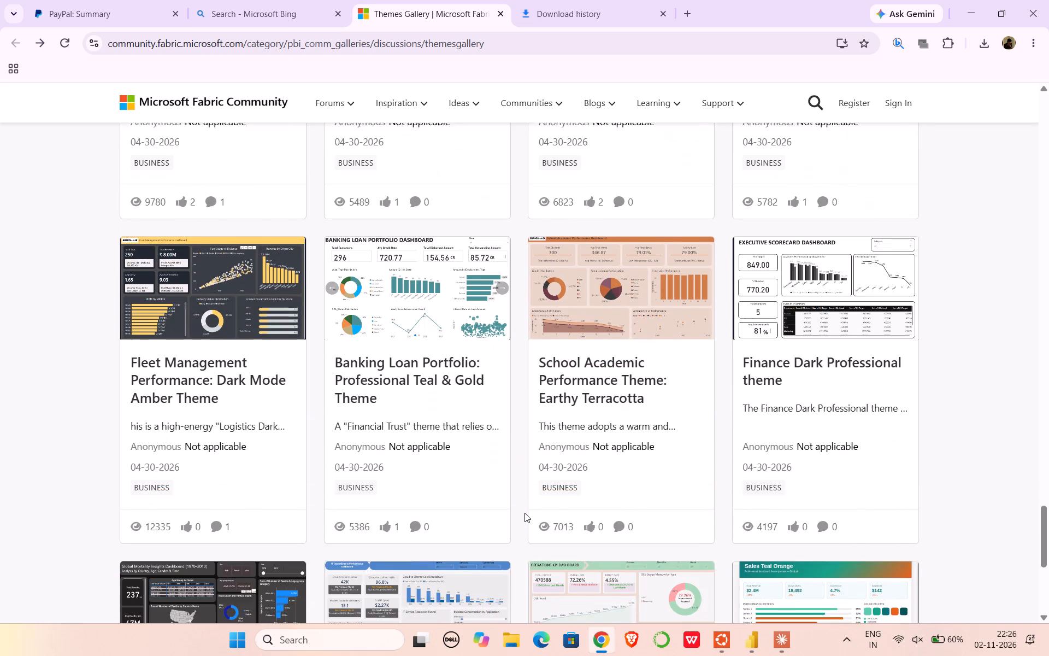
pyautogui.scroll(-4, 524, 513)
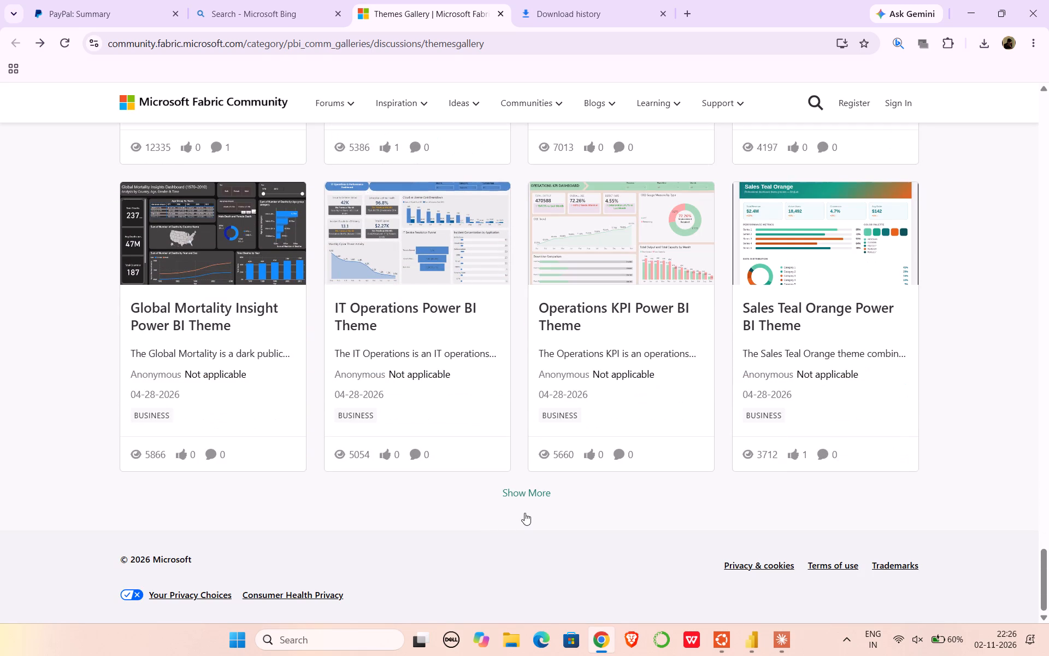
# Load further Themes Gallery entries and examine their previews back to the posts from January 2026.
pyautogui.click(528, 492)
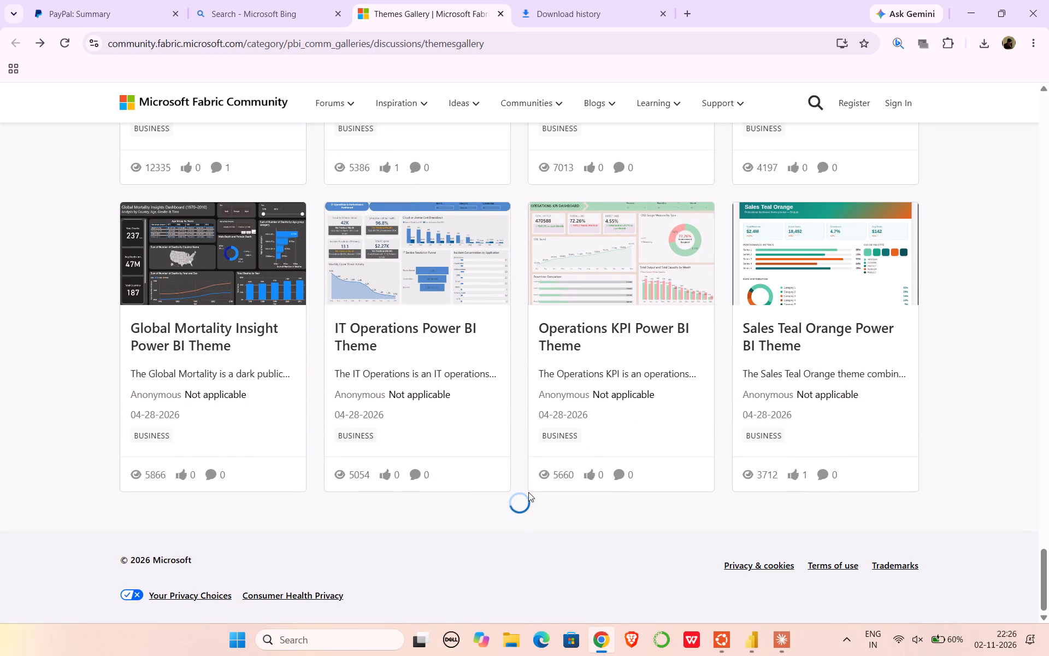
pyautogui.scroll(-1, 528, 492)
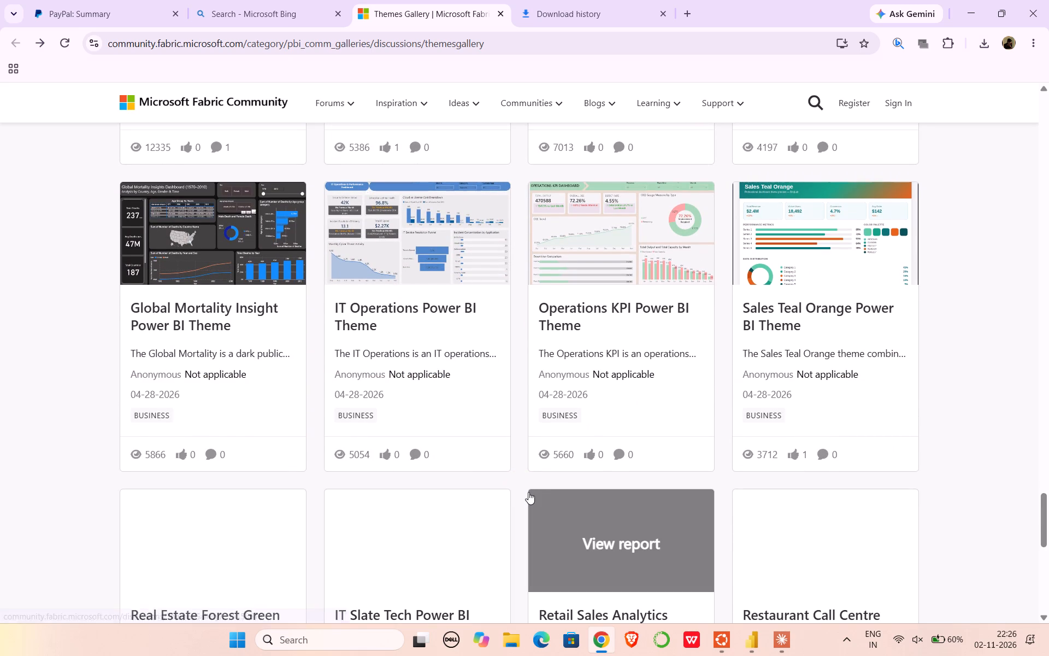
pyautogui.scroll(-3, 528, 492)
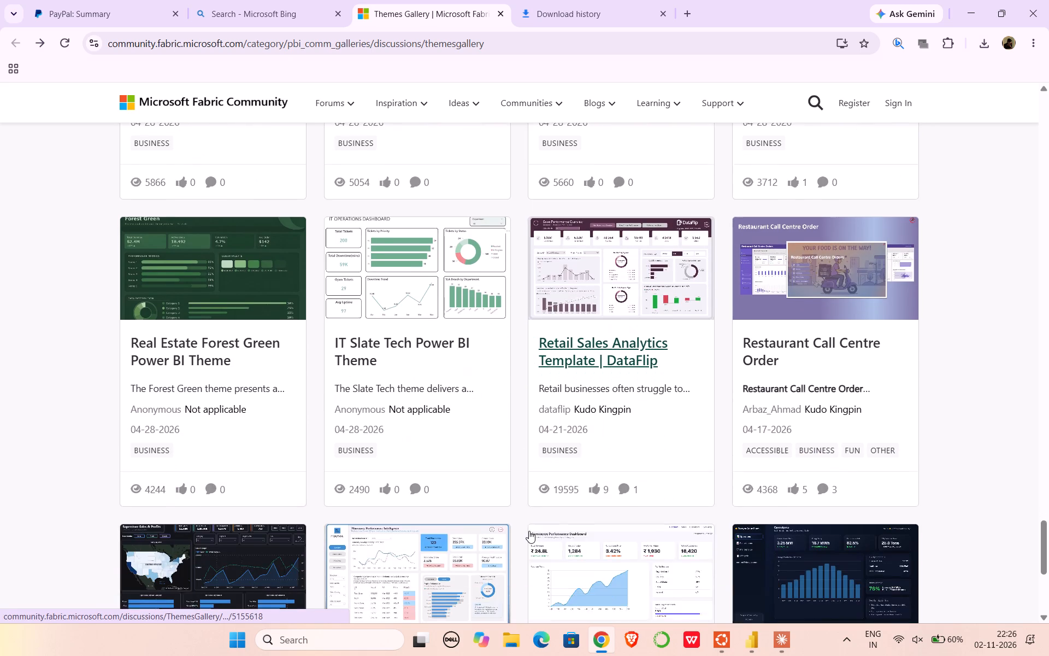
pyautogui.scroll(-4, 529, 531)
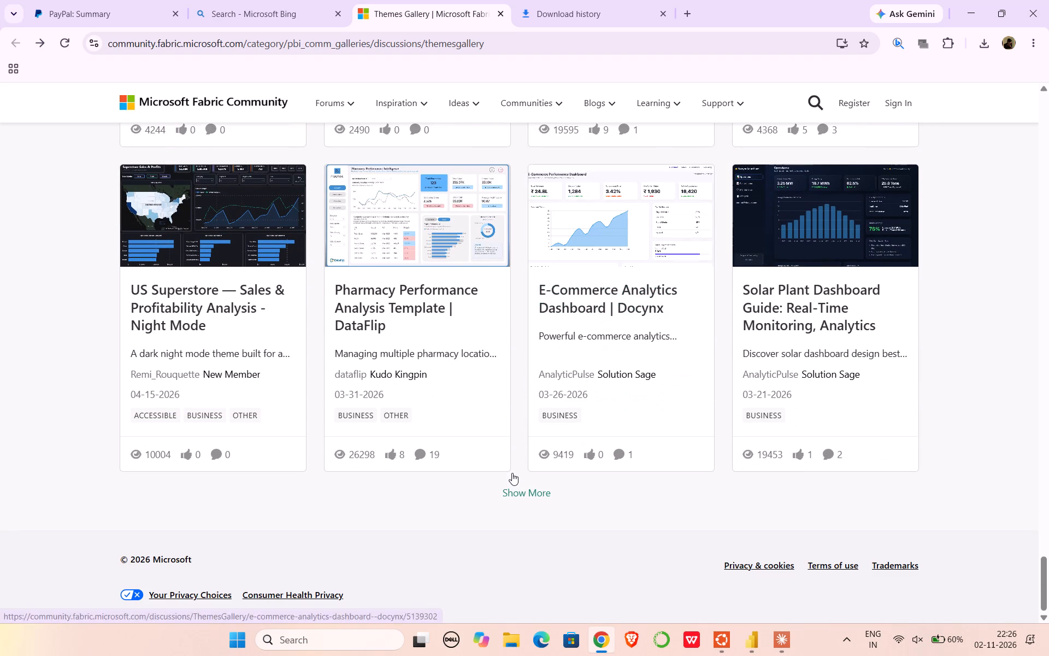
pyautogui.click(517, 496)
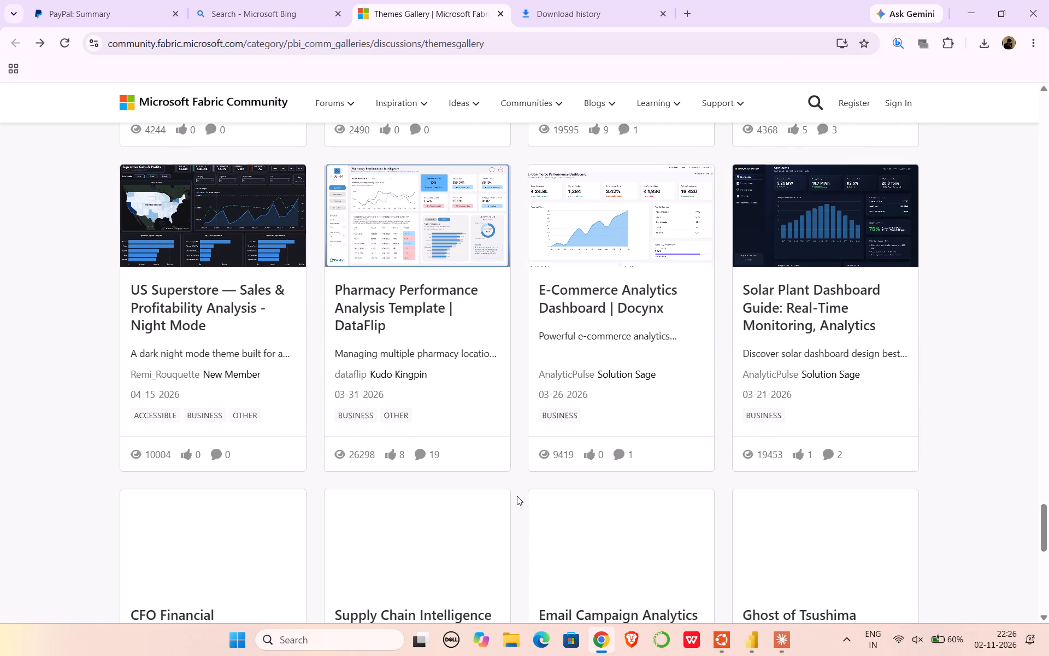
pyautogui.scroll(-5, 517, 496)
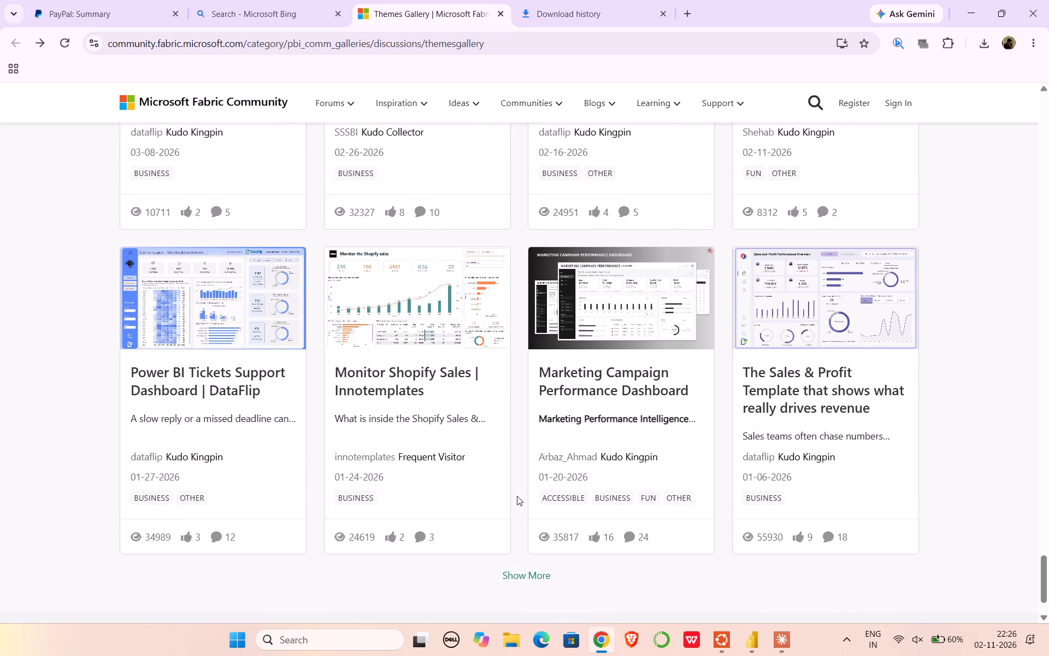
# Load further Themes Gallery entries and look for a suitable theme among the posts back to November 2025.
pyautogui.click(509, 572)
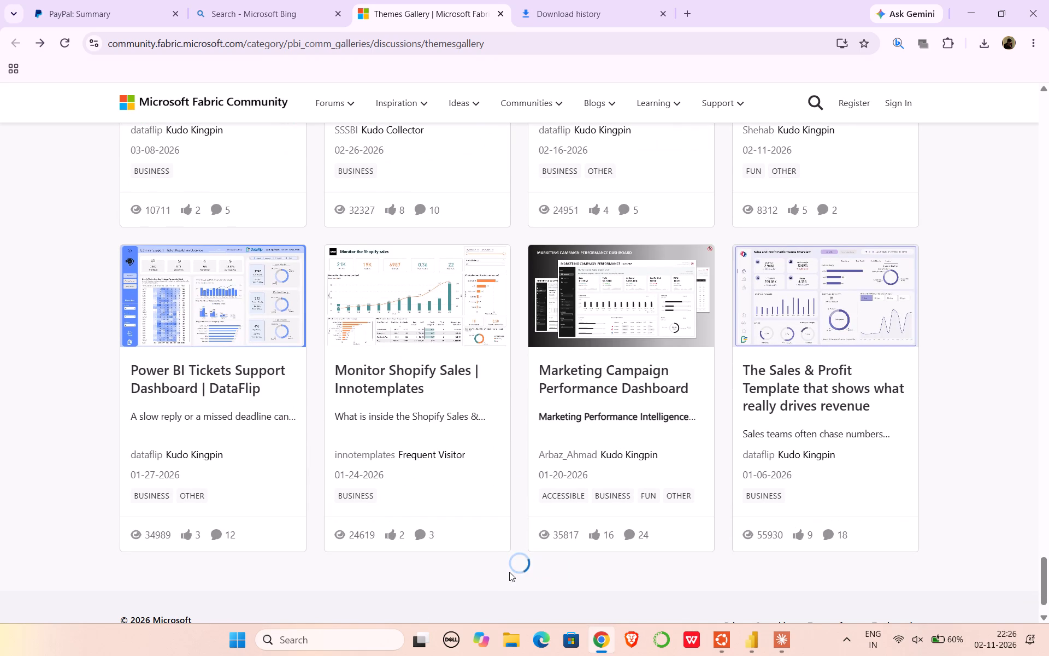
pyautogui.scroll(-1, 509, 572)
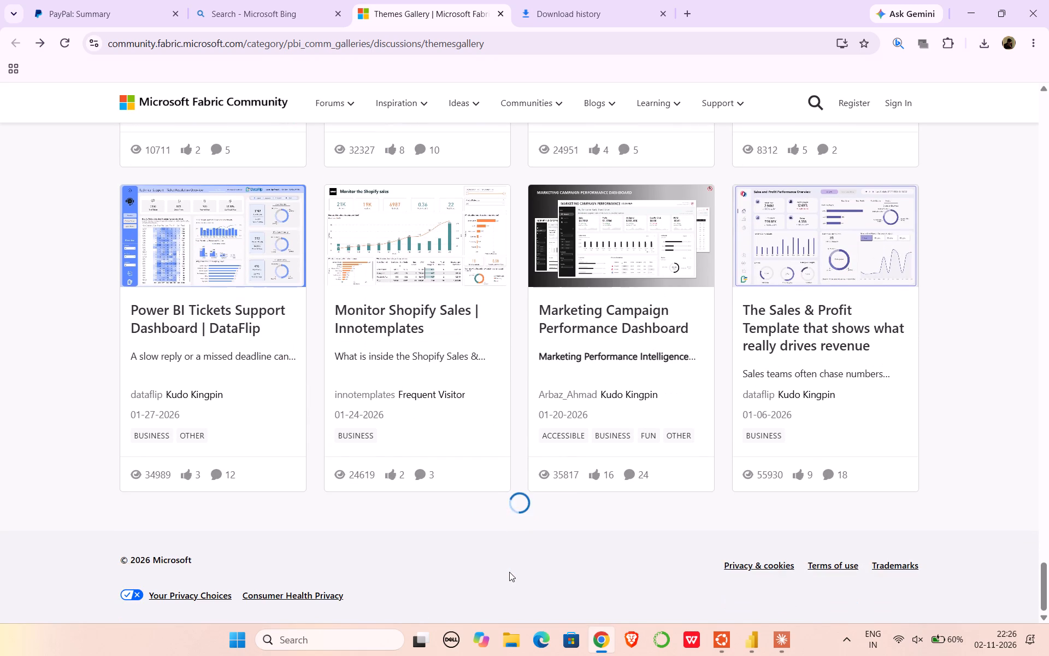
pyautogui.scroll(-3, 511, 576)
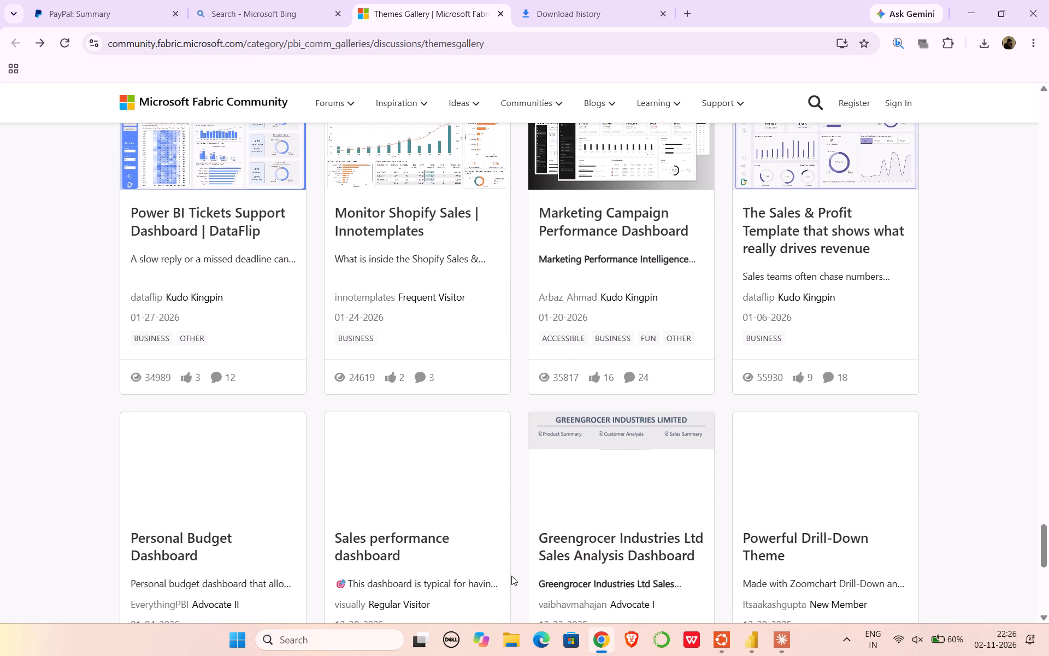
pyautogui.scroll(-2, 511, 576)
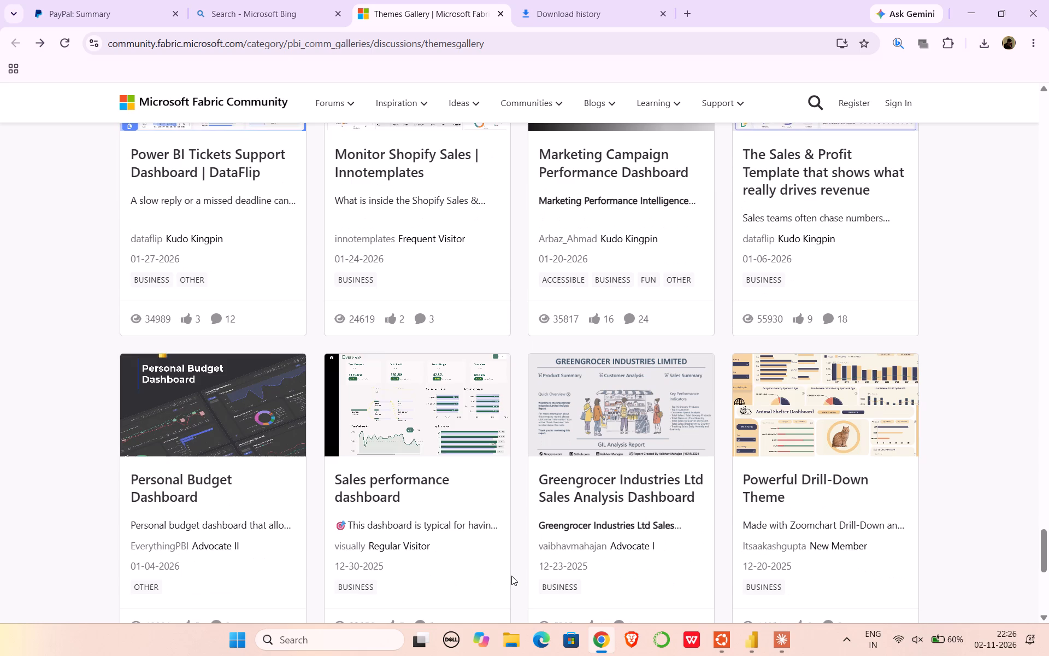
pyautogui.scroll(-3, 511, 576)
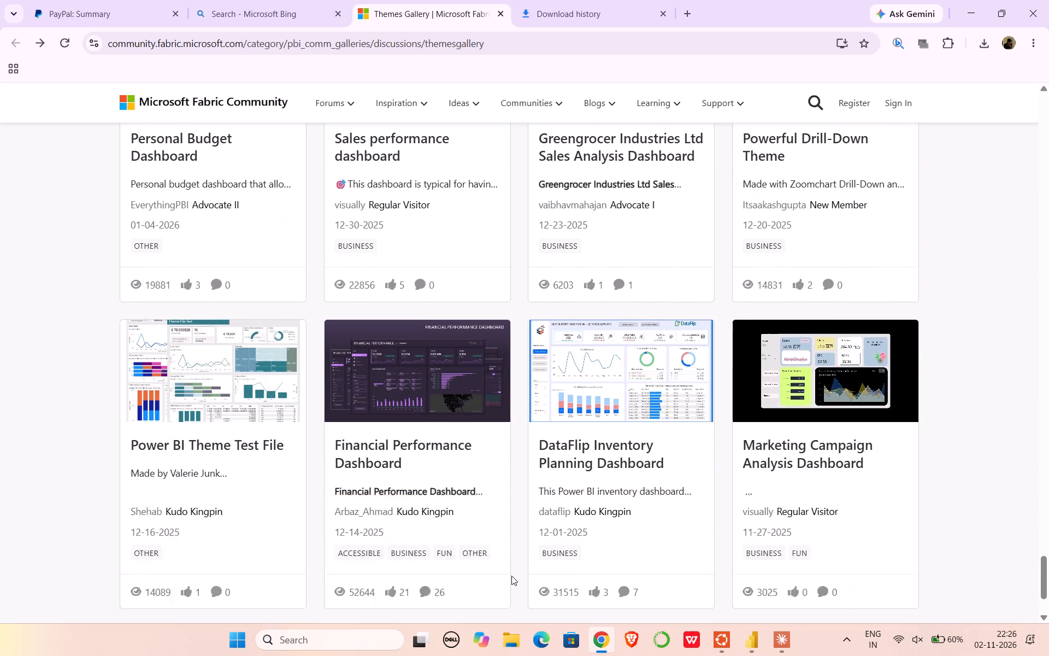
pyautogui.scroll(-1, 511, 576)
pyautogui.click(511, 576)
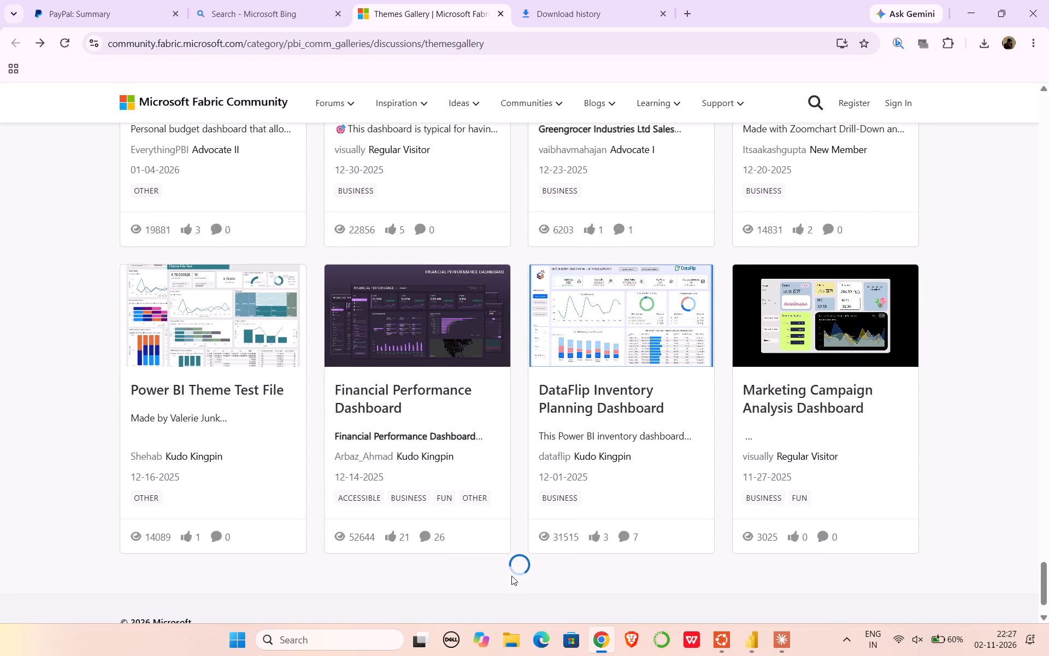
pyautogui.scroll(-2, 511, 576)
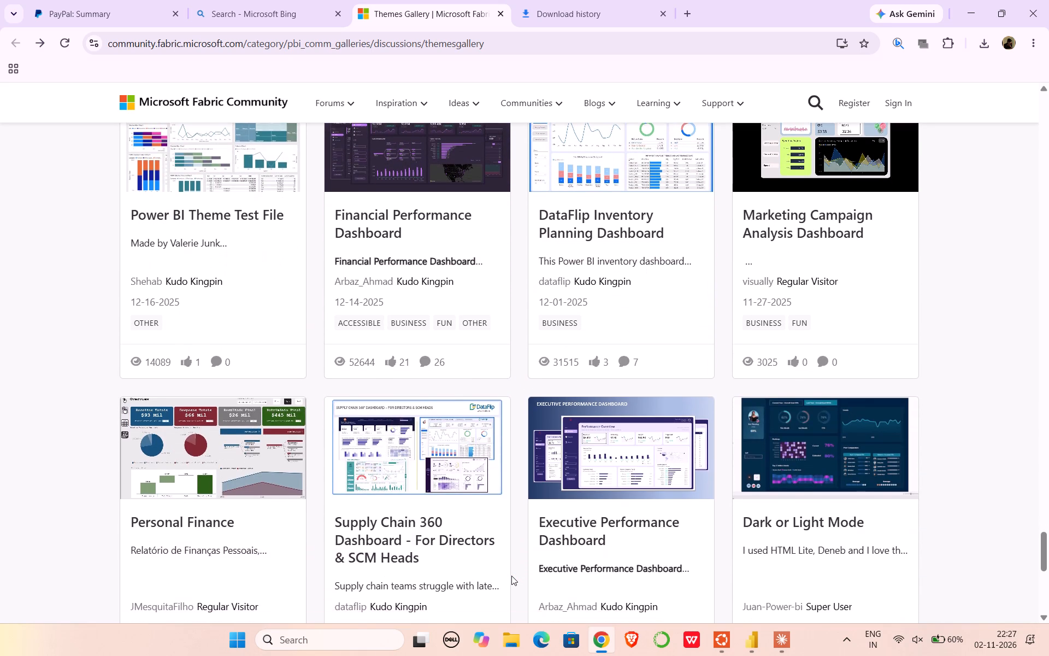
pyautogui.scroll(-2, 511, 576)
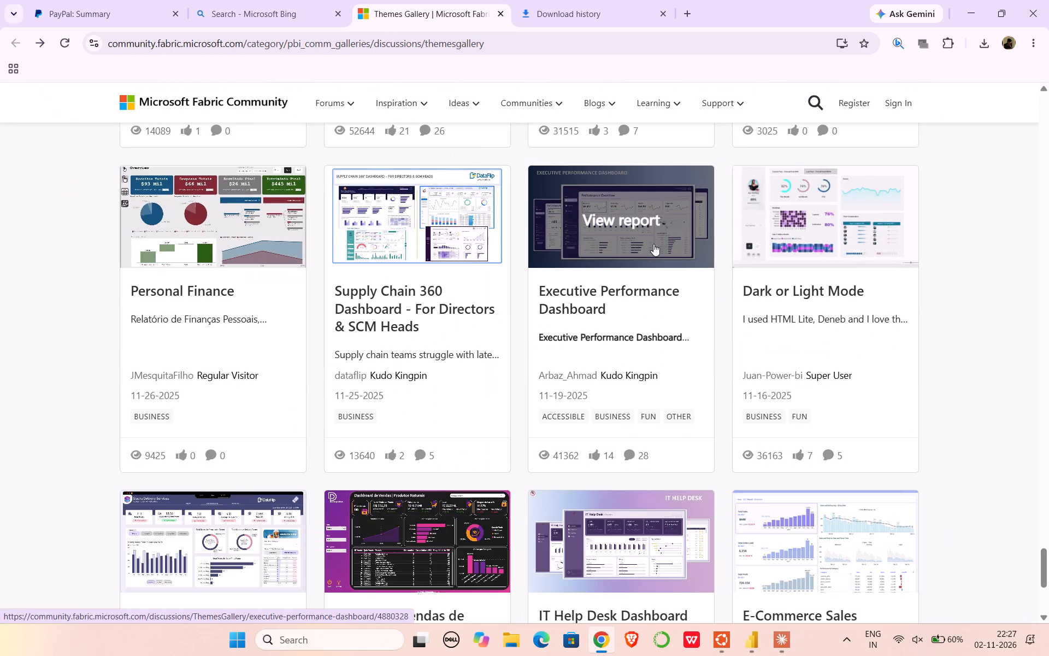
# Open the Executive Performance Dashboard entry in the Themes Gallery and download Executive Performance Dashboard Theme.json.
pyautogui.click(603, 292)
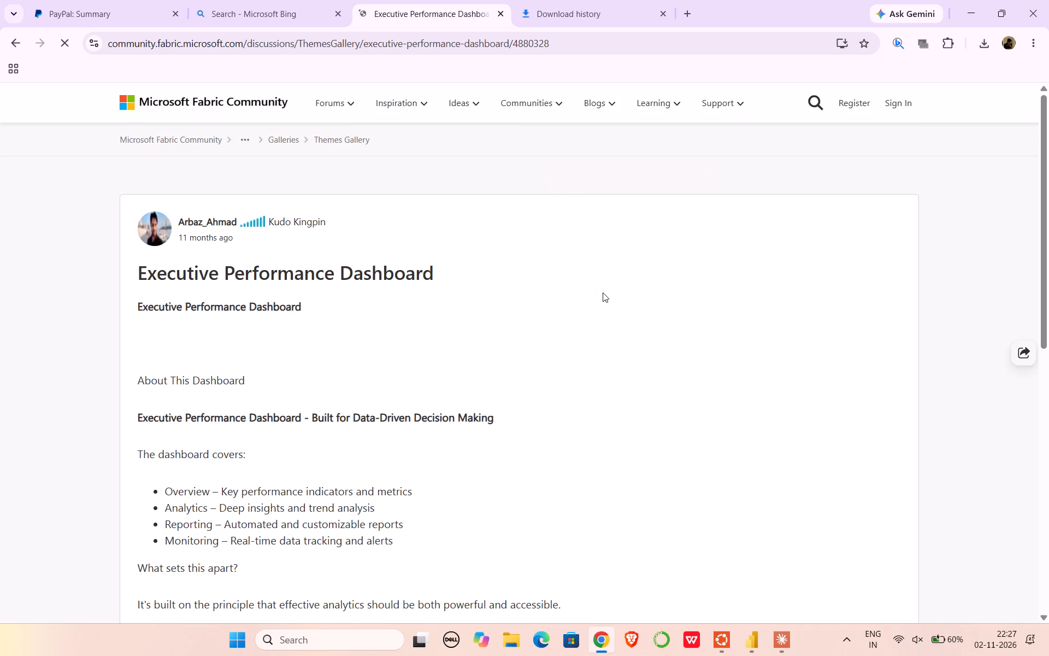
pyautogui.scroll(-6, 603, 292)
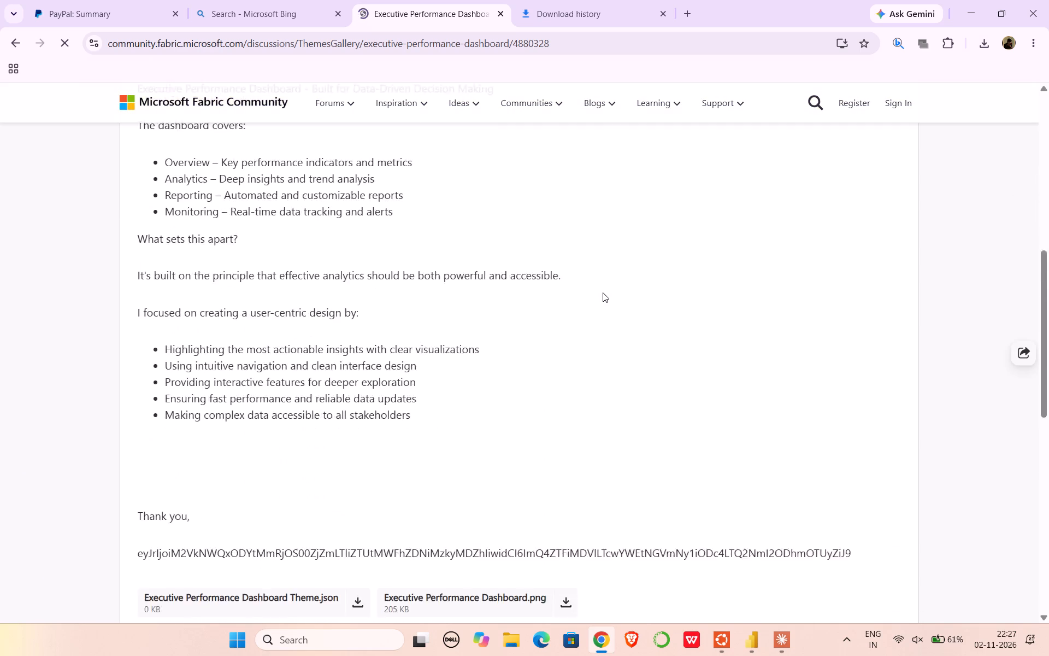
pyautogui.scroll(-2, 603, 292)
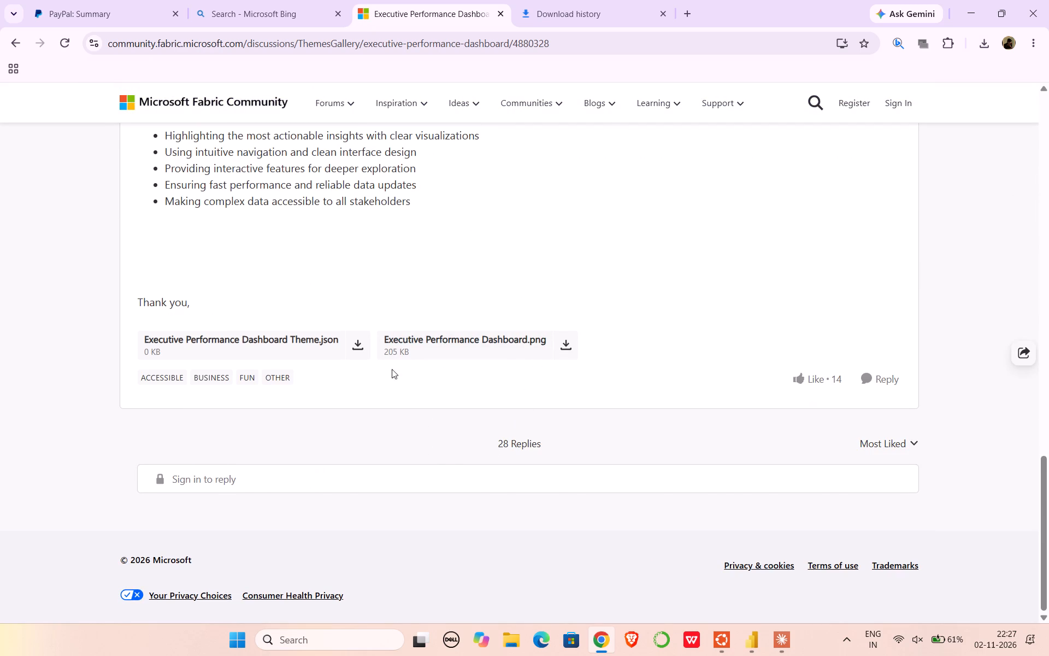
pyautogui.scroll(2, 366, 470)
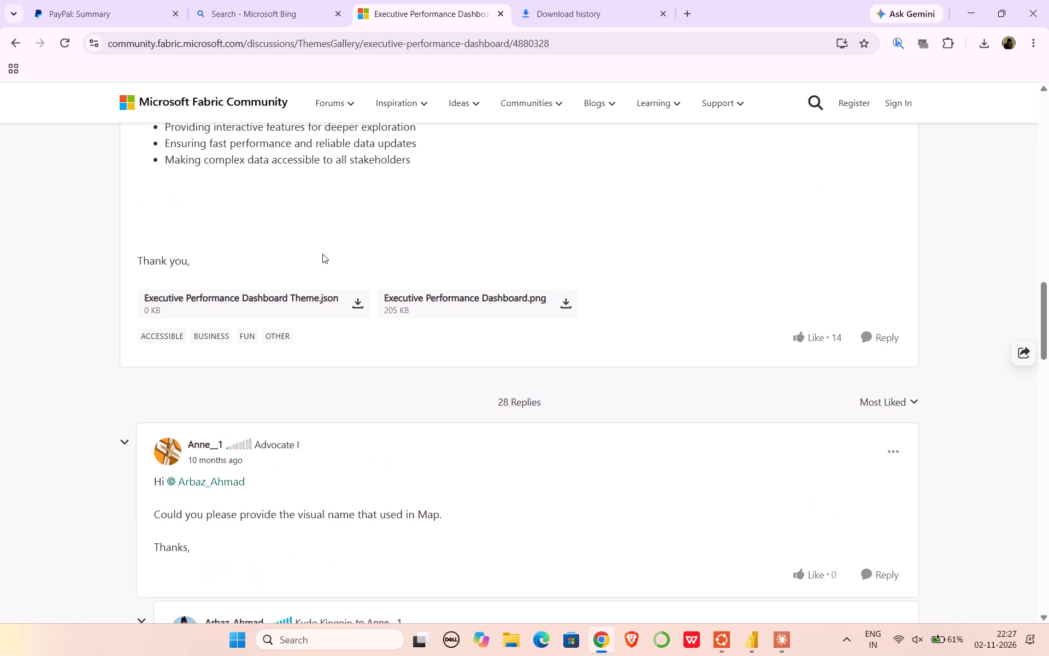
pyautogui.click(353, 306)
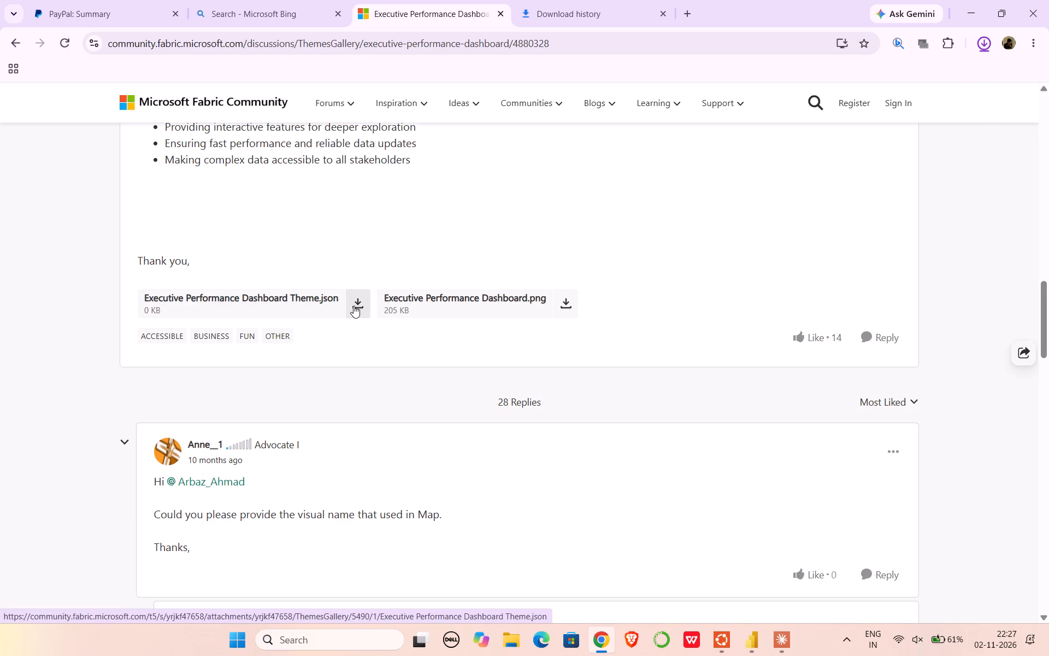
pyautogui.click(988, 40)
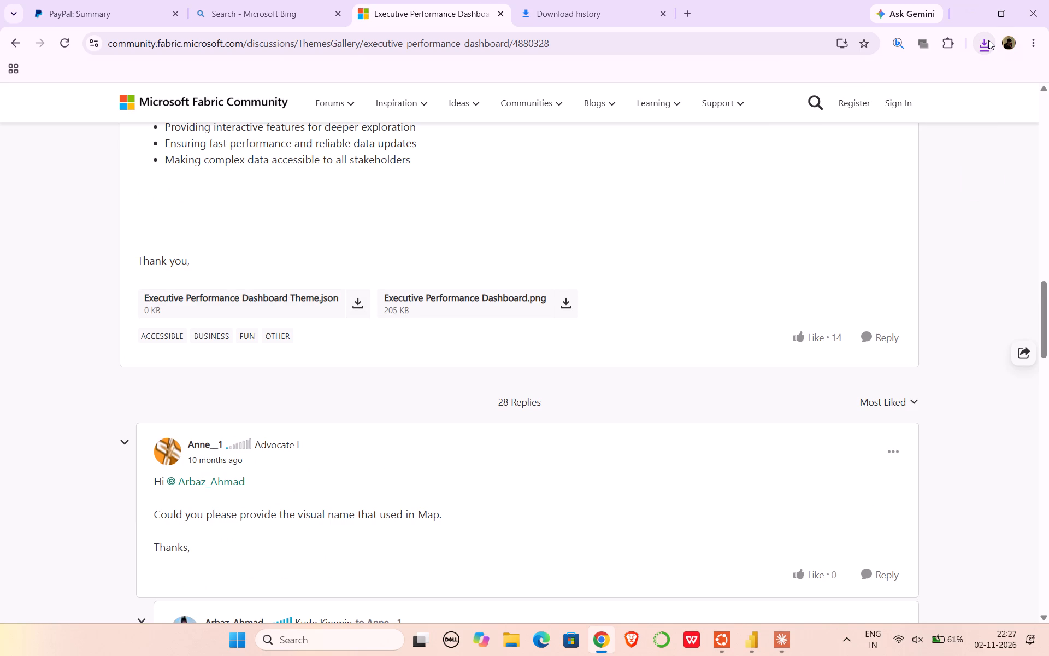
pyautogui.click(988, 40)
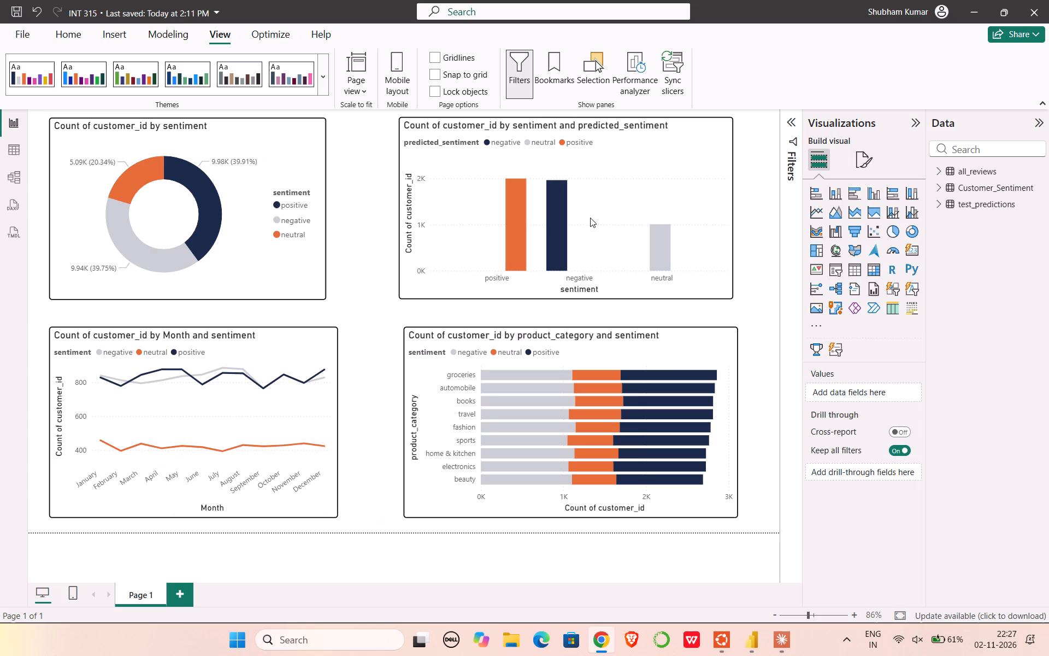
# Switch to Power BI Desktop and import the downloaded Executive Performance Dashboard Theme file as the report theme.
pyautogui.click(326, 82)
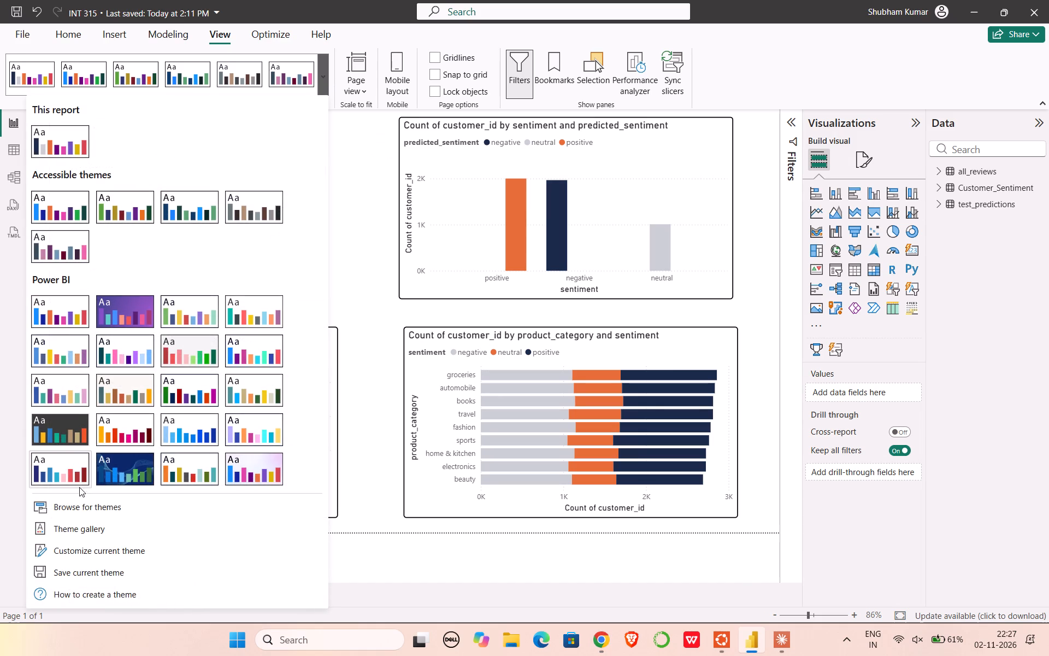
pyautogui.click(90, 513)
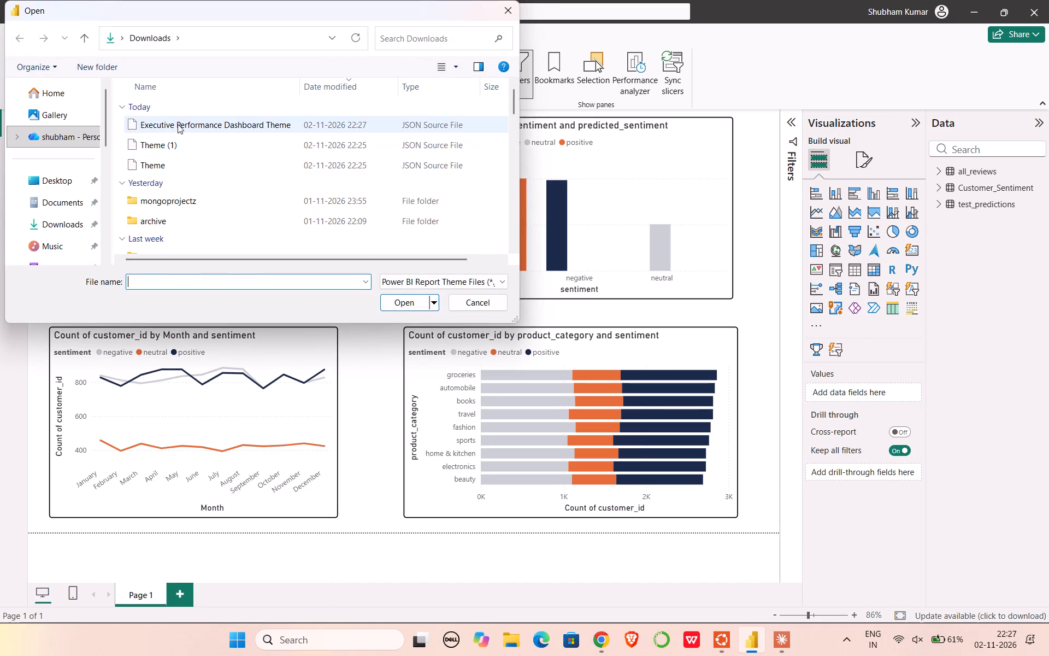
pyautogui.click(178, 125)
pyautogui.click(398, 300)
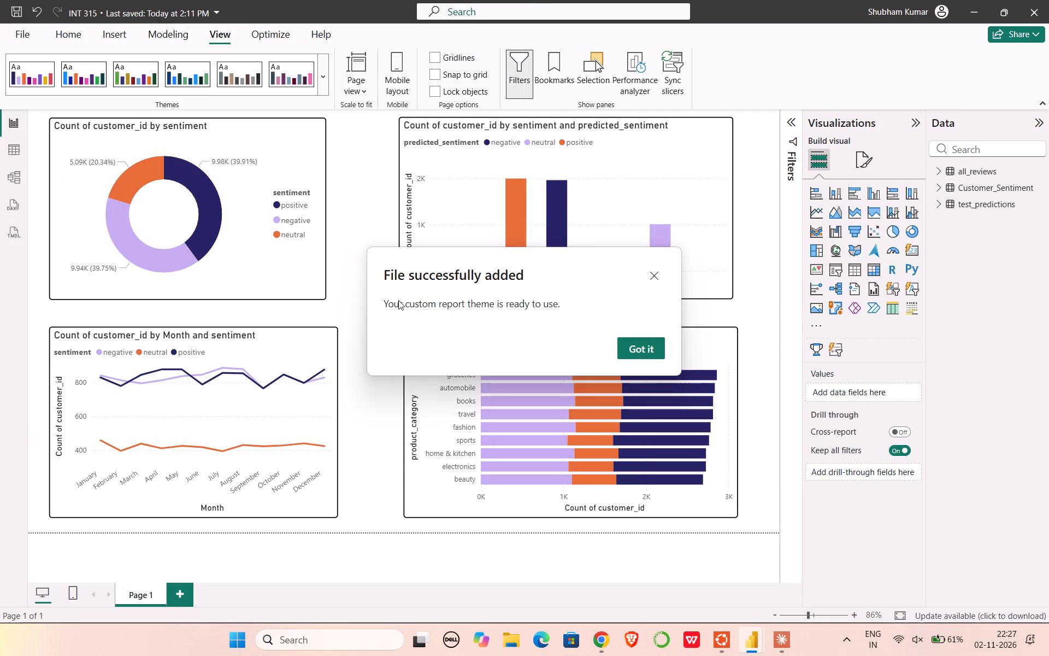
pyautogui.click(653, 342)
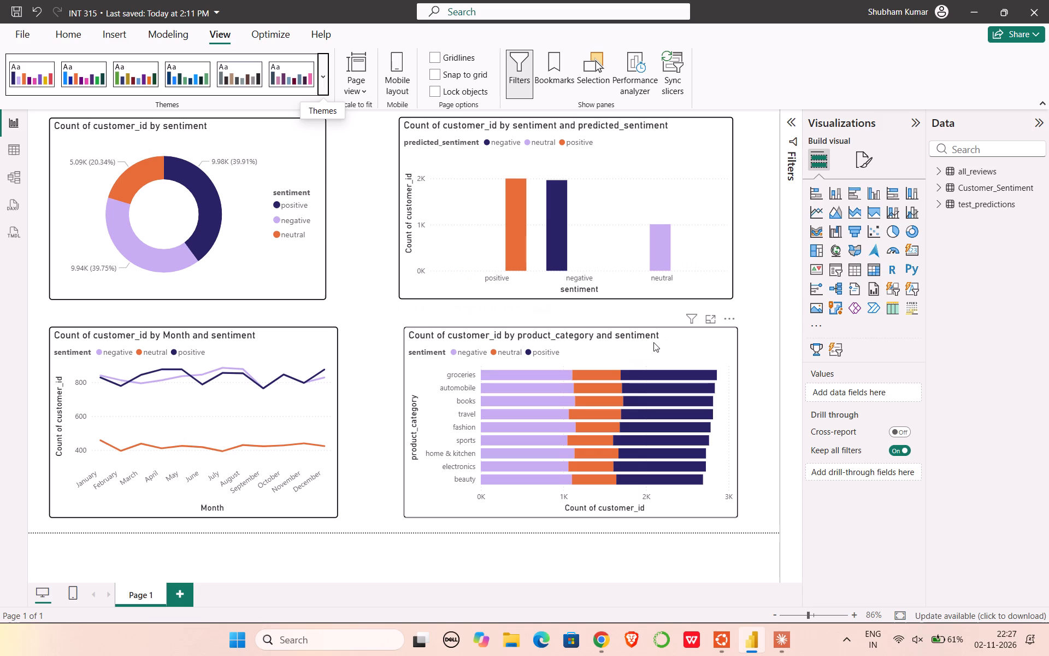
# Apply the built-in Bloom theme to the report.
pyautogui.click(325, 85)
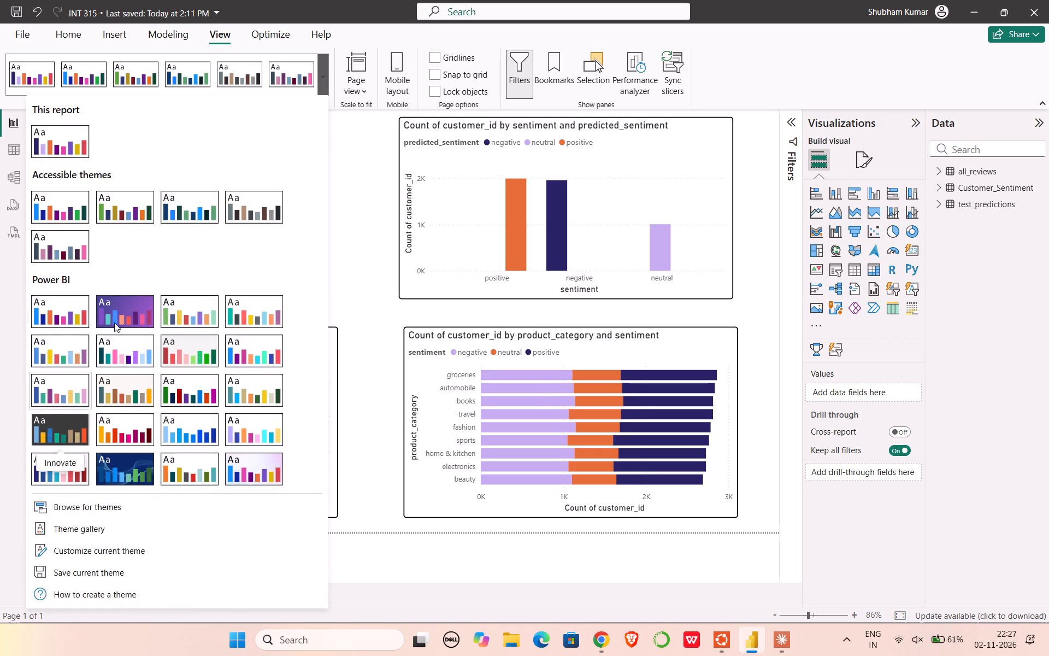
pyautogui.click(132, 304)
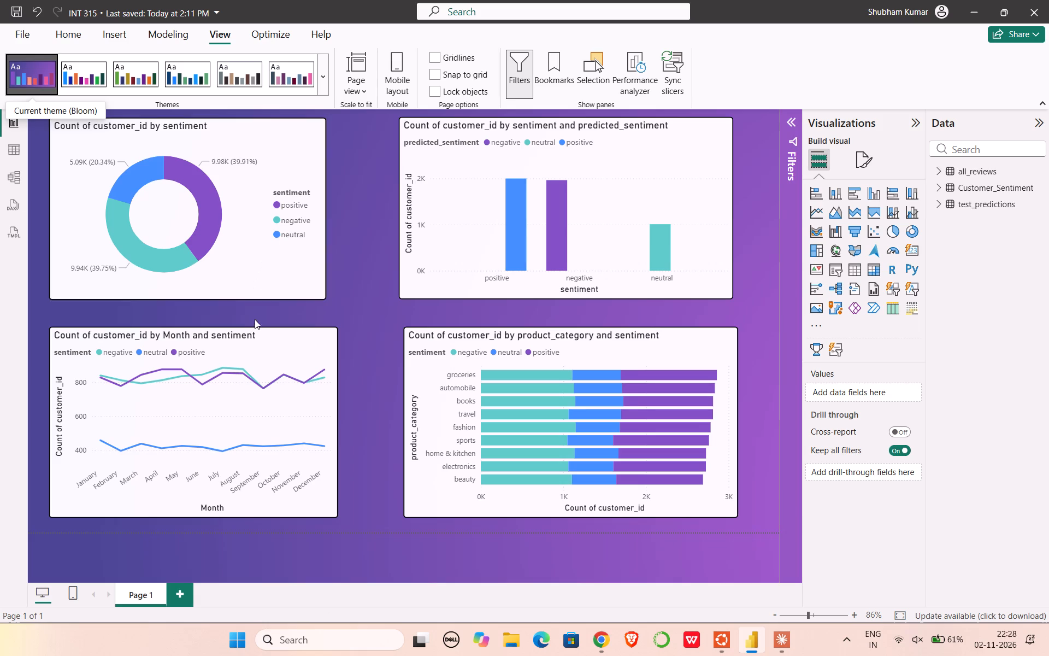
pyautogui.hscroll(-1, 424, 195)
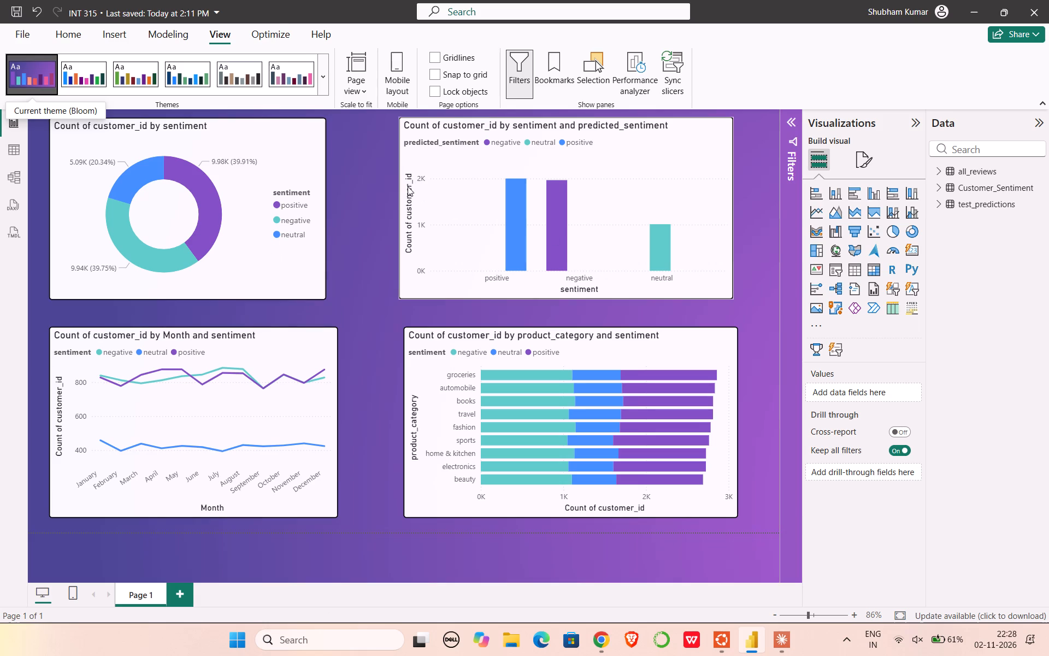
pyautogui.hscroll(-1, 408, 186)
pyautogui.click(323, 68)
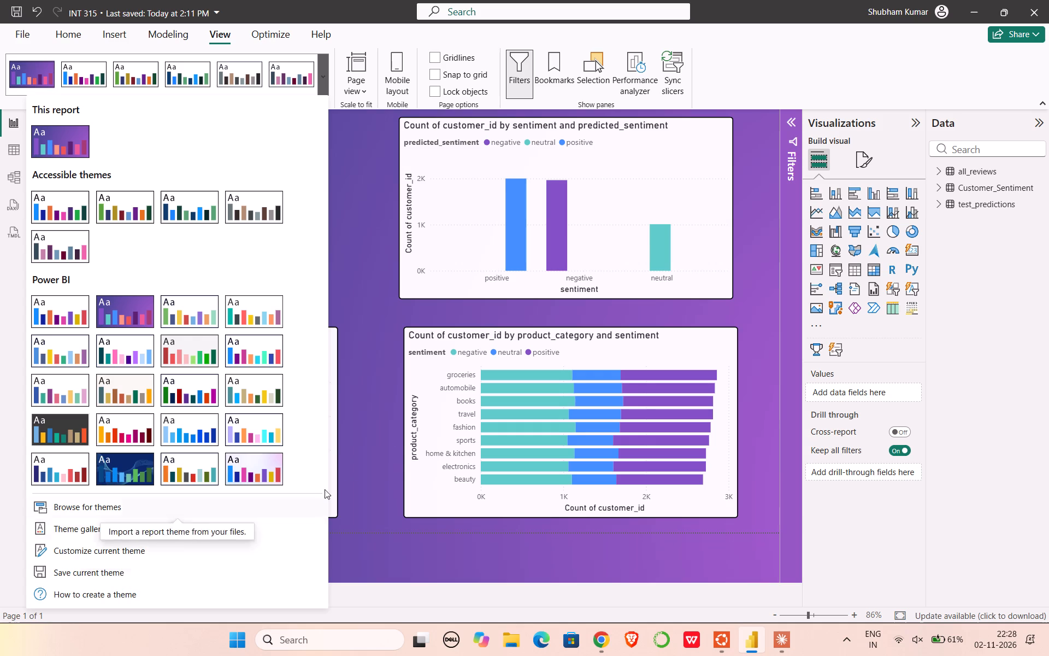
pyautogui.click(375, 371)
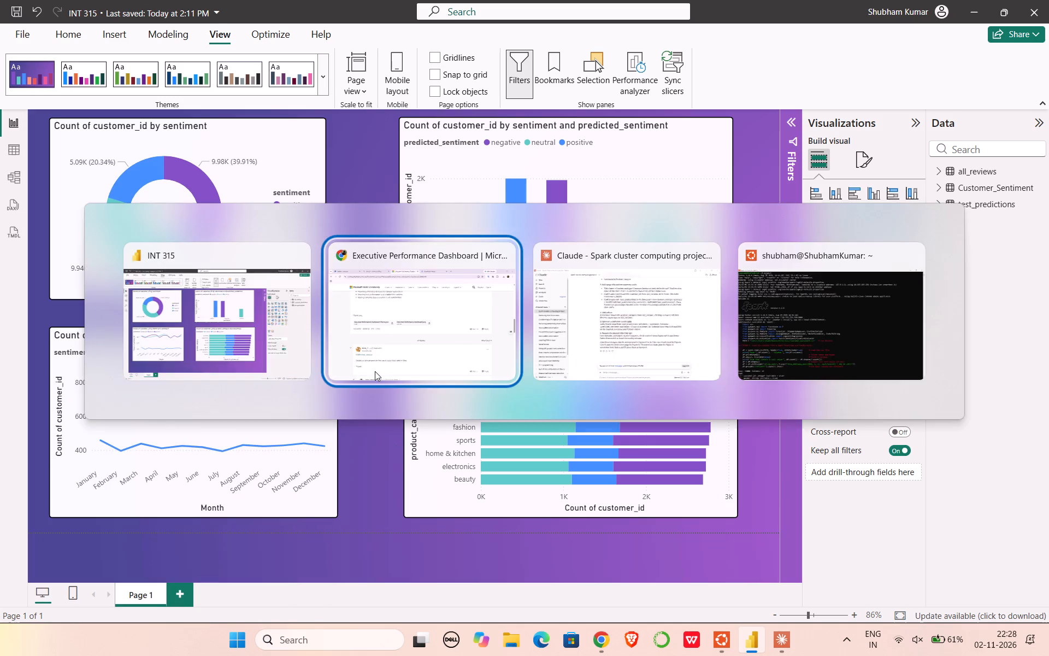
# Return to the Themes Gallery in Chrome and examine the recently posted themes back to those from October 2026.
pyautogui.hscroll(4, 375, 371)
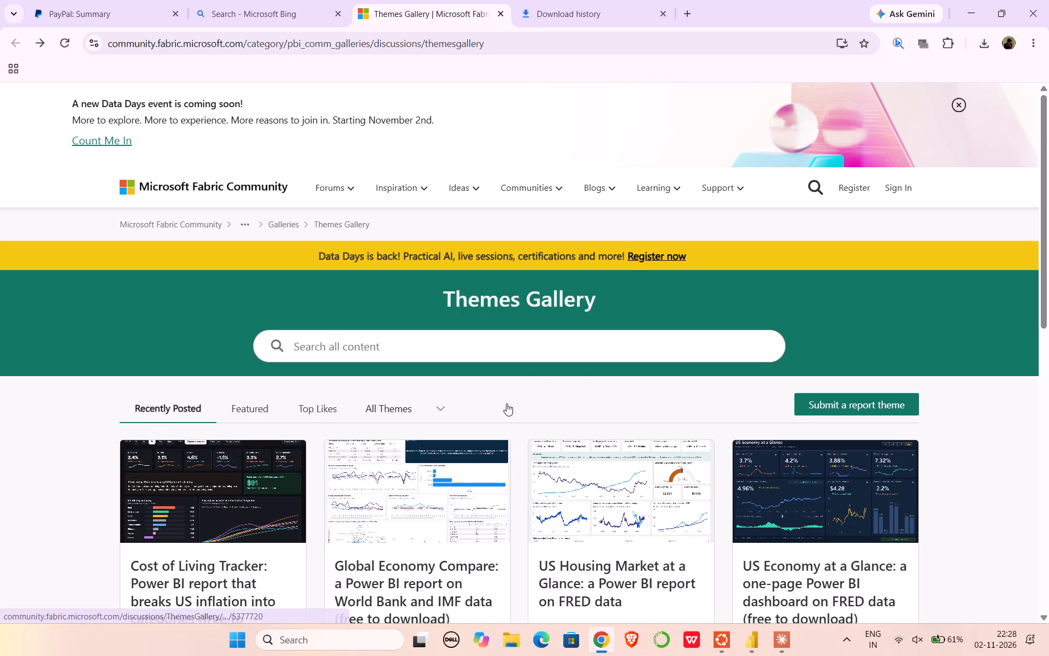
pyautogui.scroll(-1, 561, 395)
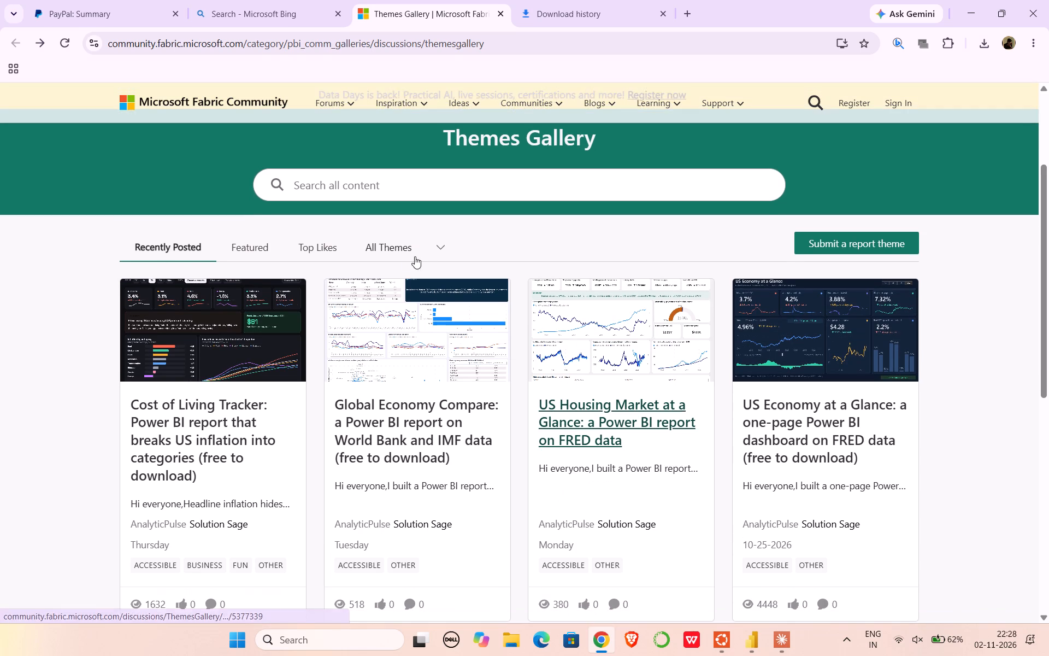
pyautogui.click(399, 252)
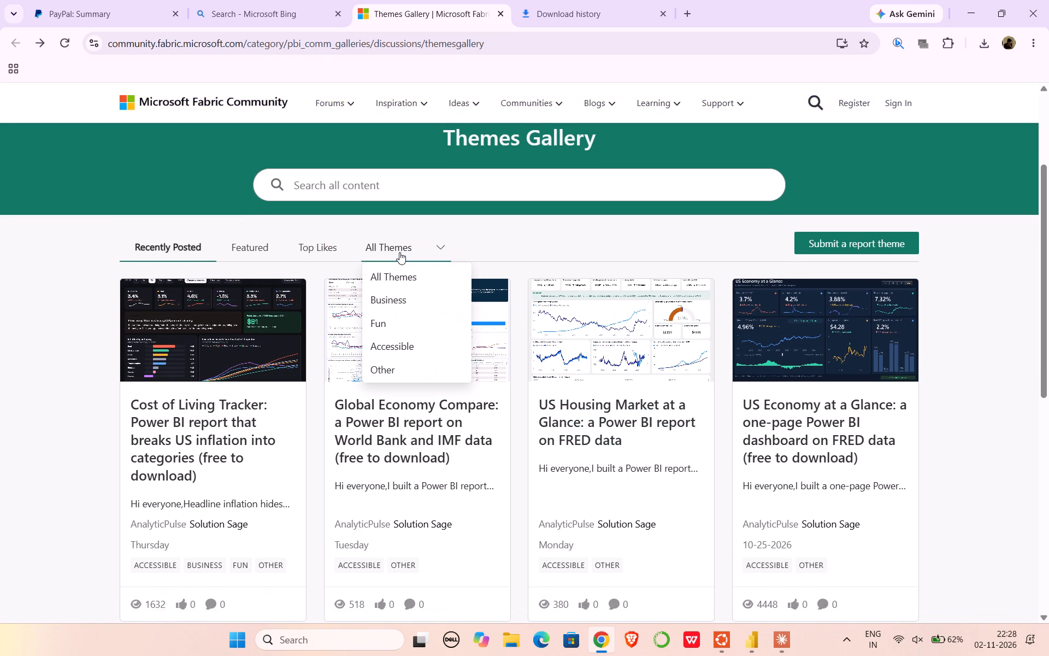
pyautogui.click(464, 221)
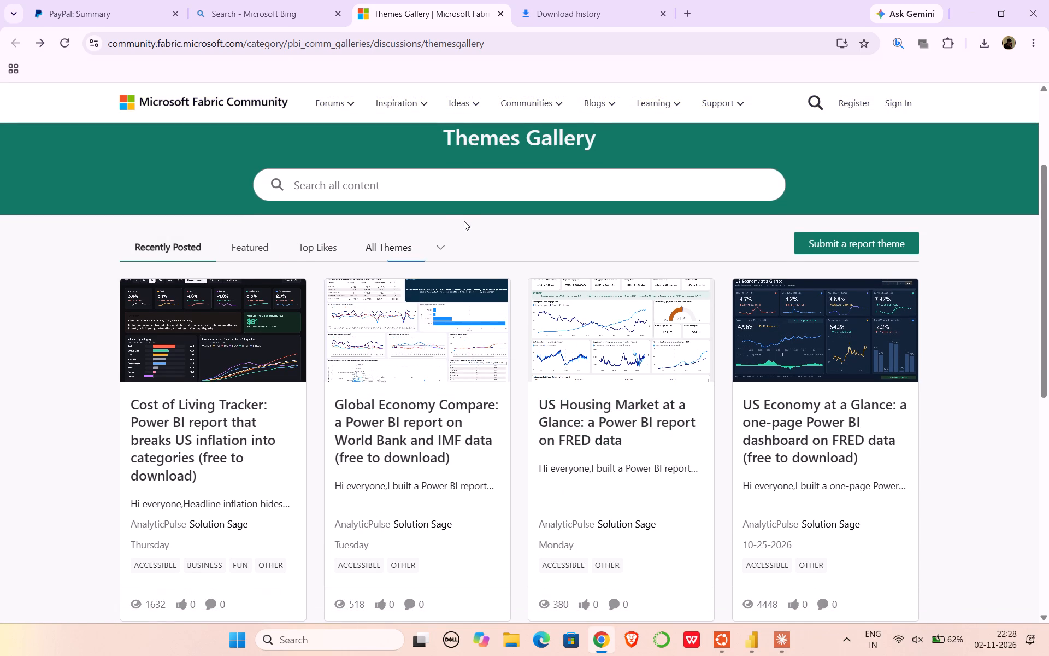
pyautogui.scroll(-6, 464, 221)
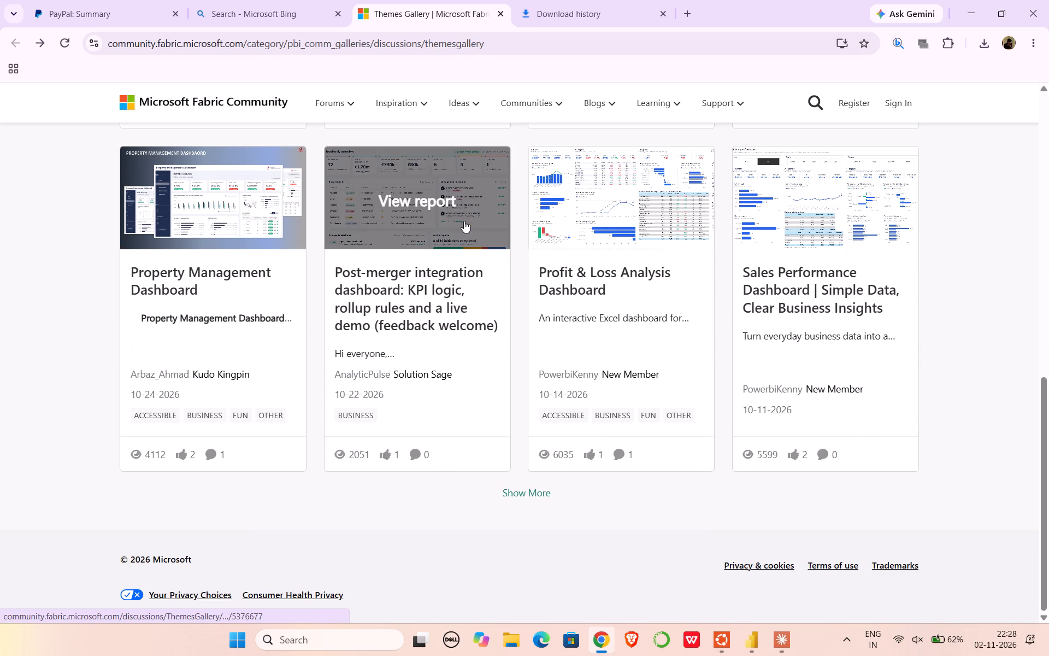
pyautogui.scroll(-1, 464, 221)
# Load more Themes Gallery entries and examine their previews back to the posts from early September 2026.
pyautogui.click(534, 487)
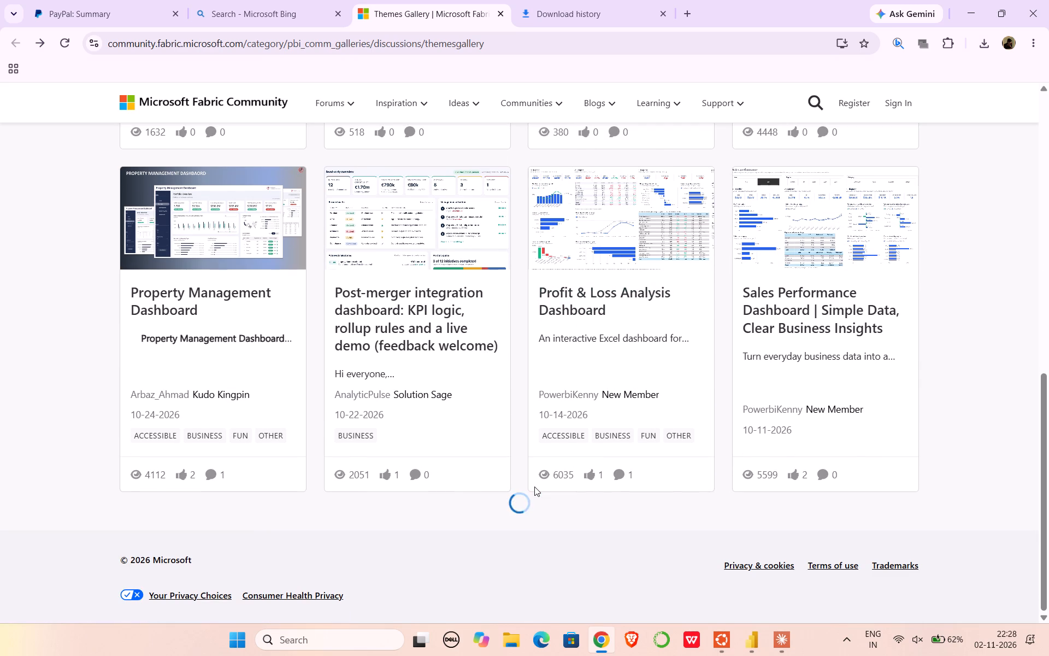
pyautogui.scroll(-2, 534, 487)
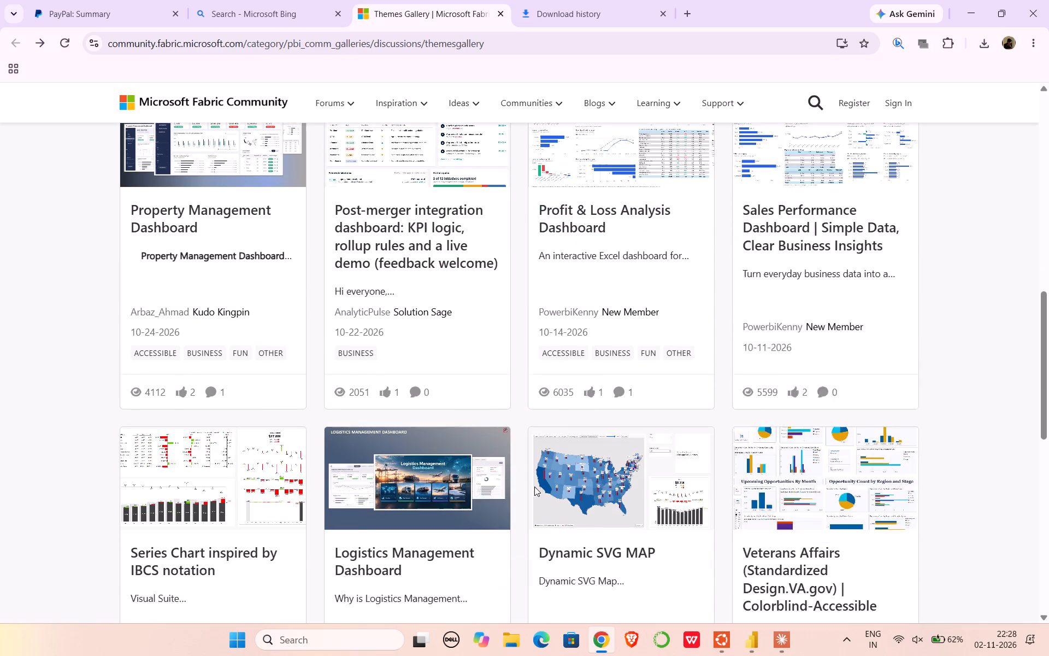
pyautogui.scroll(-4, 534, 487)
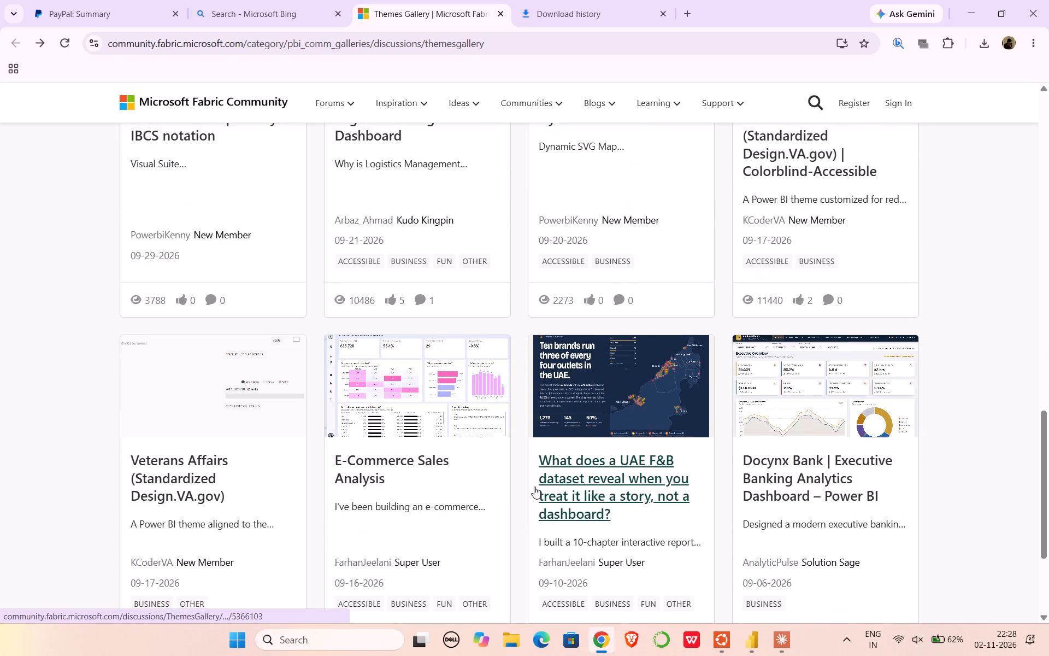
pyautogui.scroll(-4, 534, 487)
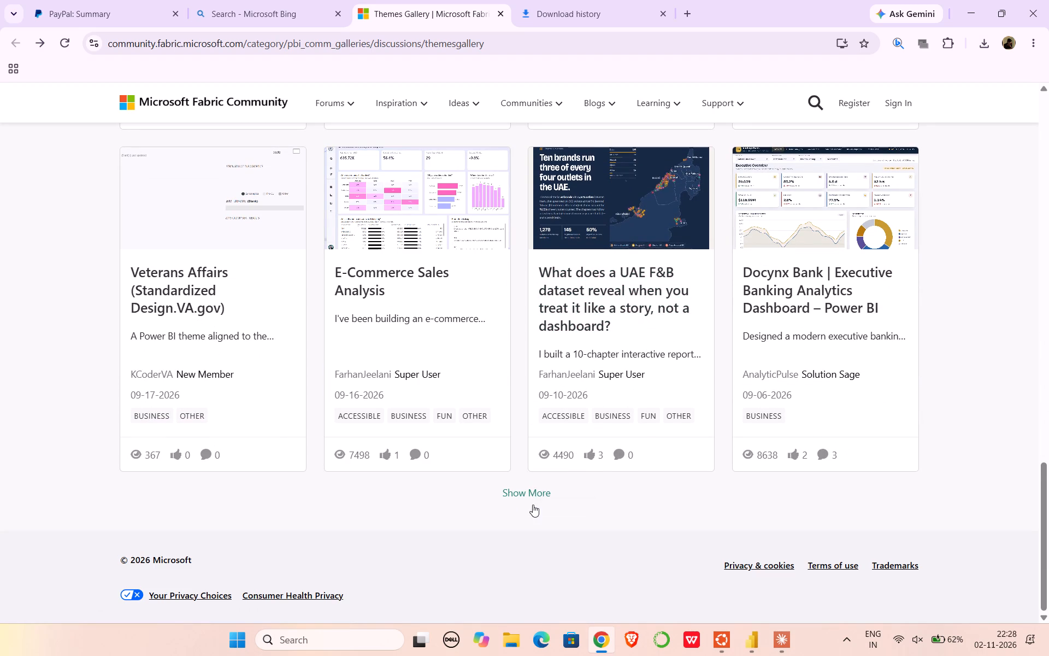
# Load further Themes Gallery entries and examine their previews back to the posts from July 2026.
pyautogui.click(534, 492)
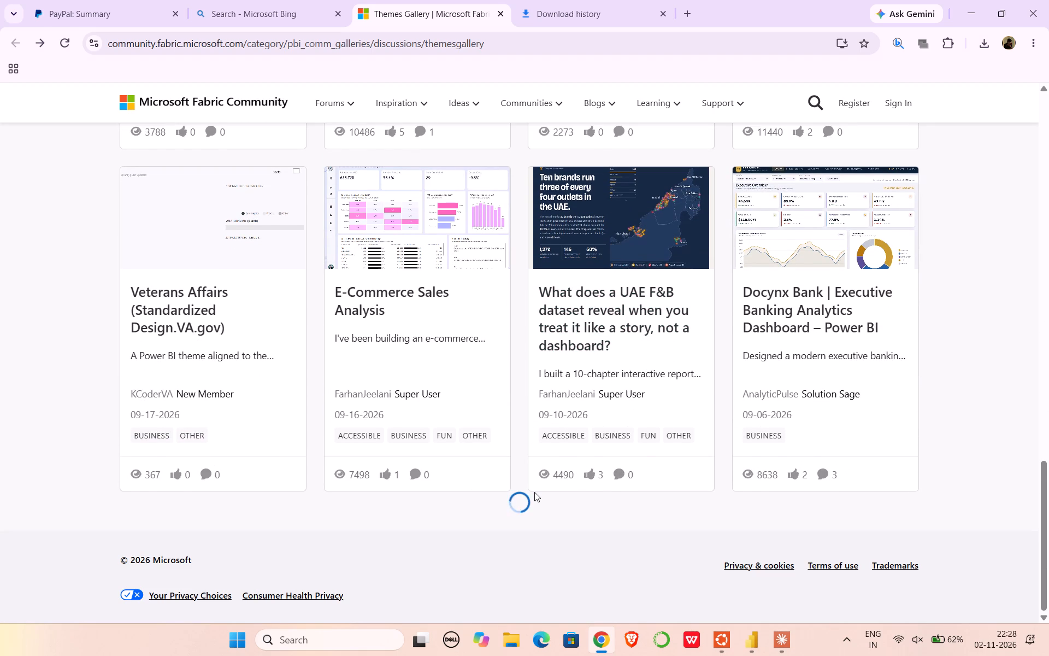
pyautogui.scroll(-5, 534, 492)
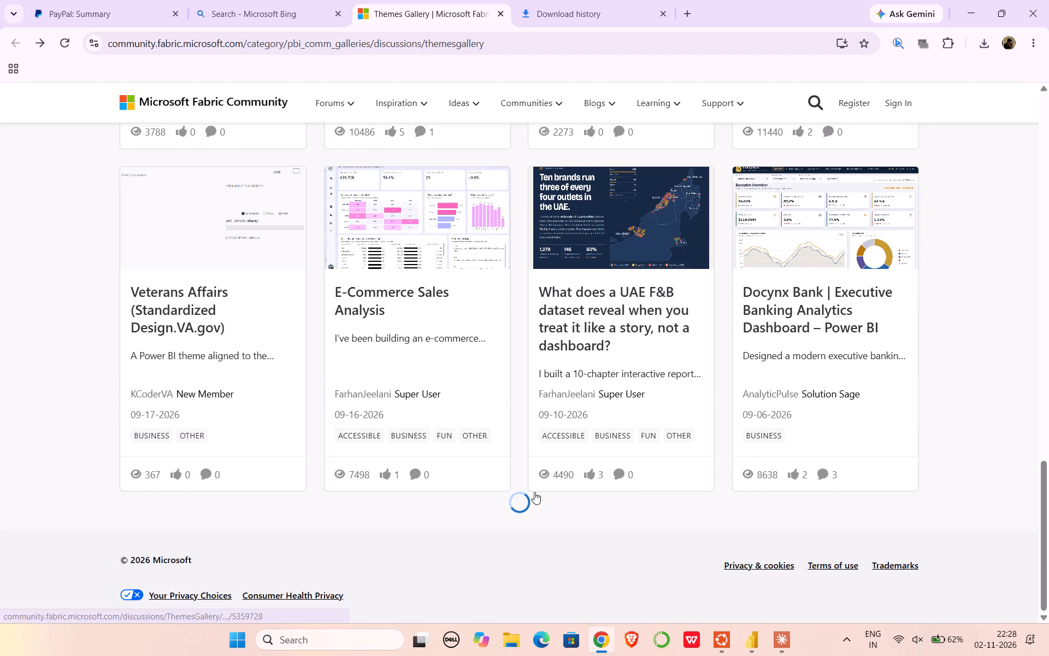
pyautogui.scroll(-4, 534, 492)
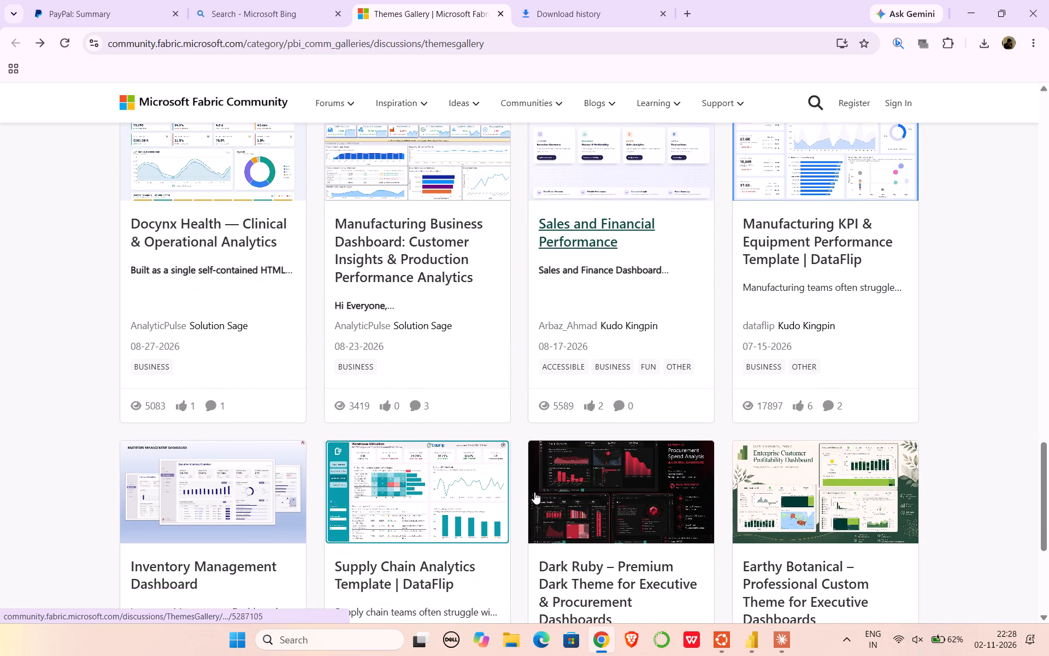
pyautogui.scroll(-1, 534, 492)
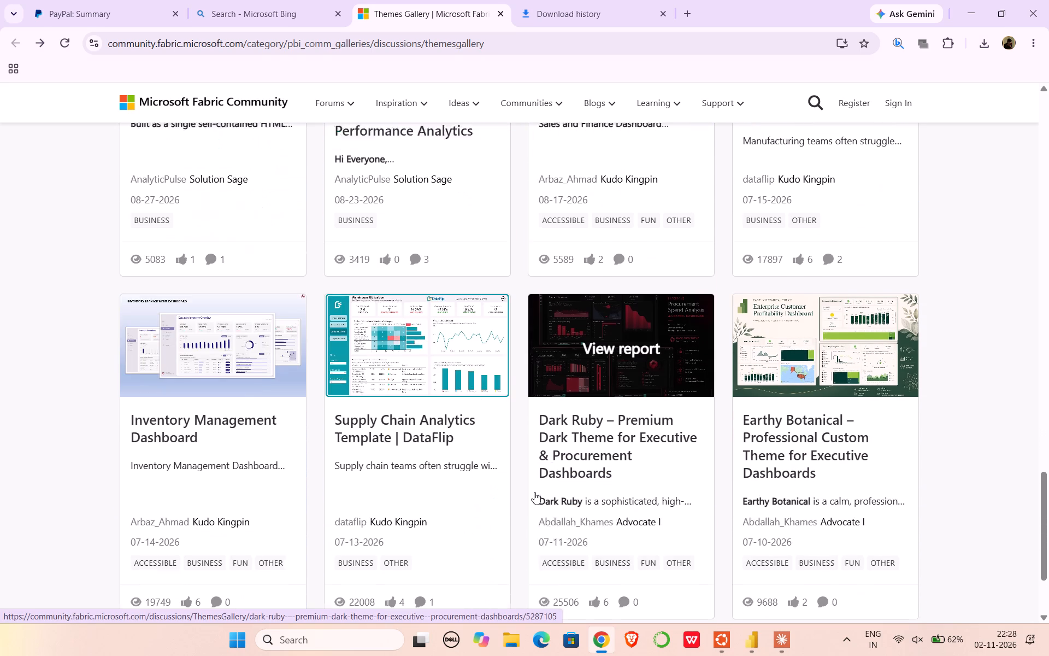
pyautogui.scroll(-4, 534, 492)
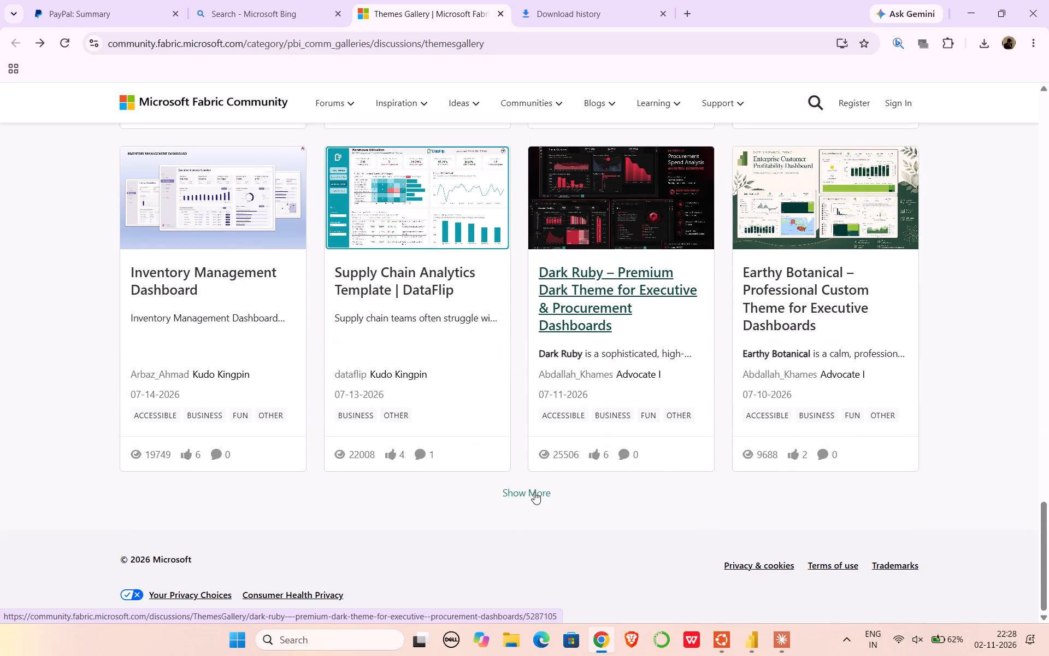
# Load further entries and examine the Inventory Management Dashboard and Human Resource Workforce Analytics previews up close.
pyautogui.click(532, 494)
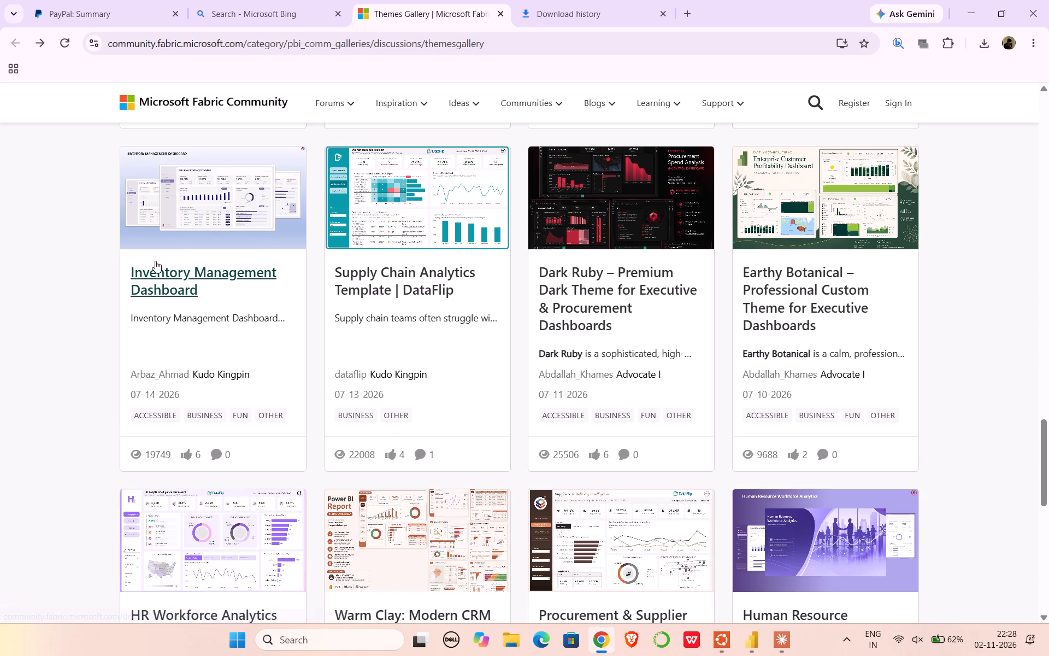
pyautogui.scroll(3, 155, 261)
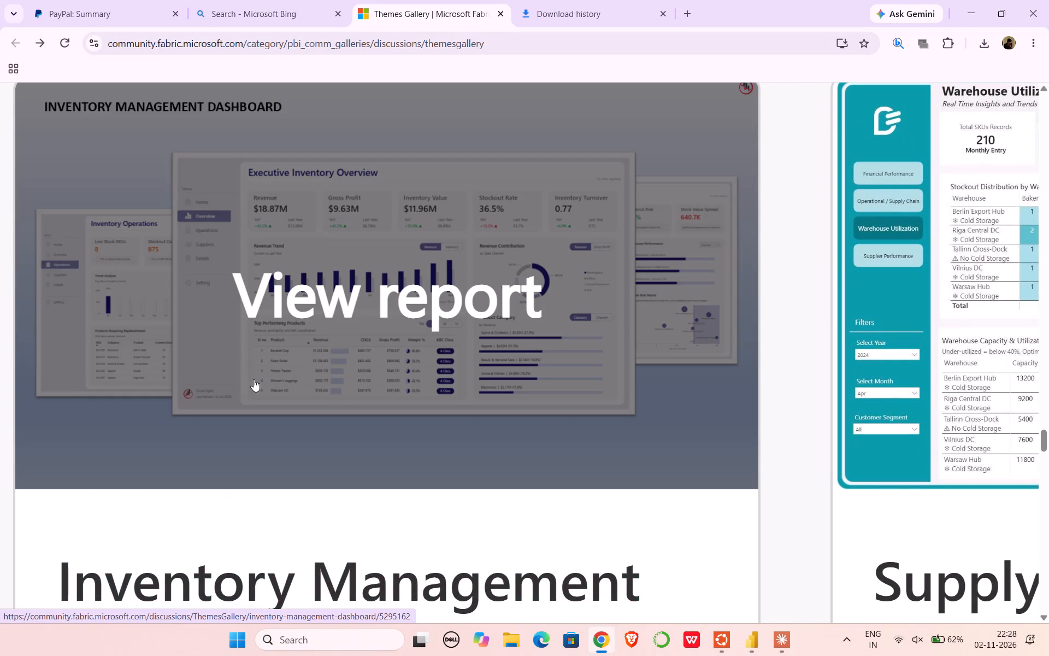
pyautogui.scroll(-2, 254, 379)
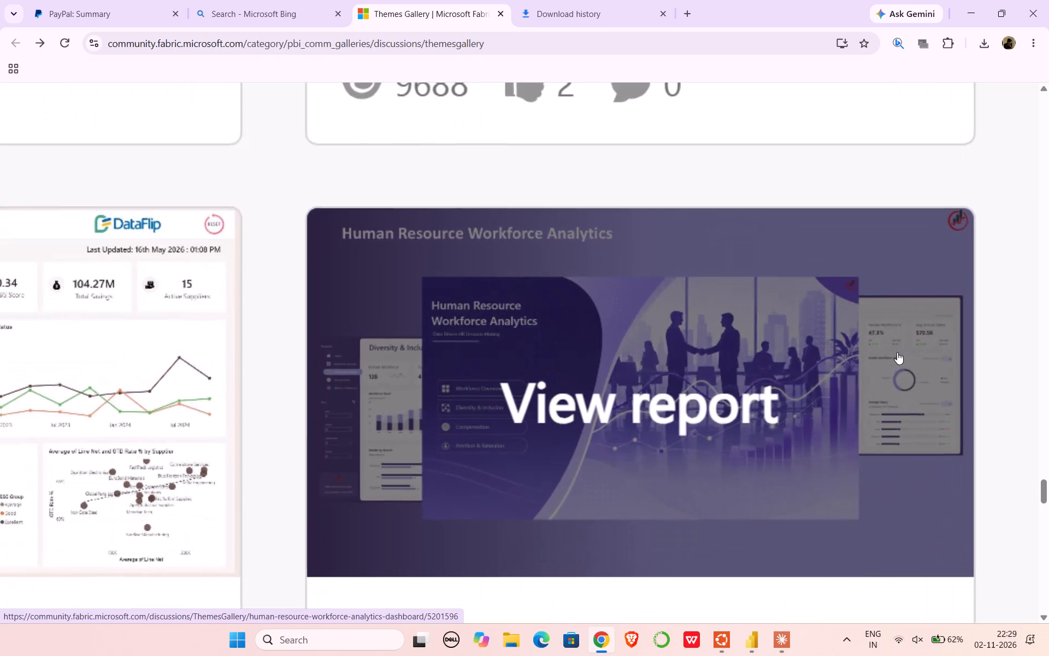
pyautogui.scroll(-1, 447, 498)
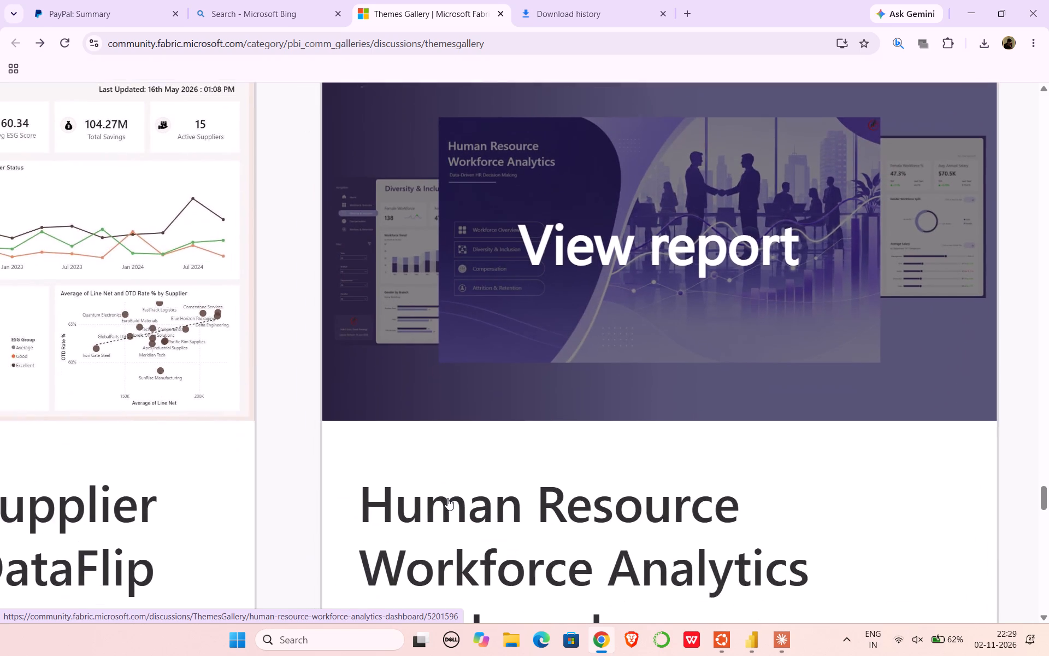
pyautogui.scroll(-4, 447, 498)
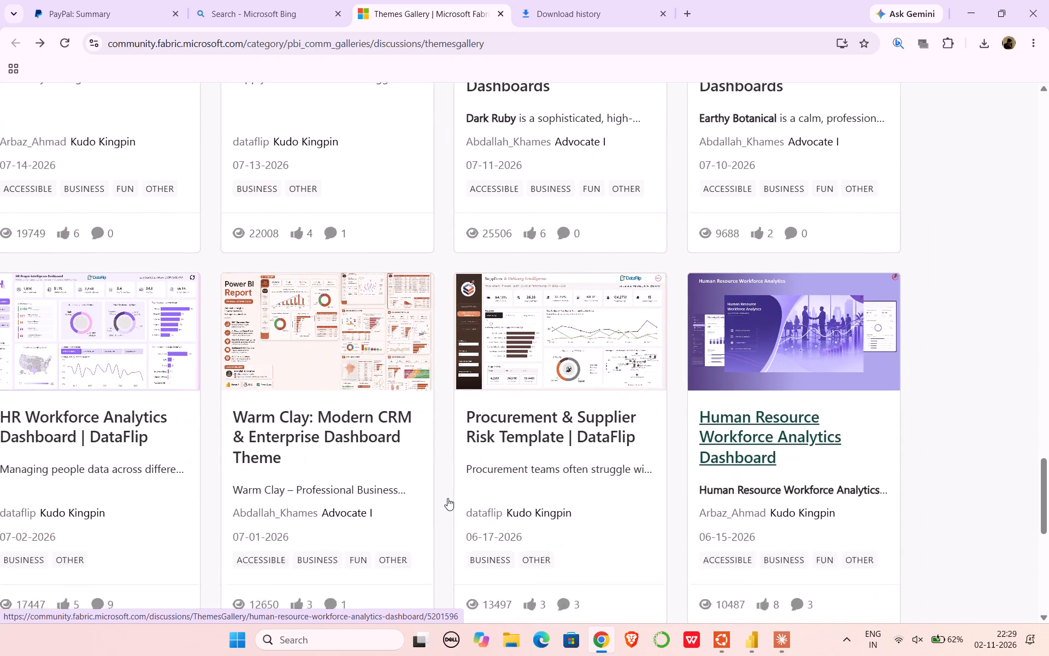
# Load more Themes Gallery entries past the June 2026 posts and open the E-Commerce Orders & Fraud Analytics Dashboard post in a new tab.
pyautogui.scroll(-3, 447, 498)
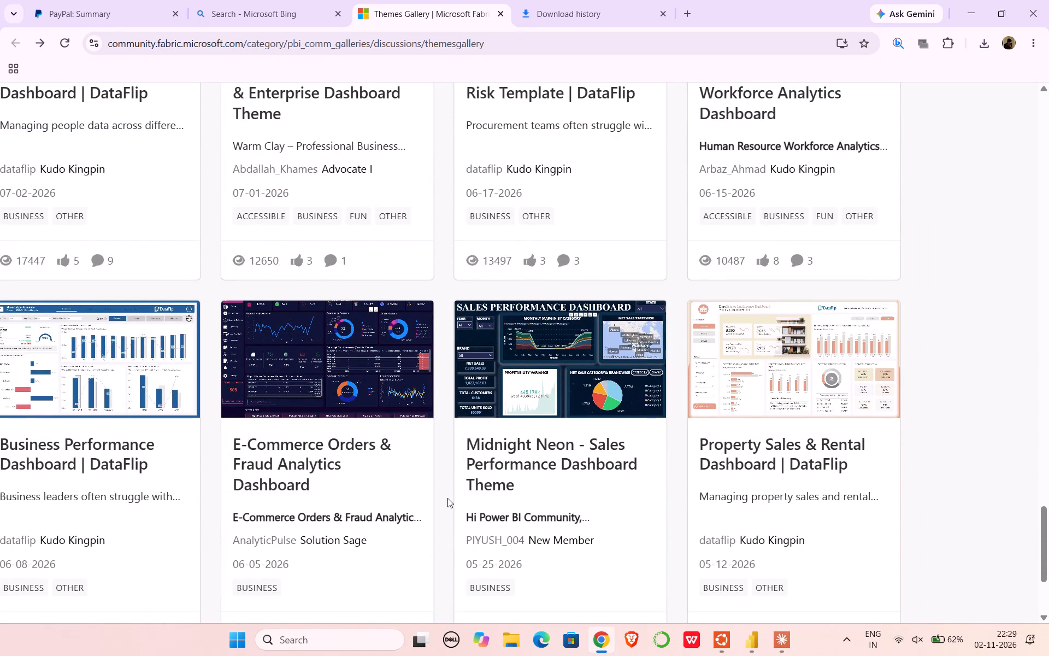
pyautogui.scroll(-3, 447, 498)
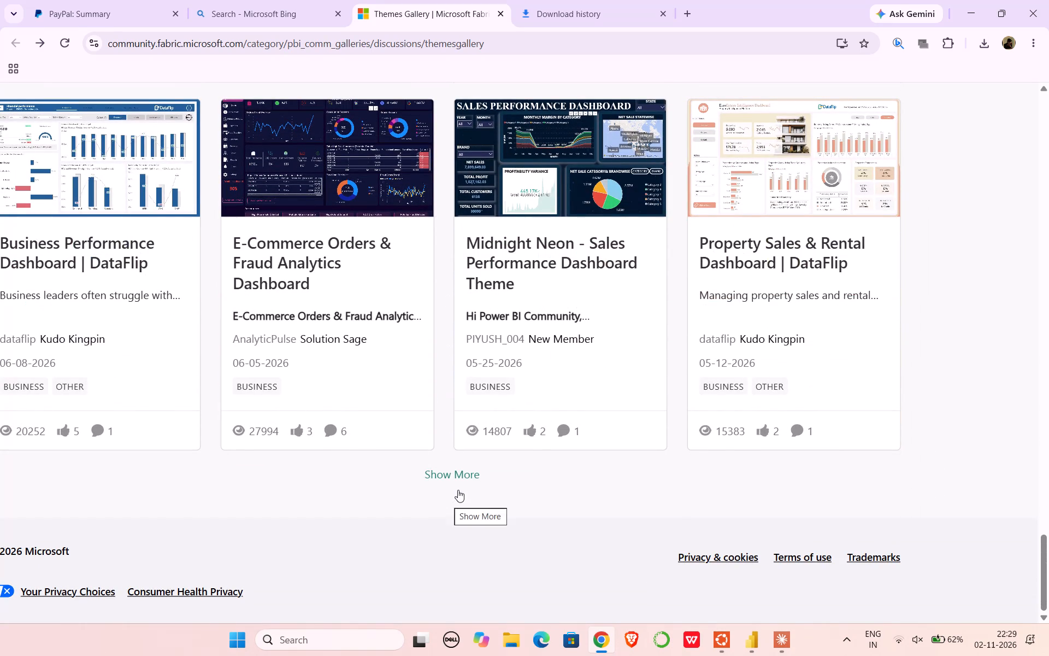
pyautogui.click(458, 475)
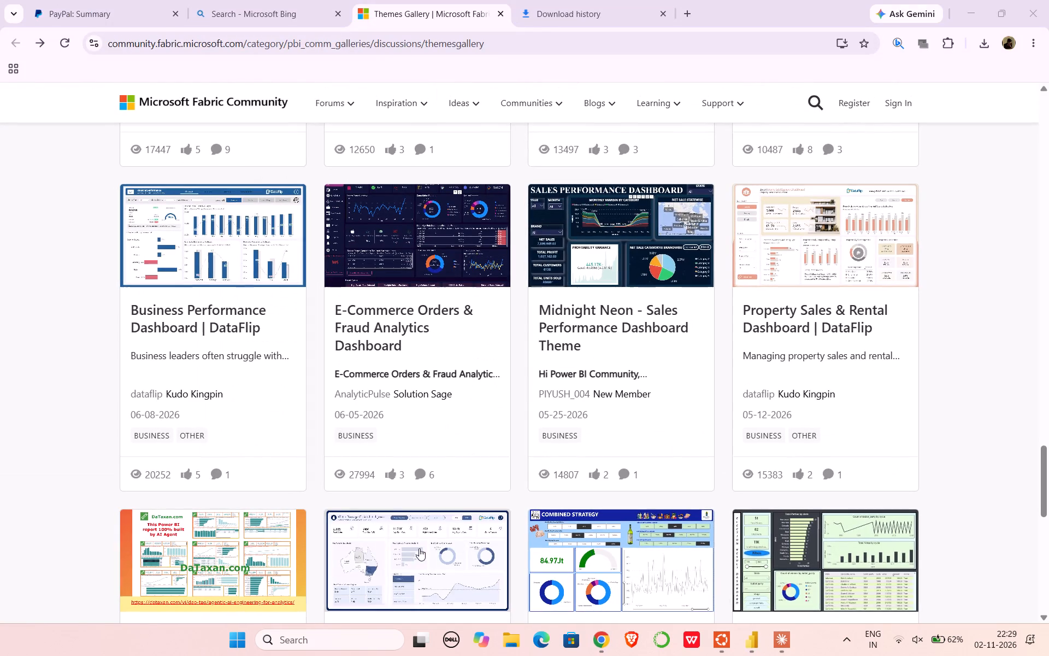
pyautogui.rightClick(416, 313)
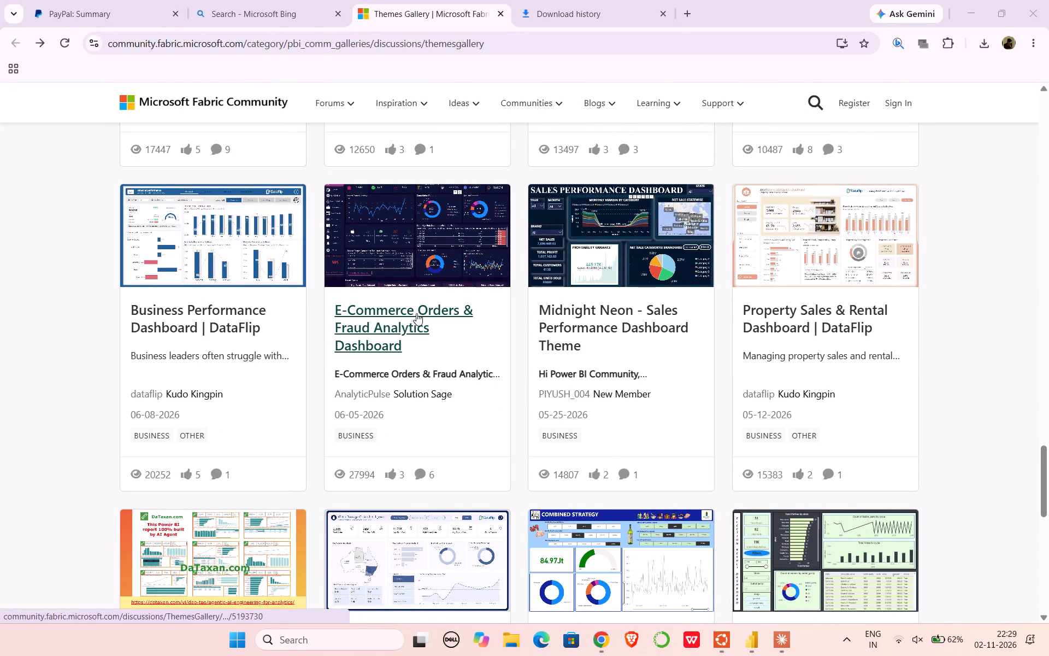
pyautogui.click(503, 327)
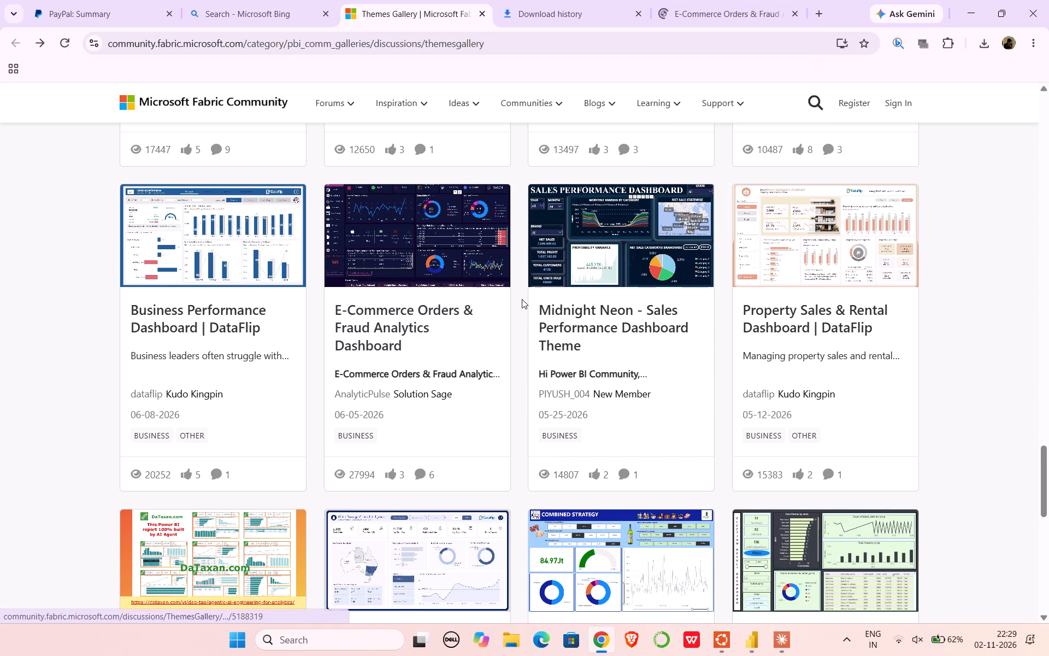
# Load further Themes Gallery entries and examine their previews back to the posts from April 28, 2026.
pyautogui.scroll(-5, 522, 299)
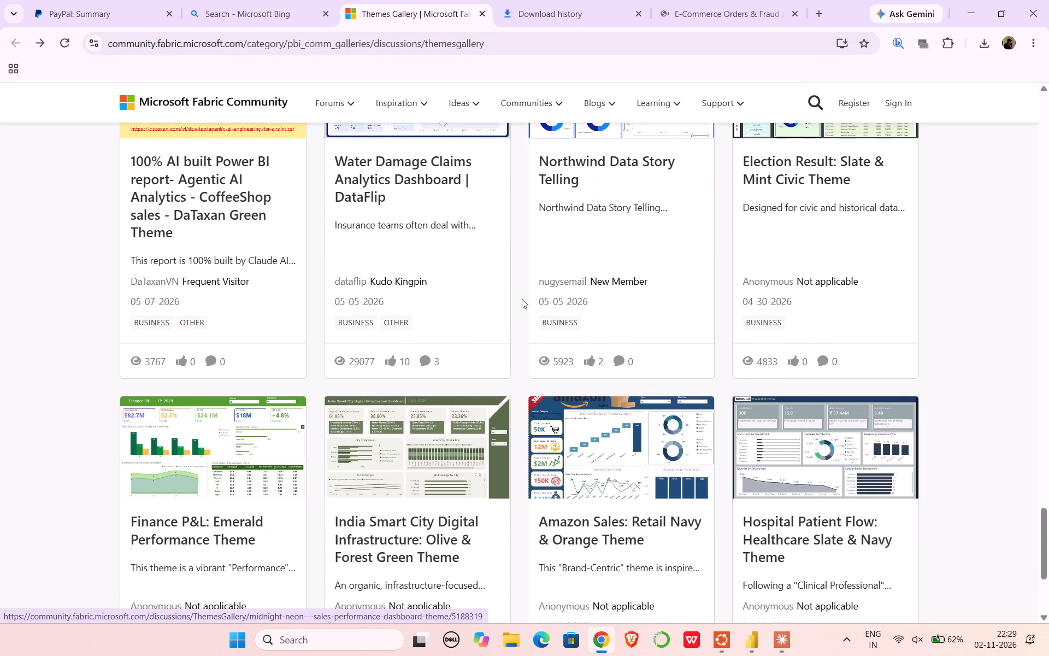
pyautogui.scroll(-1, 522, 299)
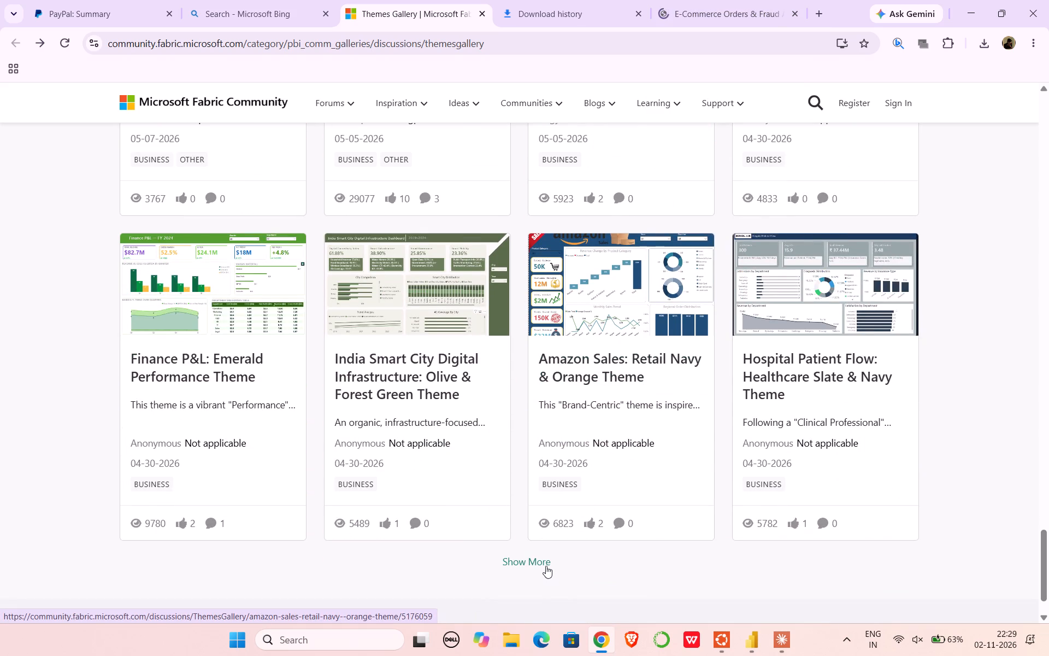
pyautogui.click(544, 561)
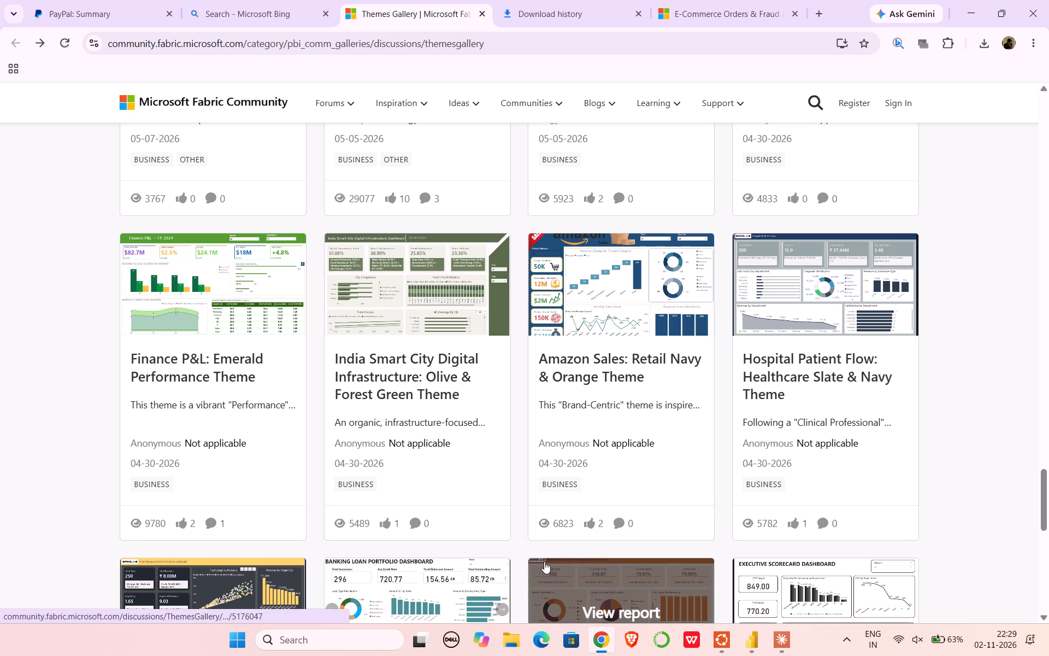
pyautogui.scroll(-2, 544, 561)
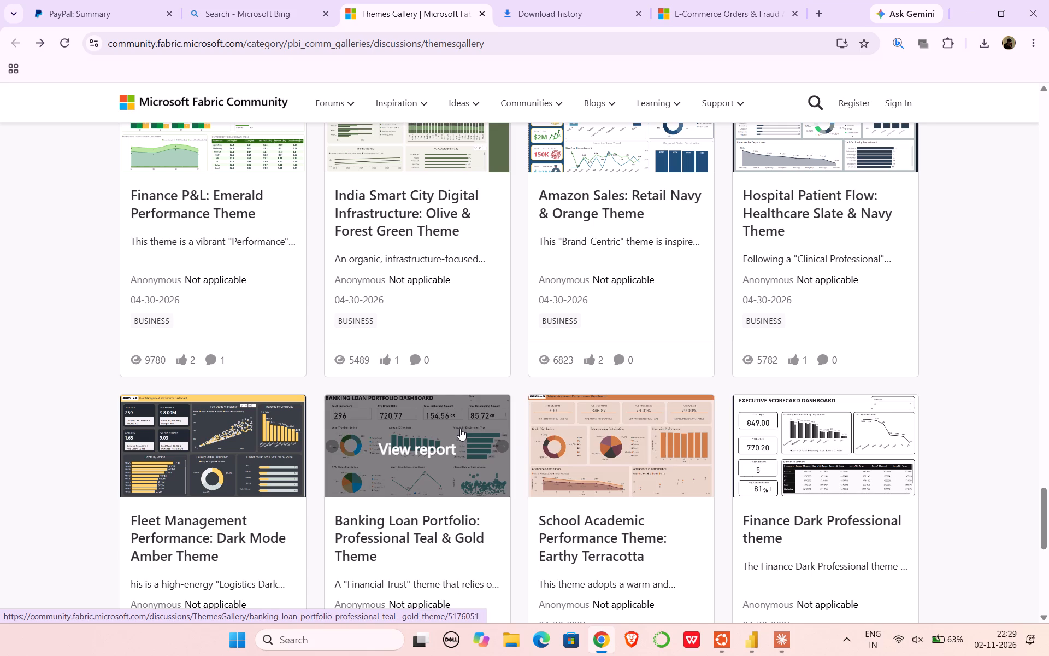
pyautogui.scroll(-4, 460, 429)
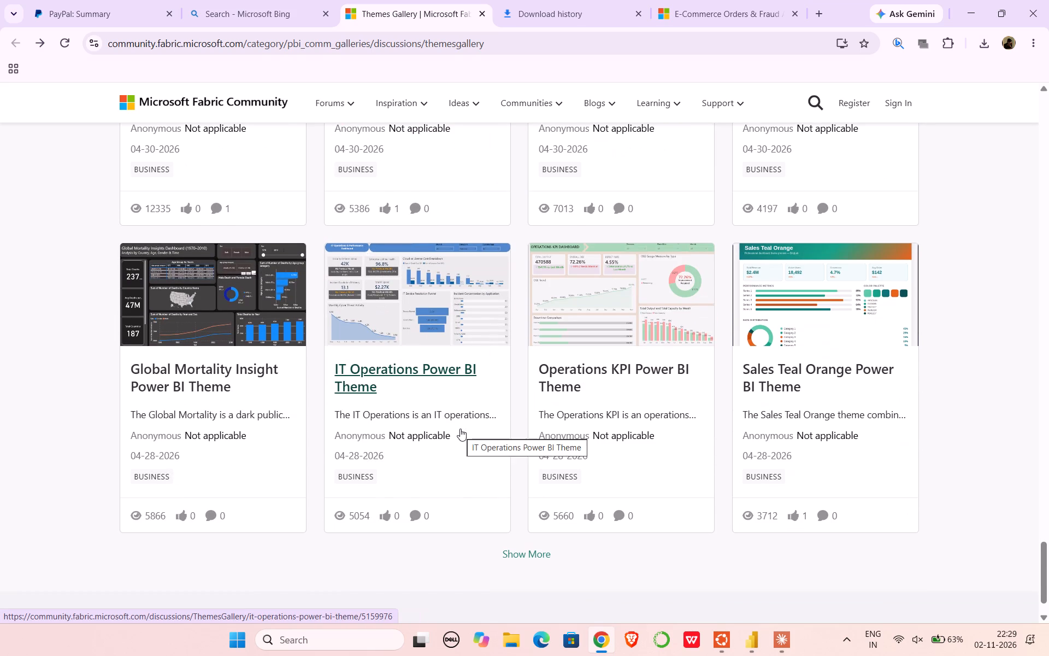
# Try to load Themes Gallery entries older than April 28, 2026, and re-examine the April 2026 theme previews.
pyautogui.click(522, 553)
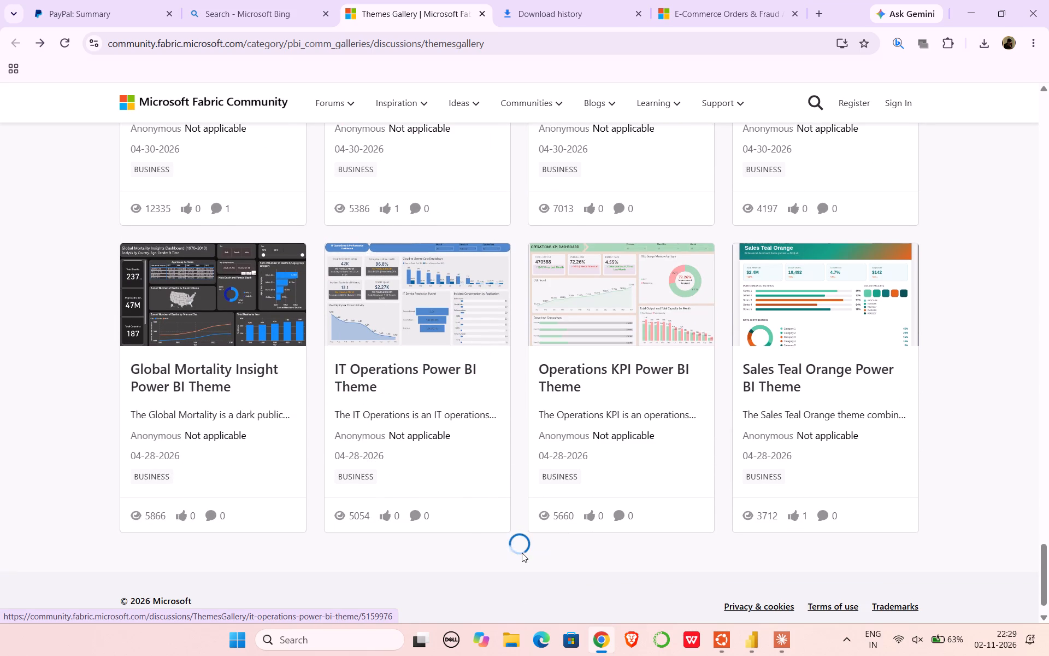
pyautogui.scroll(-1, 522, 553)
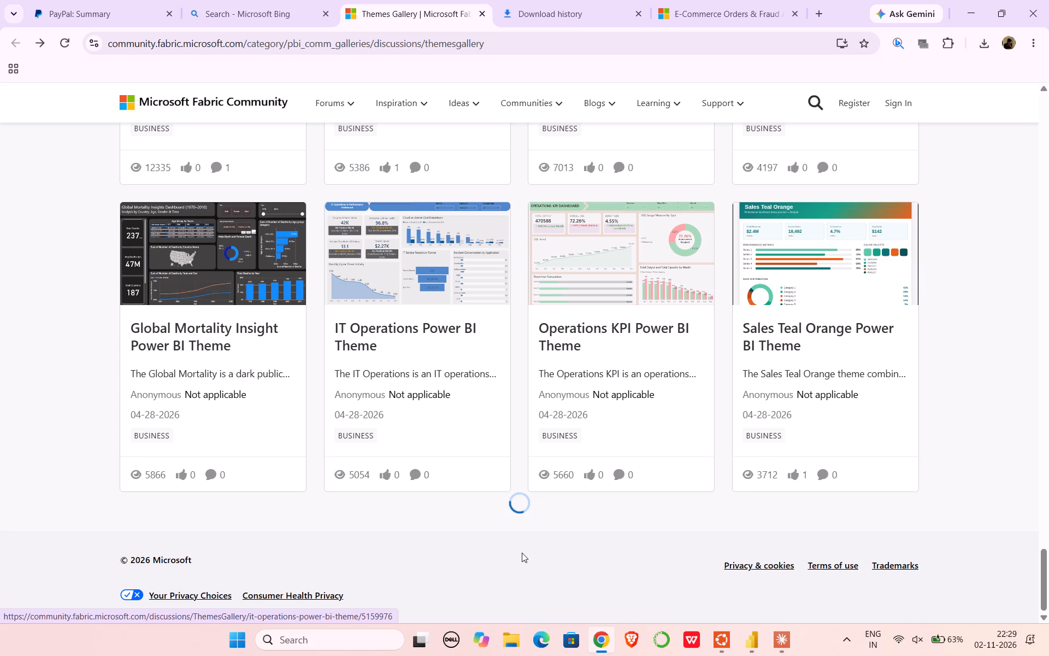
pyautogui.scroll(-3, 522, 553)
pyautogui.scroll(5, 522, 553)
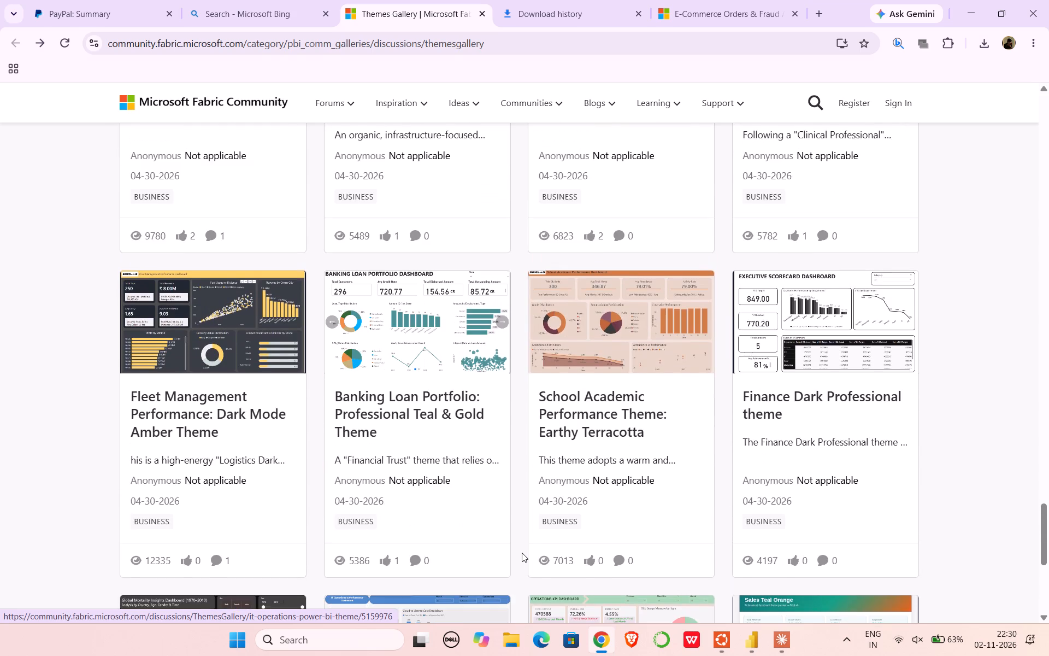
pyautogui.scroll(3, 522, 553)
pyautogui.scroll(-5, 522, 553)
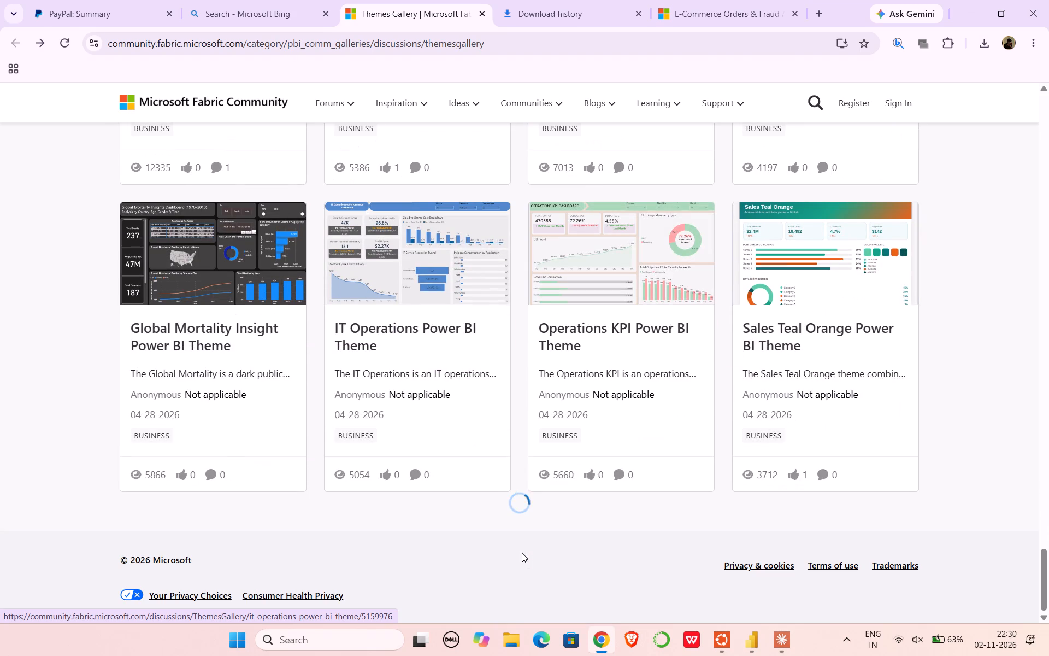
pyautogui.scroll(6, 522, 553)
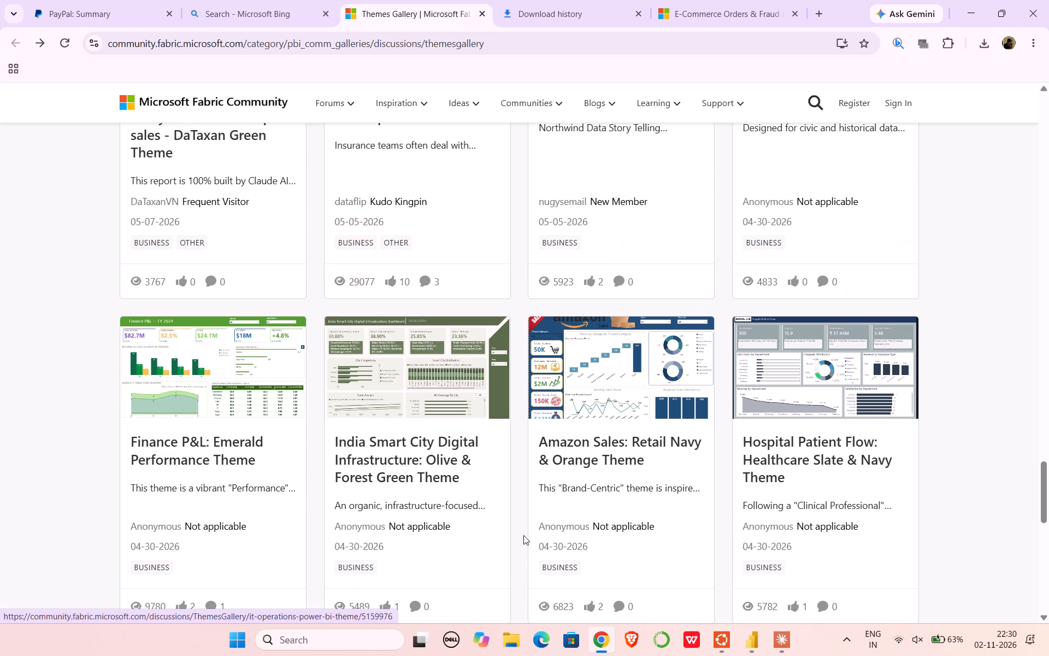
# Switch to the opened E-Commerce Orders & Fraud Analytics Dashboard post and examine its embedded report.
pyautogui.click(673, 3)
pyautogui.scroll(-3, 487, 360)
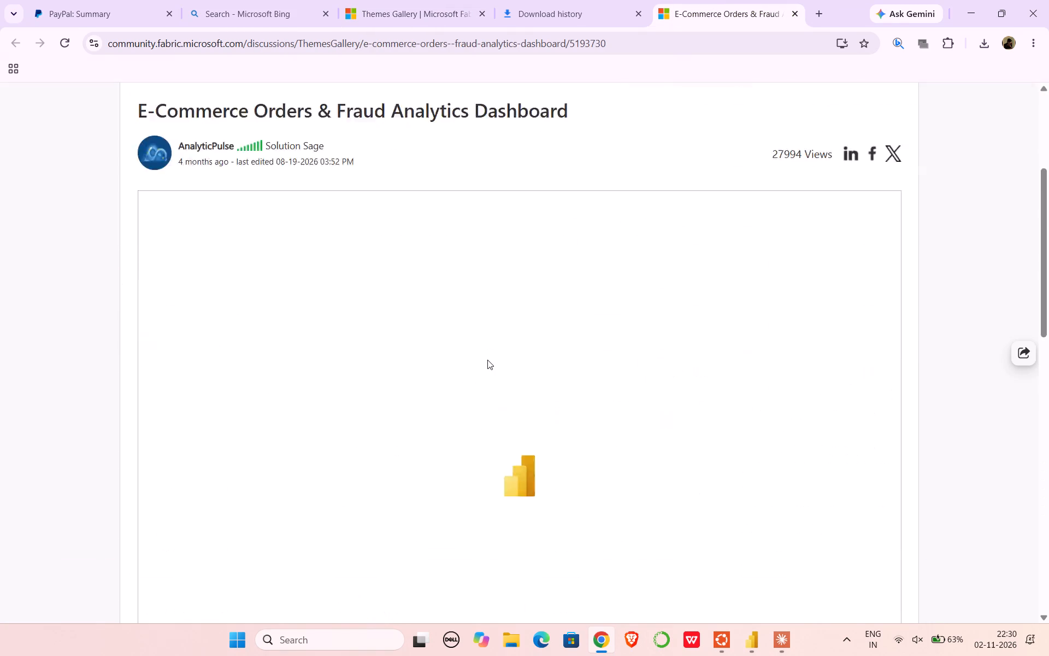
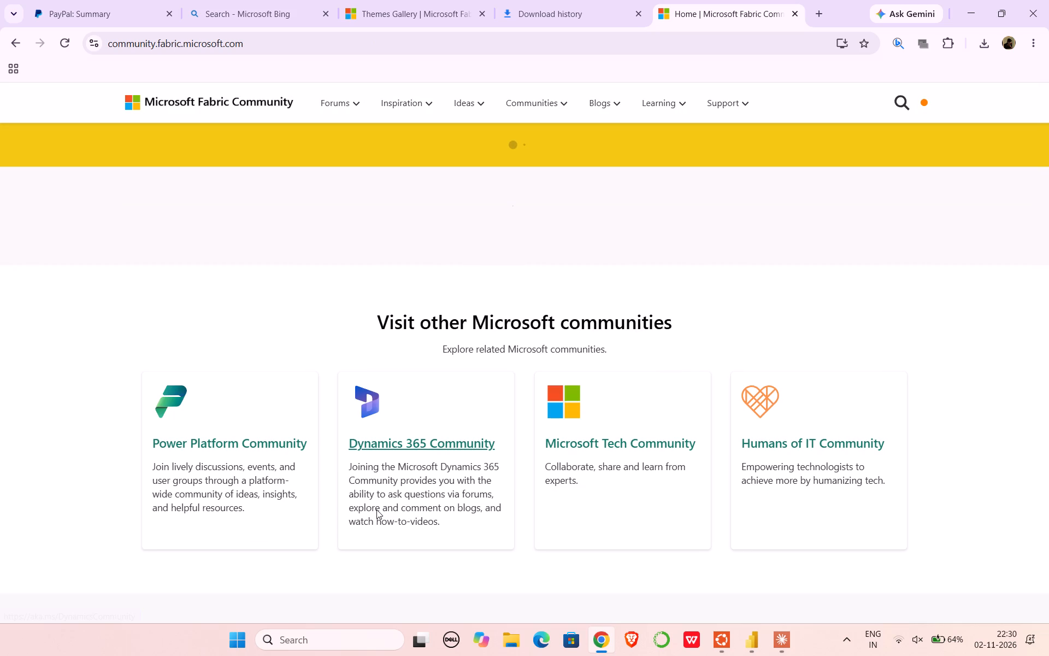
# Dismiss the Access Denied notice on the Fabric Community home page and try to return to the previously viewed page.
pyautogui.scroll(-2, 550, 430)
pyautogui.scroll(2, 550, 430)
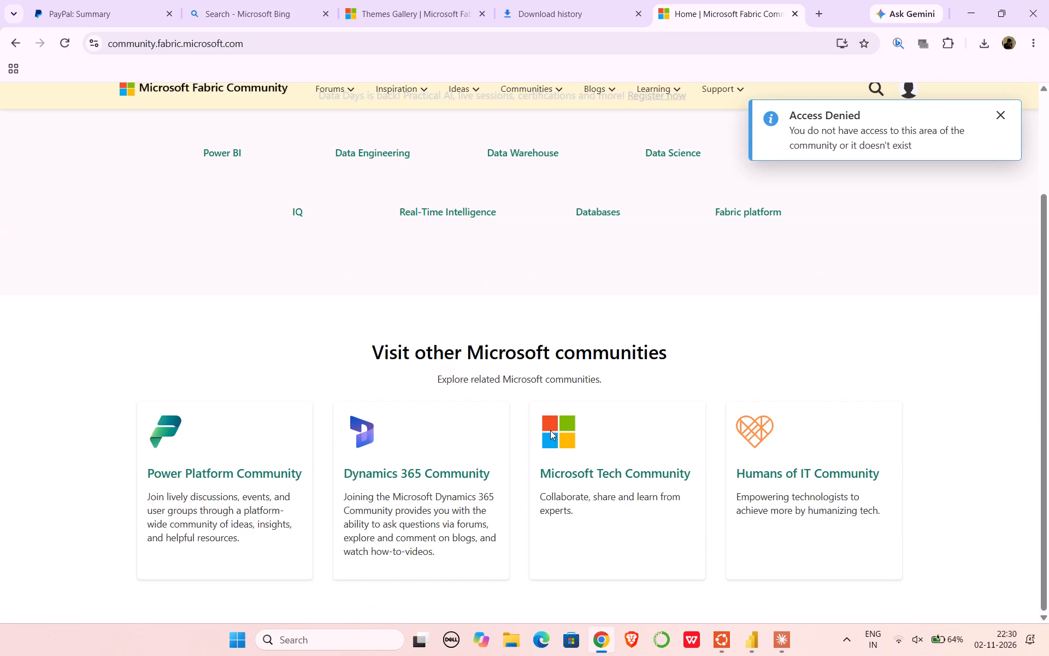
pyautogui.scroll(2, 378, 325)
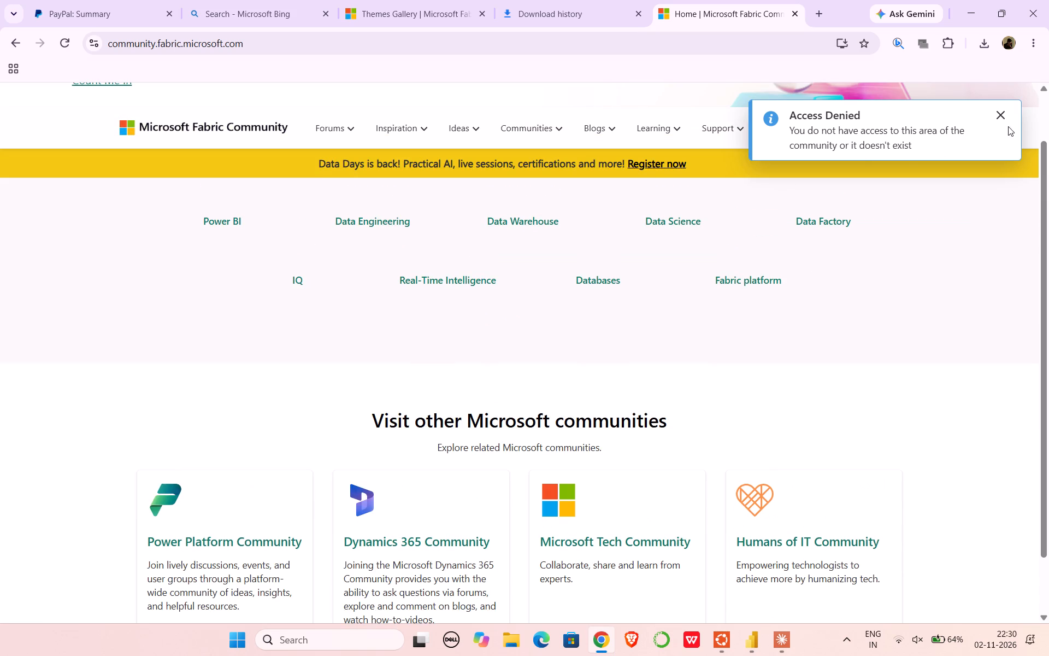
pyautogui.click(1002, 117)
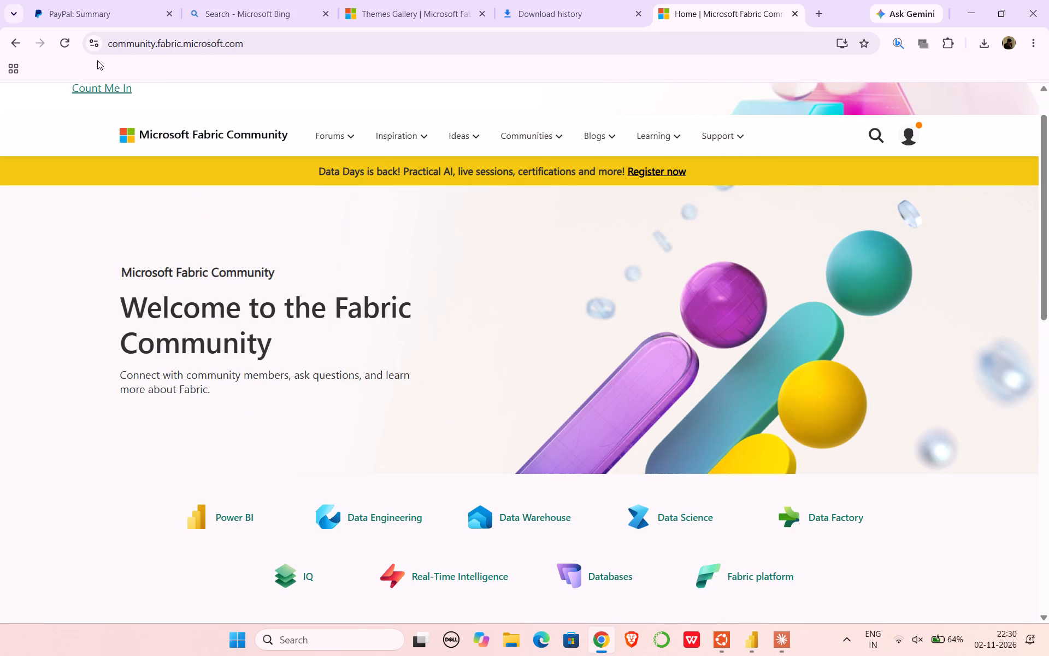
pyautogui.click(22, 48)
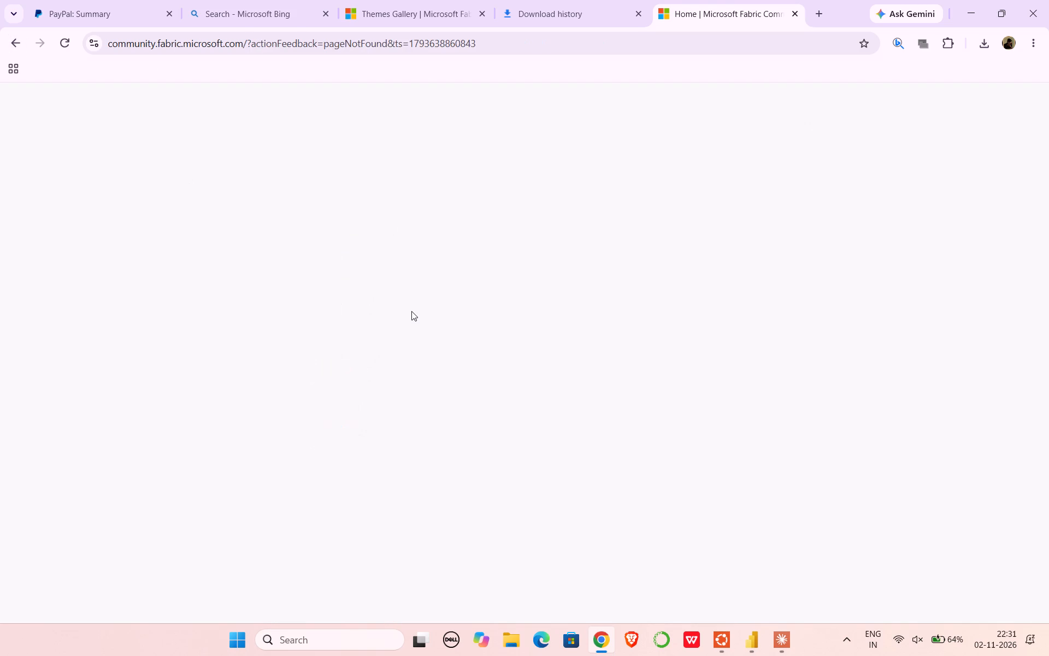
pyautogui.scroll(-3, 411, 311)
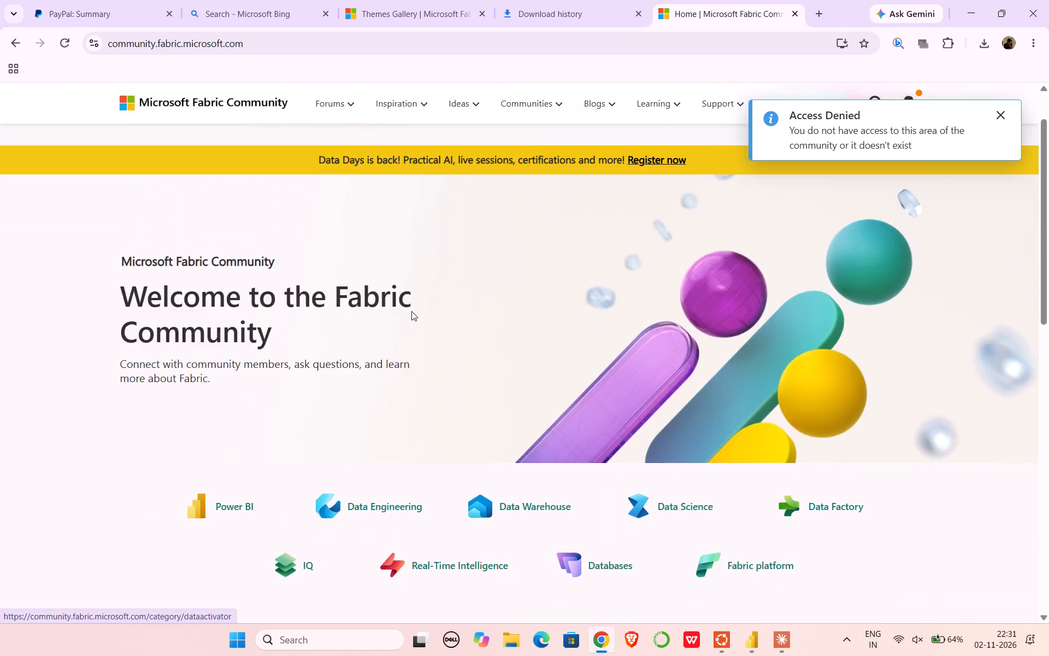
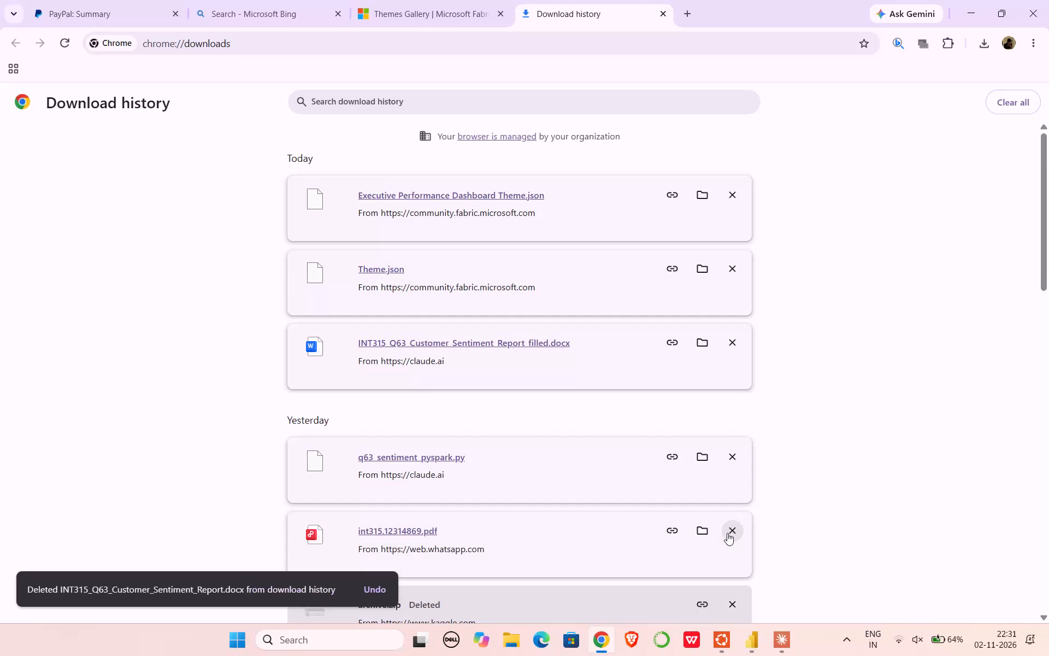
# Return to the Themes Gallery and examine the older theme listings for a suitable dashboard theme.
pyautogui.click(417, 0)
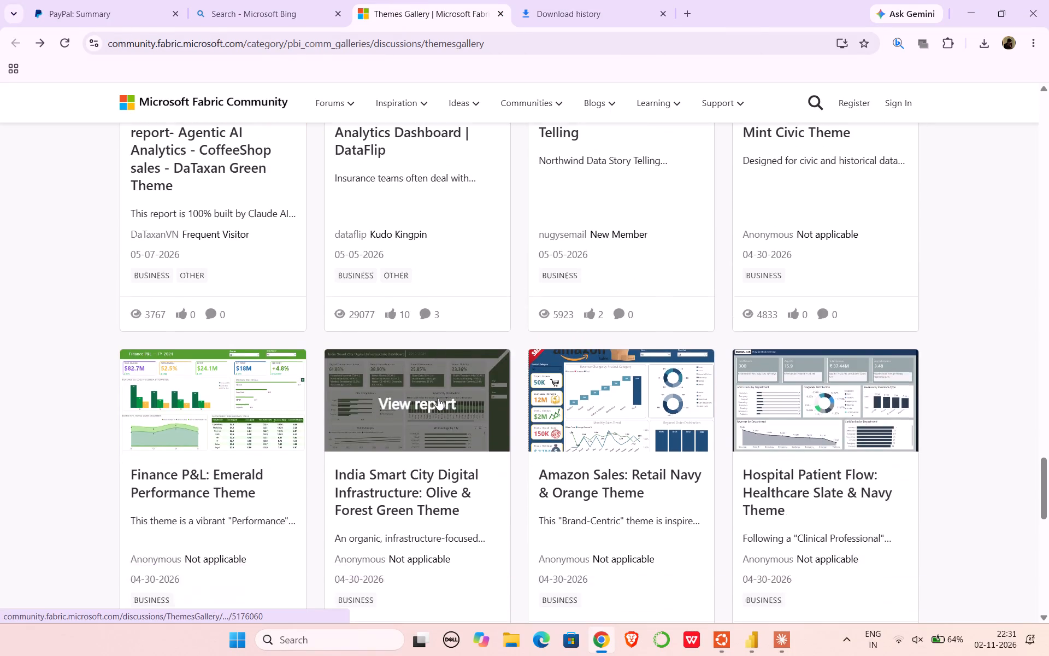
pyautogui.scroll(-7, 438, 398)
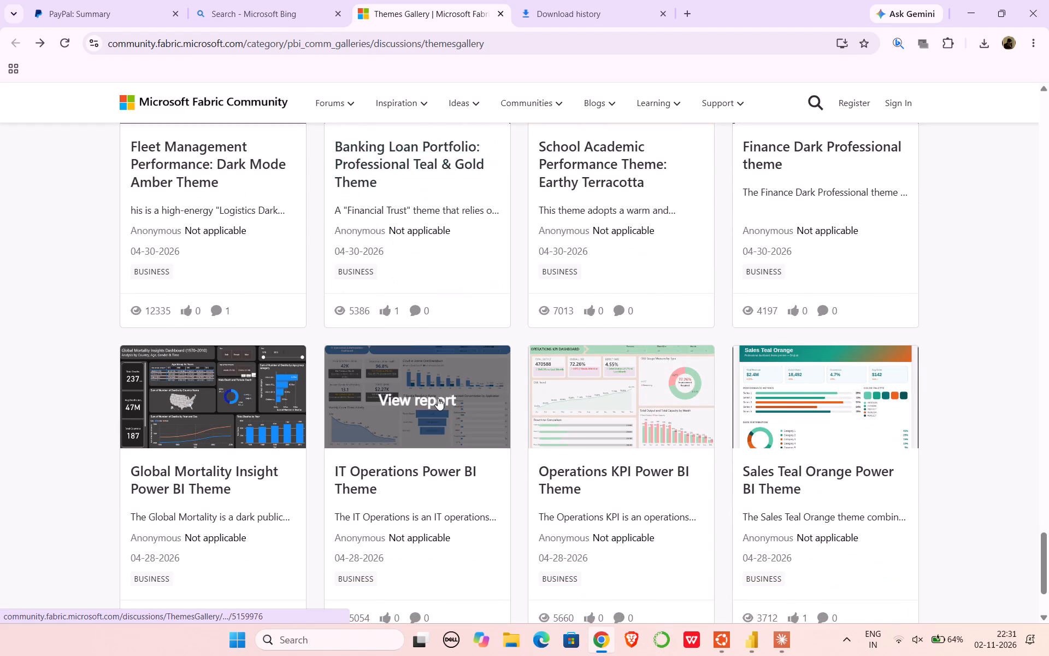
pyautogui.scroll(-1, 438, 398)
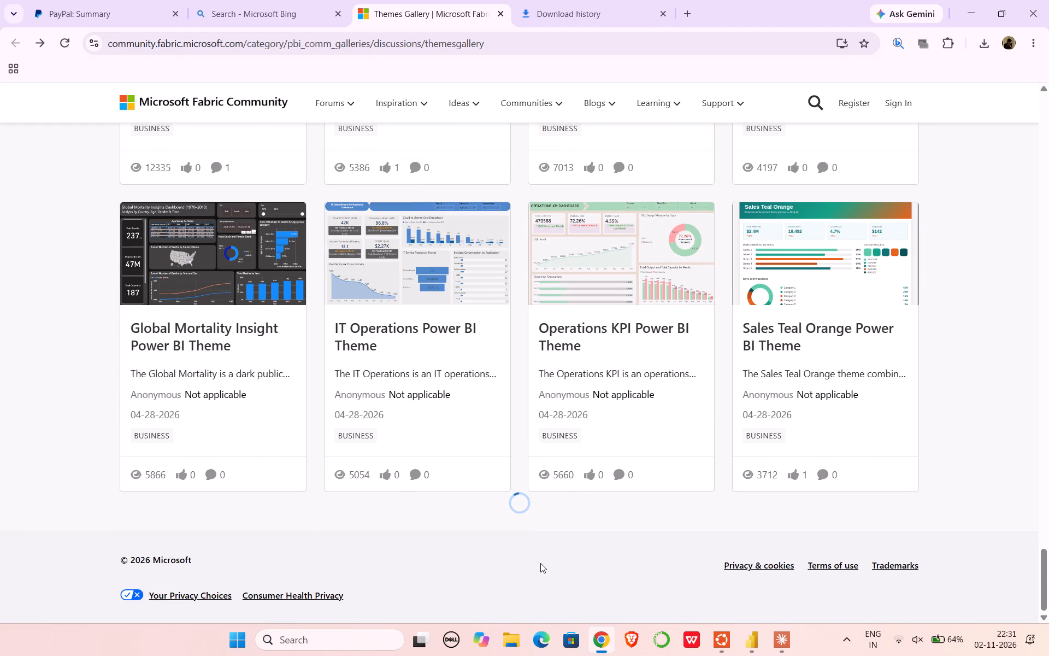
pyautogui.scroll(-2, 545, 558)
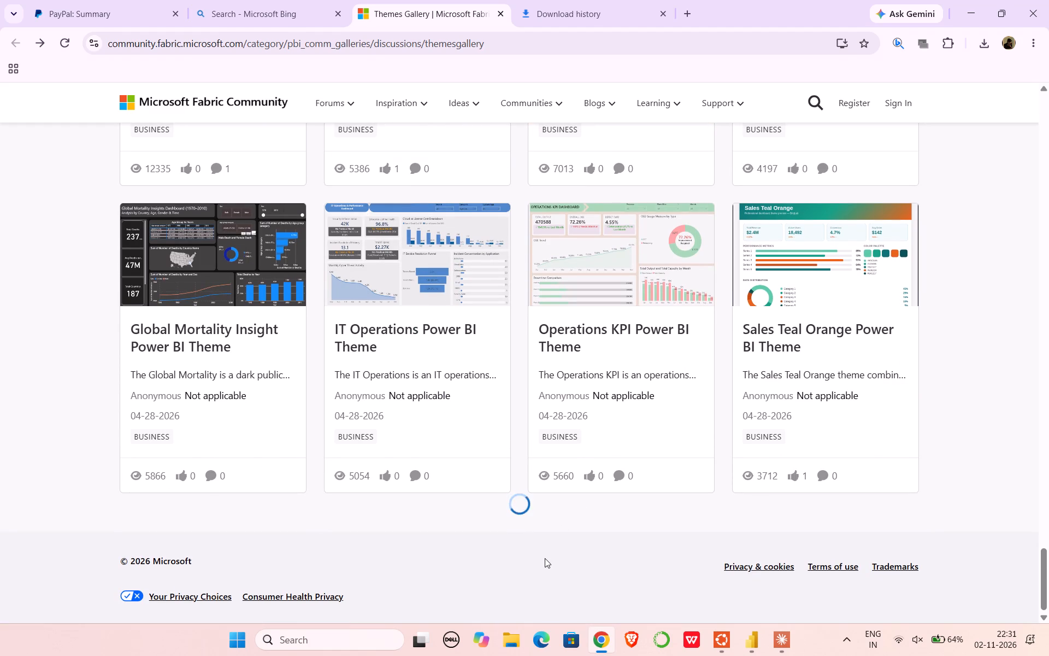
pyautogui.scroll(6, 545, 558)
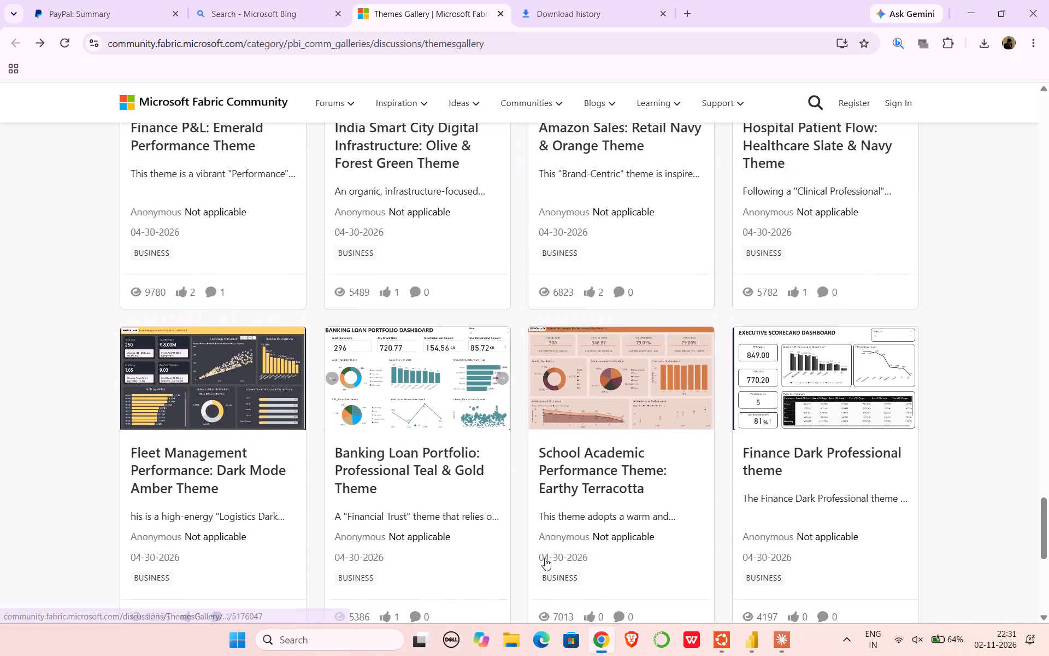
pyautogui.scroll(4, 545, 558)
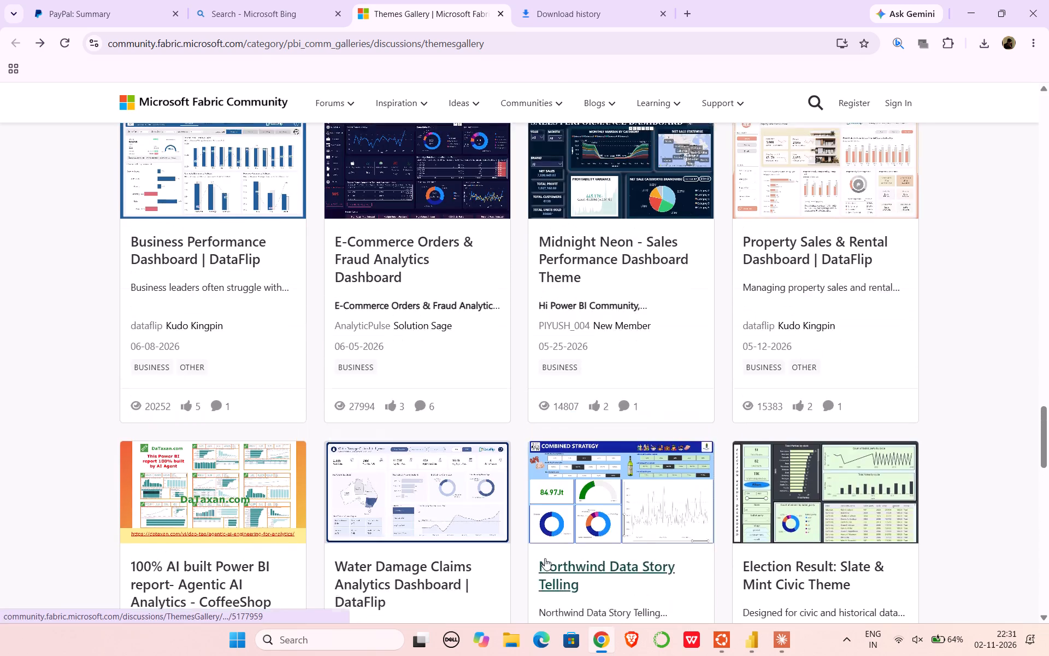
pyautogui.scroll(3, 545, 558)
pyautogui.scroll(-4, 545, 558)
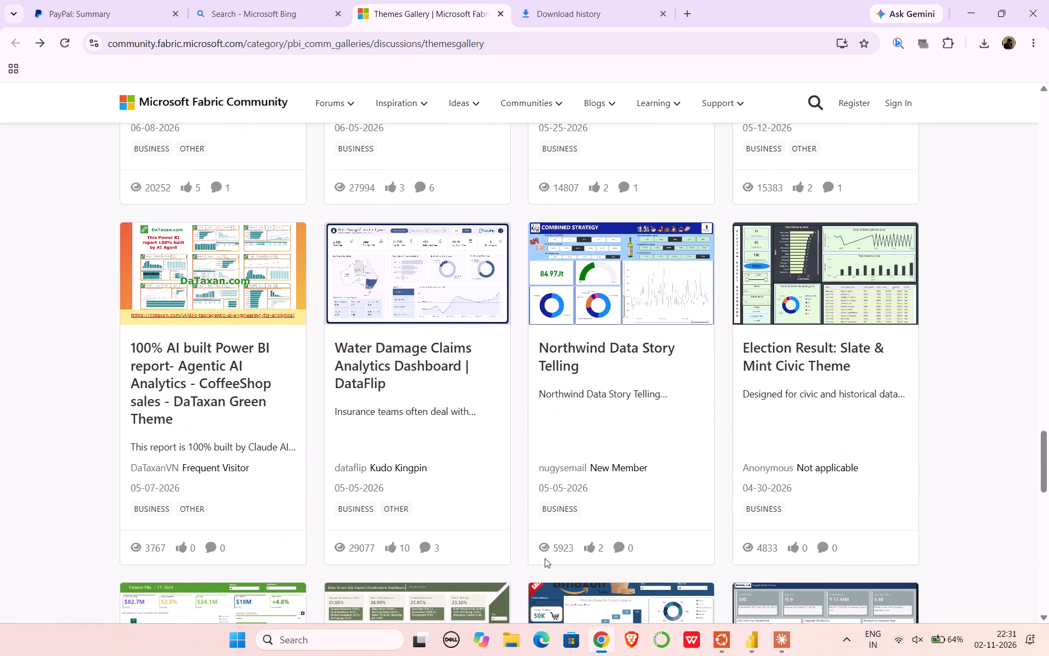
pyautogui.scroll(-6, 545, 558)
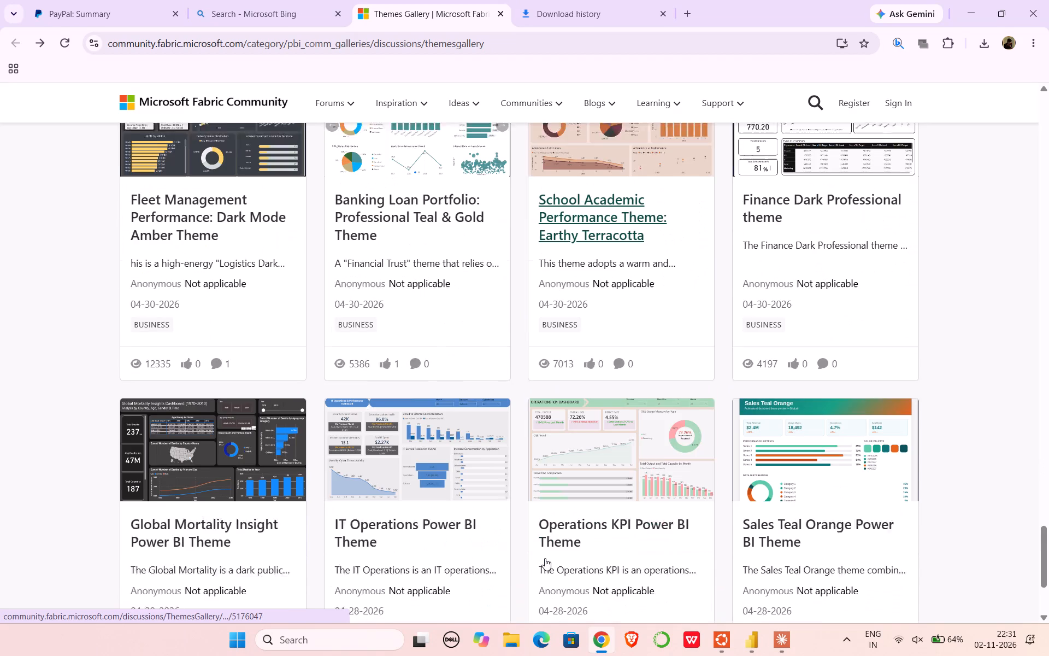
pyautogui.scroll(-6, 545, 558)
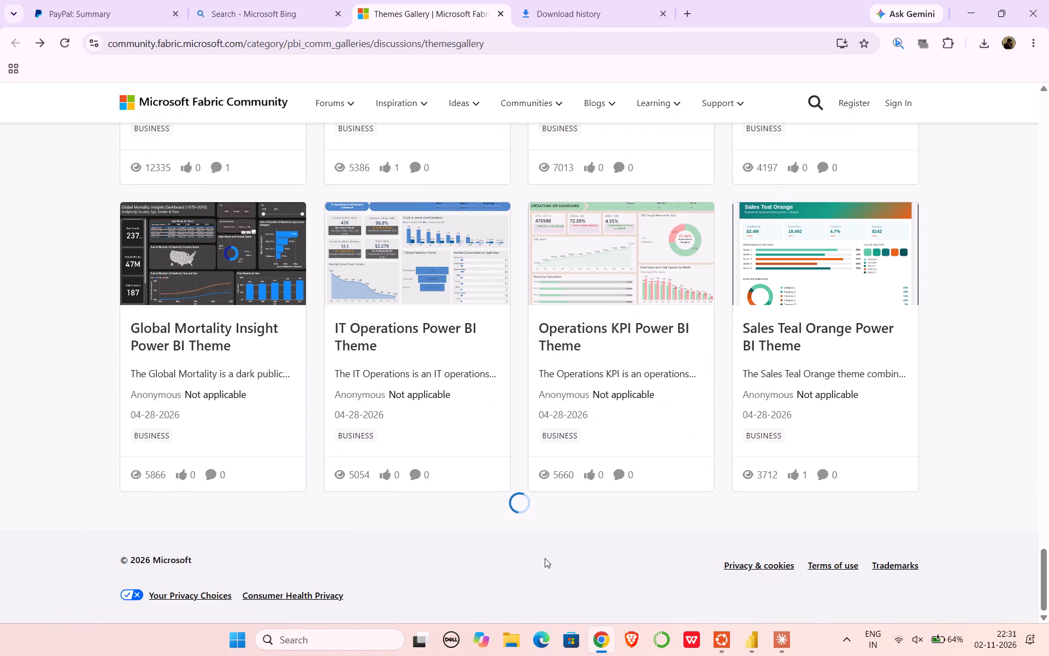
pyautogui.scroll(-3, 545, 558)
pyautogui.scroll(6, 545, 558)
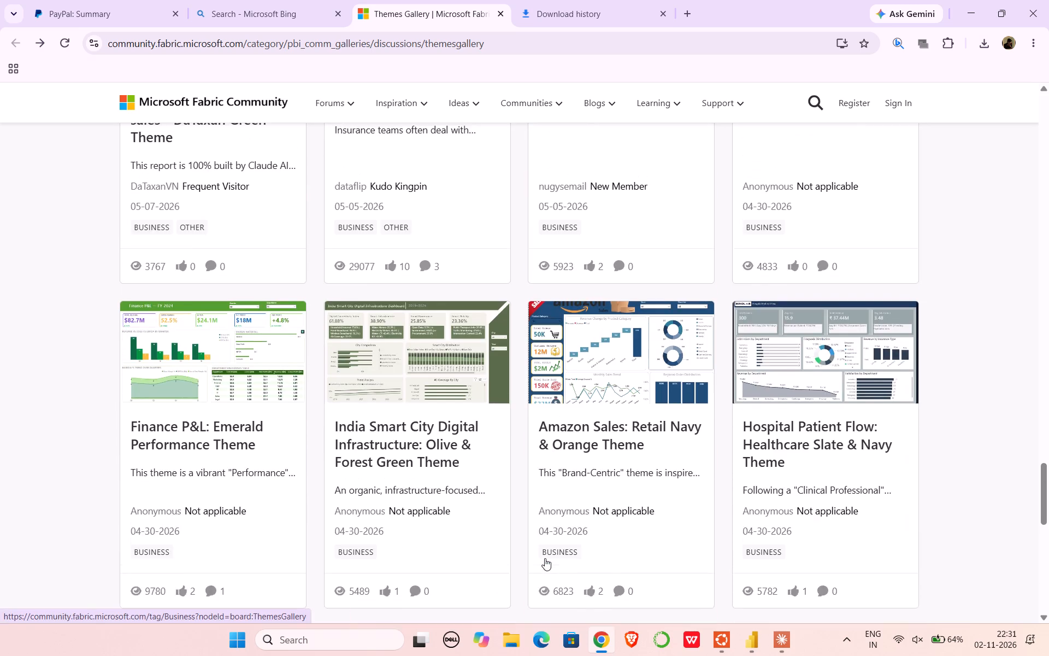
pyautogui.scroll(5, 545, 558)
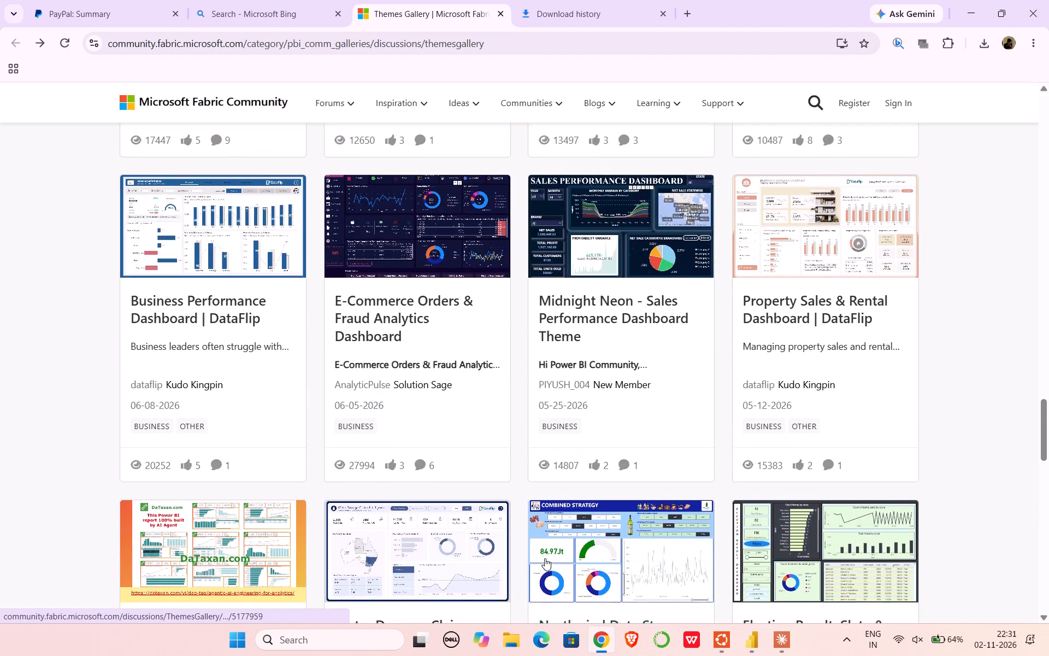
pyautogui.scroll(1, 545, 558)
# Open the E-Commerce Orders & Fraud Analytics Dashboard theme in a new browser tab and download its Theme.json file.
pyautogui.rightClick(408, 427)
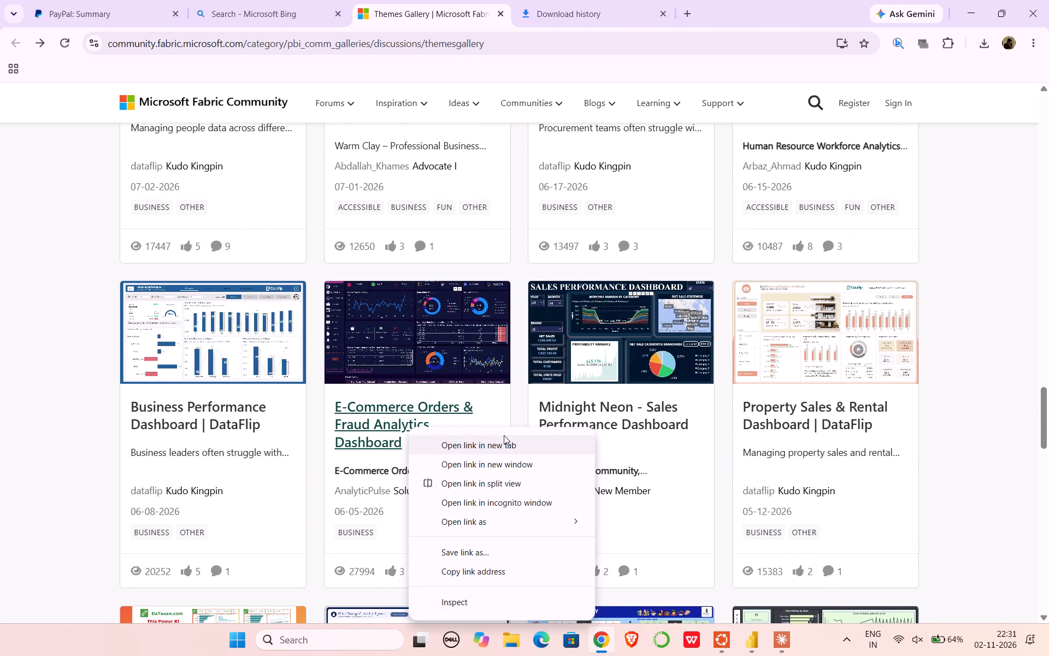
pyautogui.click(504, 435)
pyautogui.click(732, 0)
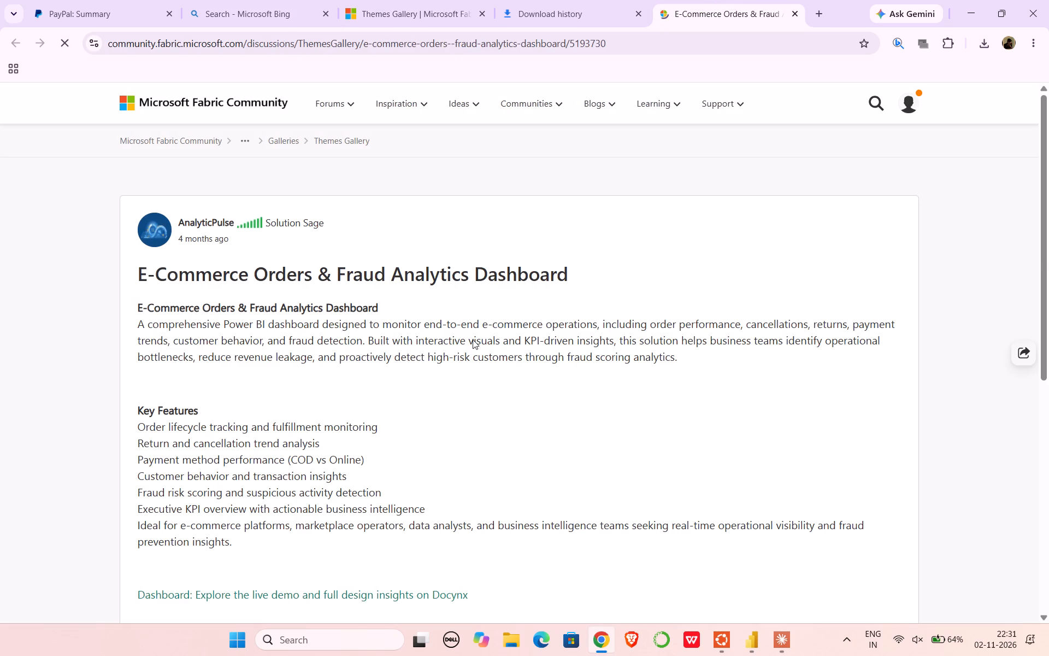
pyautogui.scroll(-7, 473, 339)
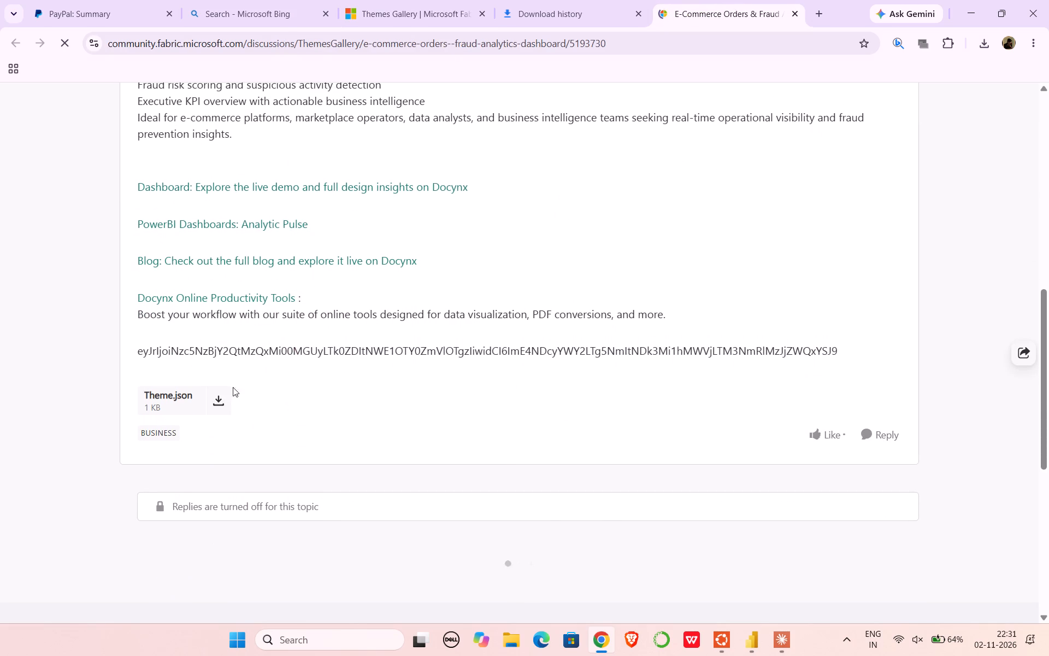
pyautogui.click(217, 397)
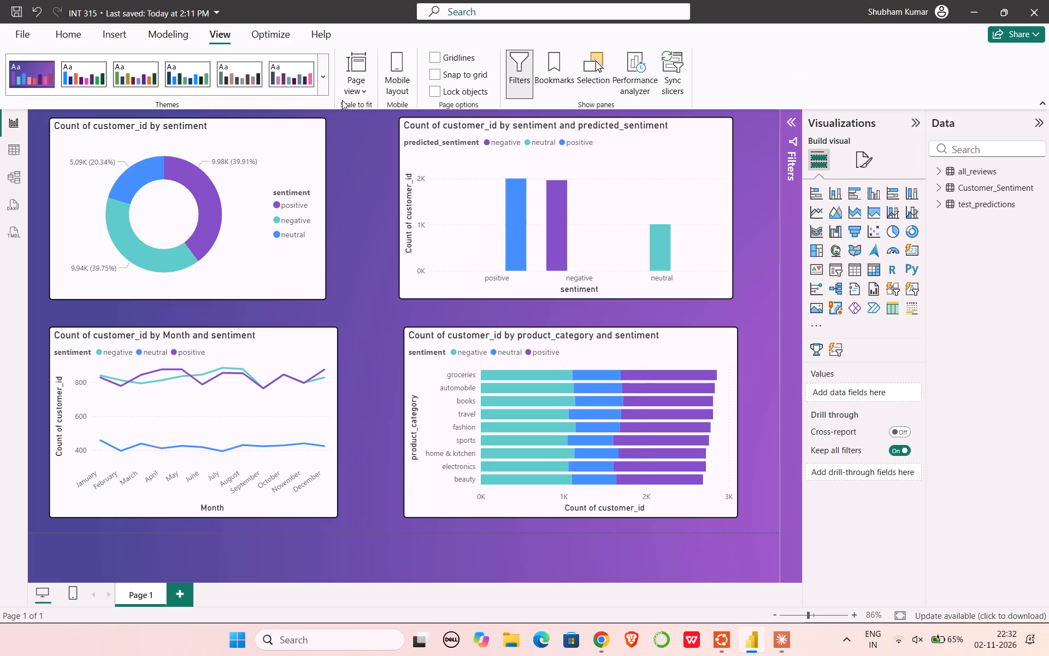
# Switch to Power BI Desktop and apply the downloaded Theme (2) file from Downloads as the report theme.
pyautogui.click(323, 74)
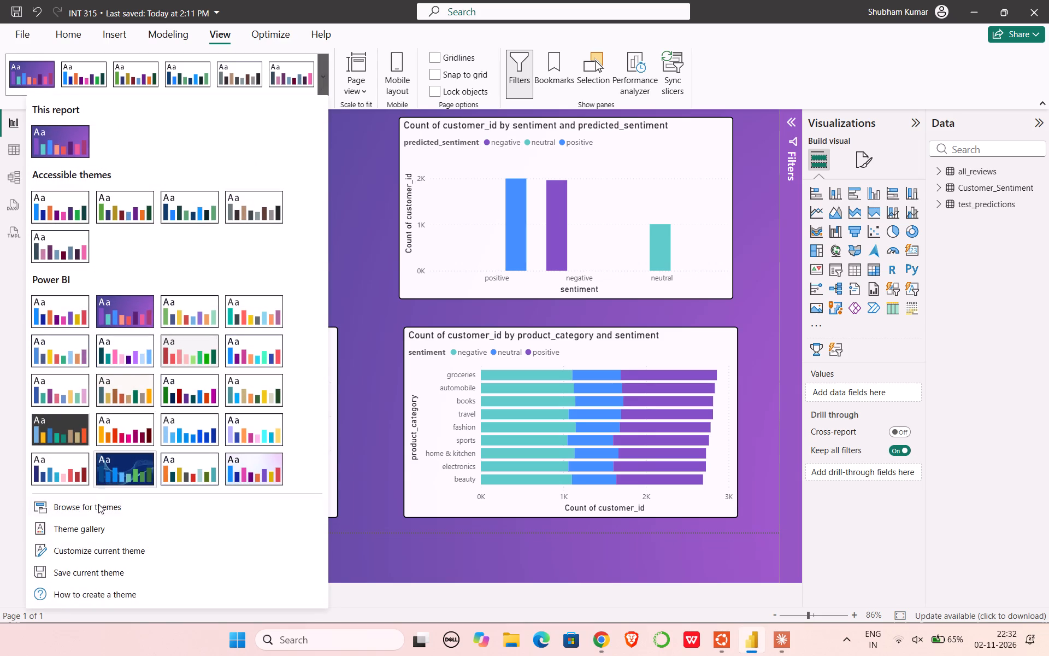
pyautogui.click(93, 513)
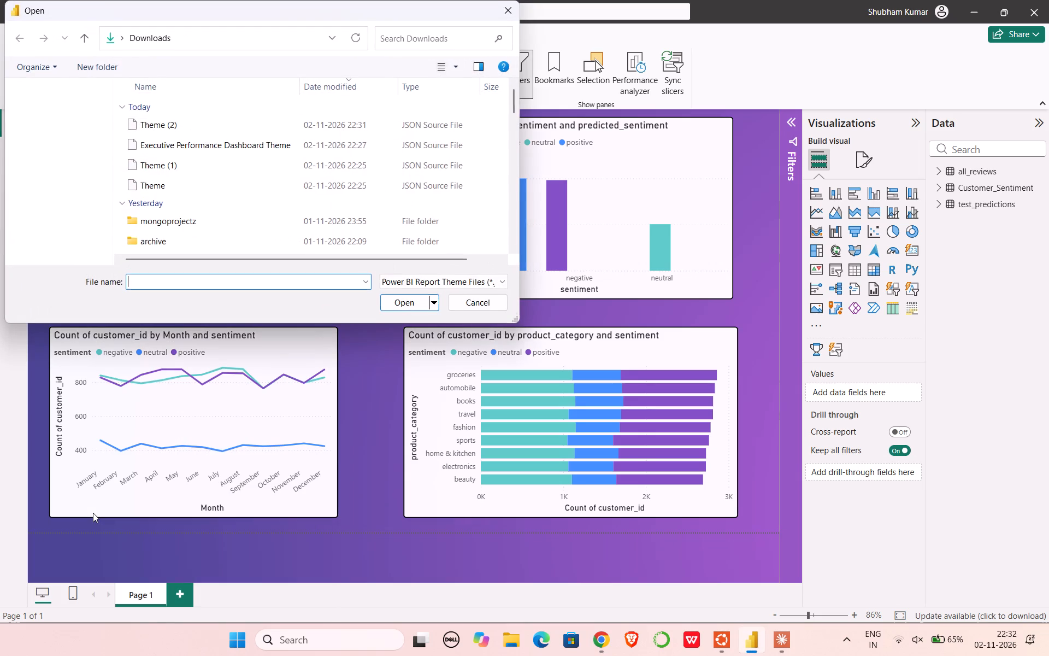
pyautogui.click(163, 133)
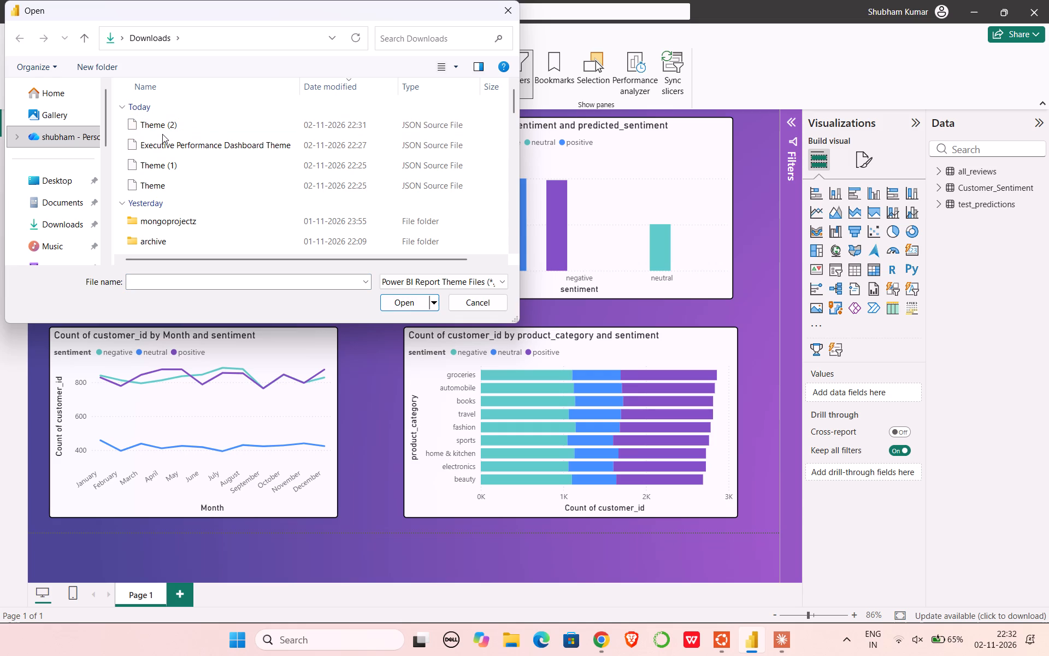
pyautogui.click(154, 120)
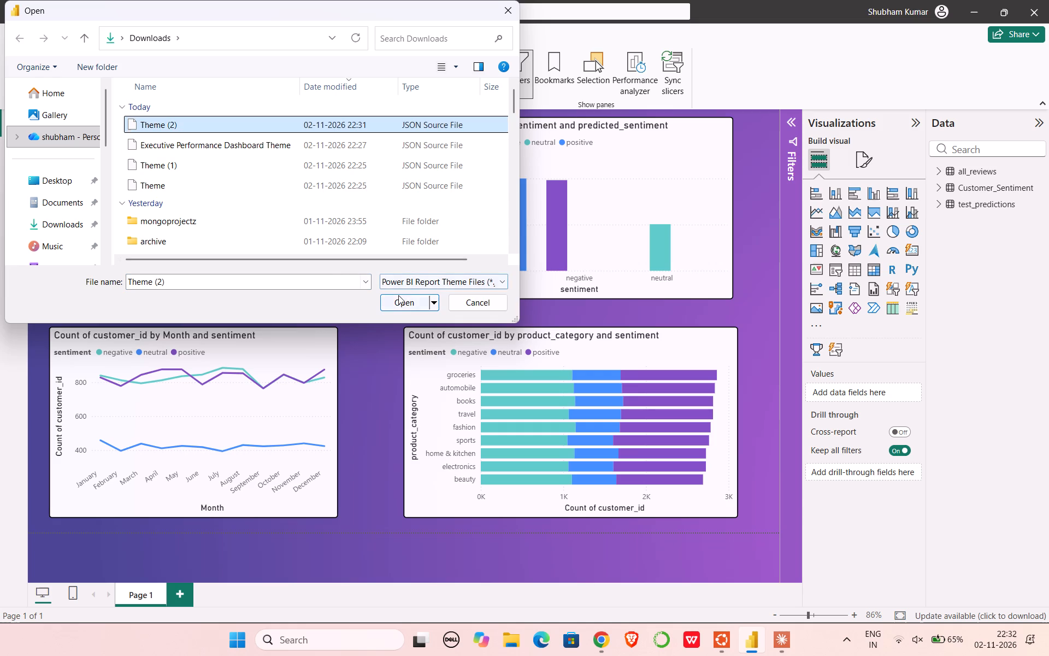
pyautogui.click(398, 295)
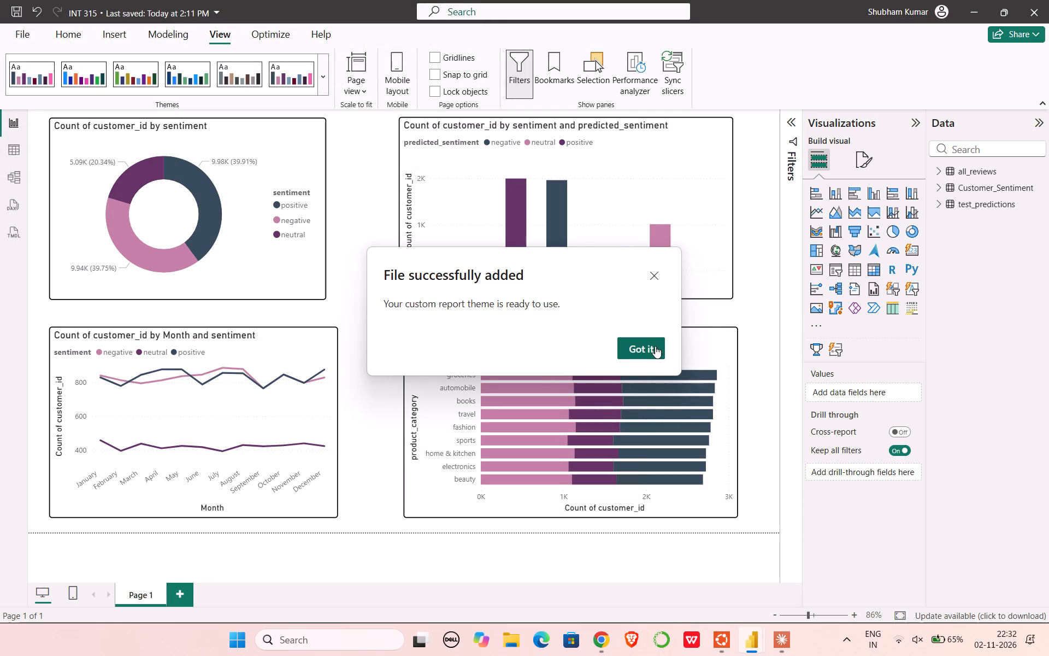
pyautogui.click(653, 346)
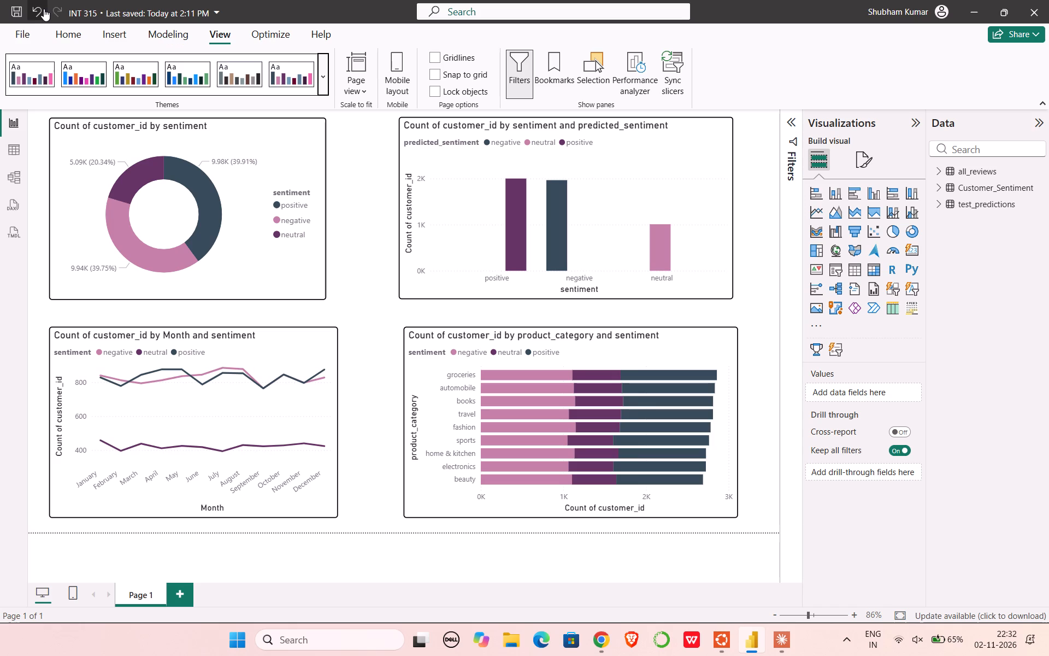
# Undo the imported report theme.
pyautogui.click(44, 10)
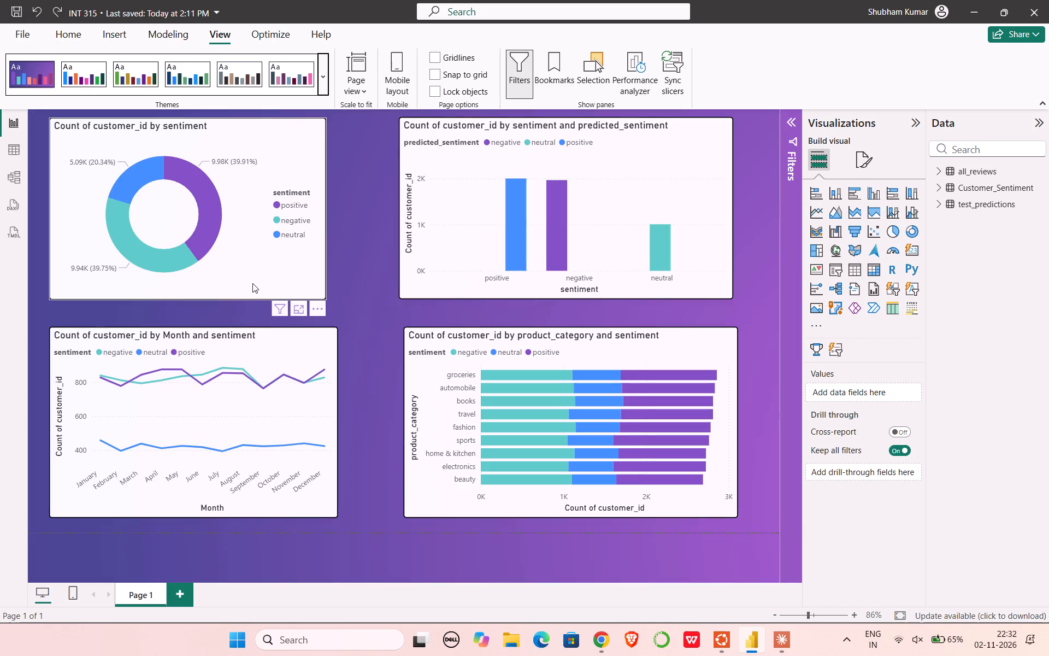
# Move the sentiment and predicted_sentiment column chart so its side edges align with the product_category chart beneath it.
pyautogui.moveTo(618, 184); pyautogui.dragTo(645, 192)
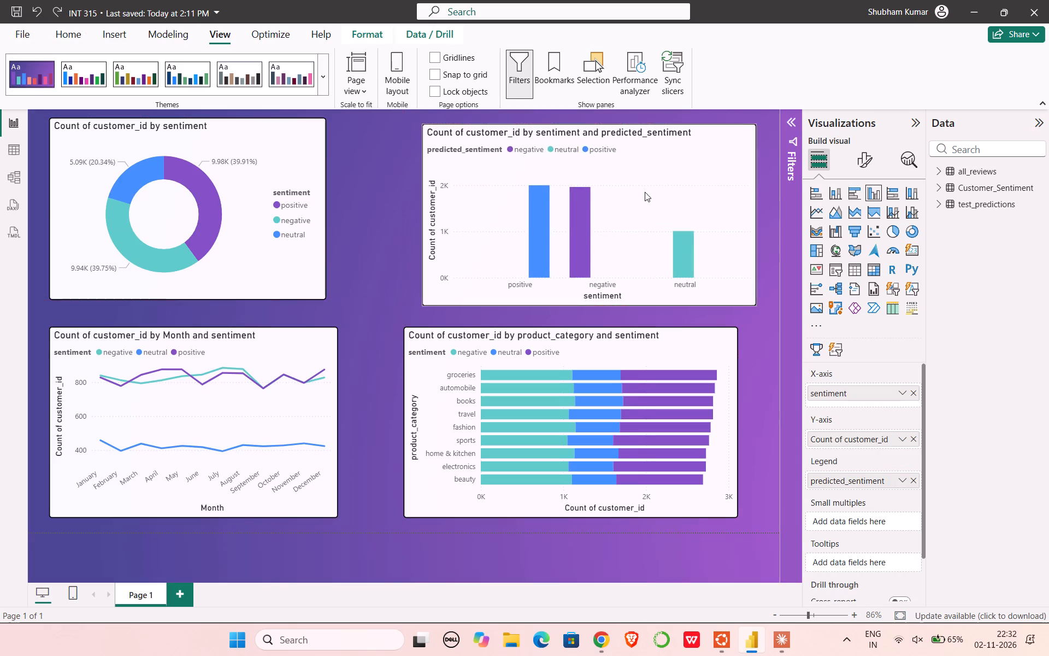
pyautogui.moveTo(645, 192); pyautogui.dragTo(626, 191)
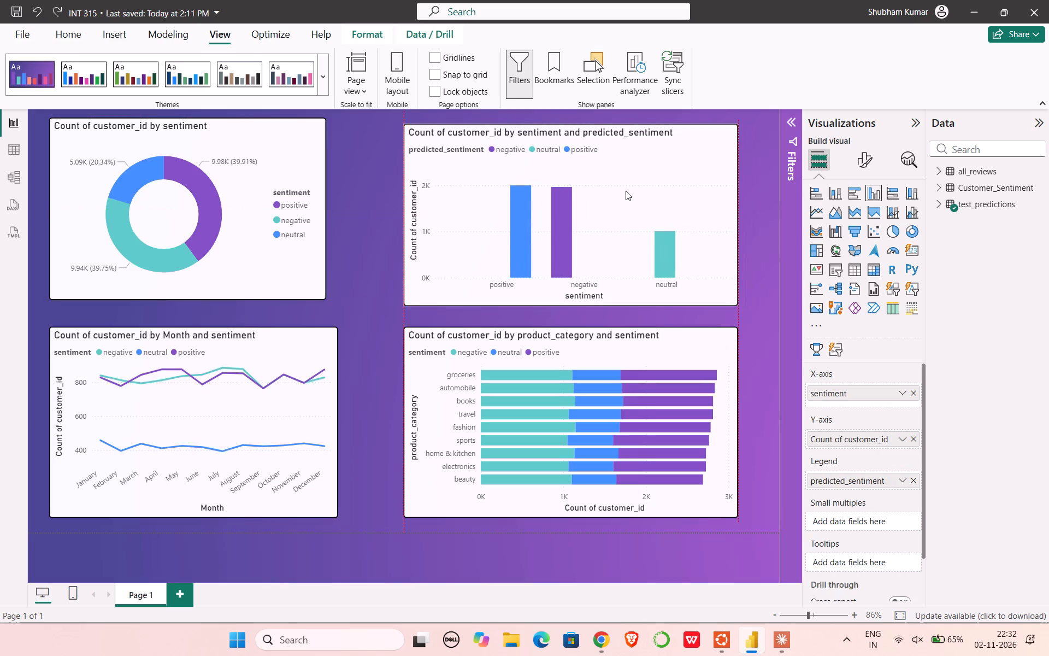
pyautogui.moveTo(626, 191); pyautogui.dragTo(627, 190)
pyautogui.click(379, 222)
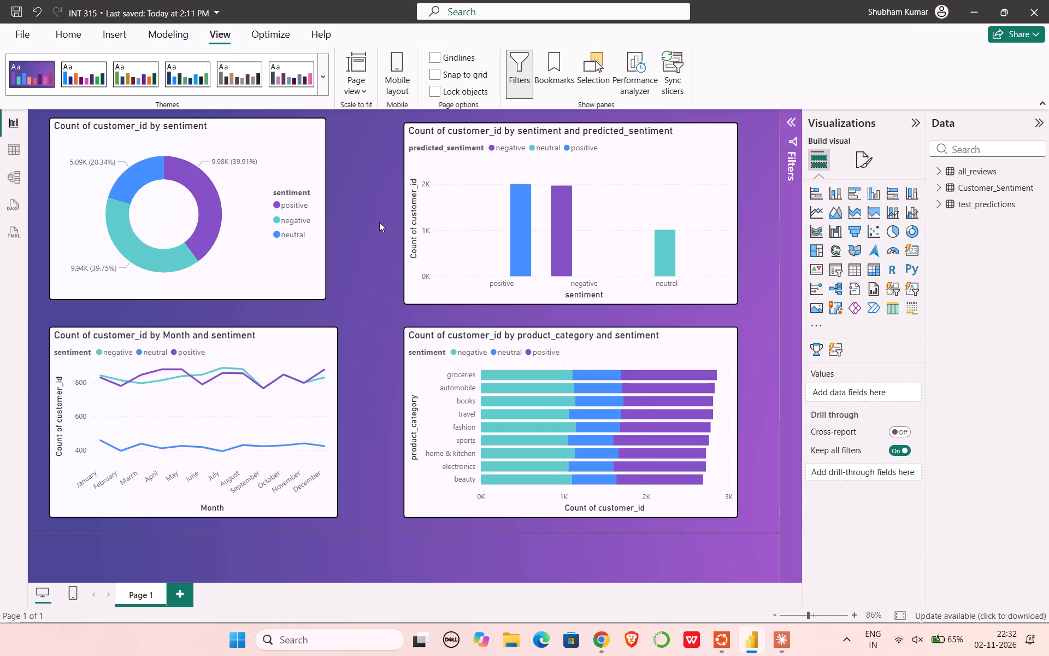
# Make the X-axis values of the sentiment and predicted_sentiment column chart bold.
pyautogui.click(415, 227)
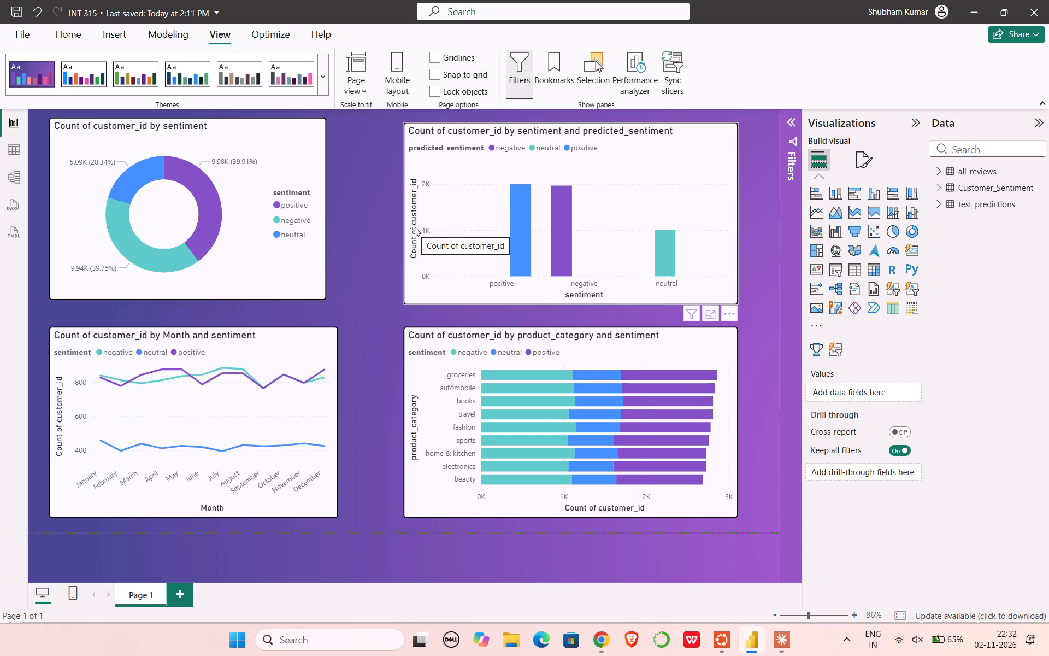
pyautogui.click(860, 170)
pyautogui.click(832, 251)
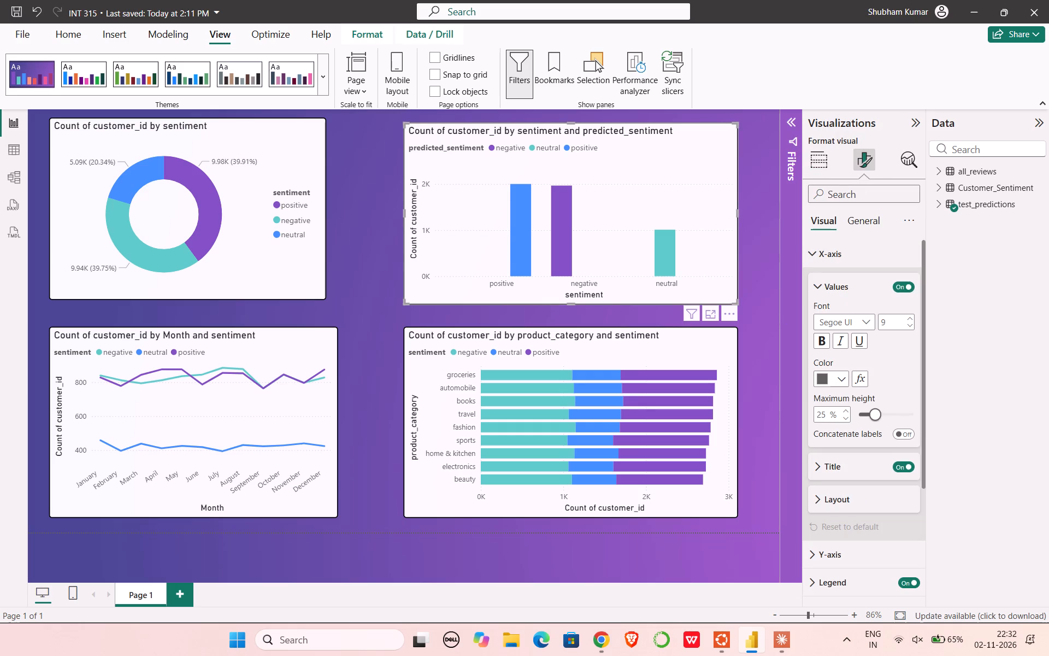
pyautogui.click(823, 349)
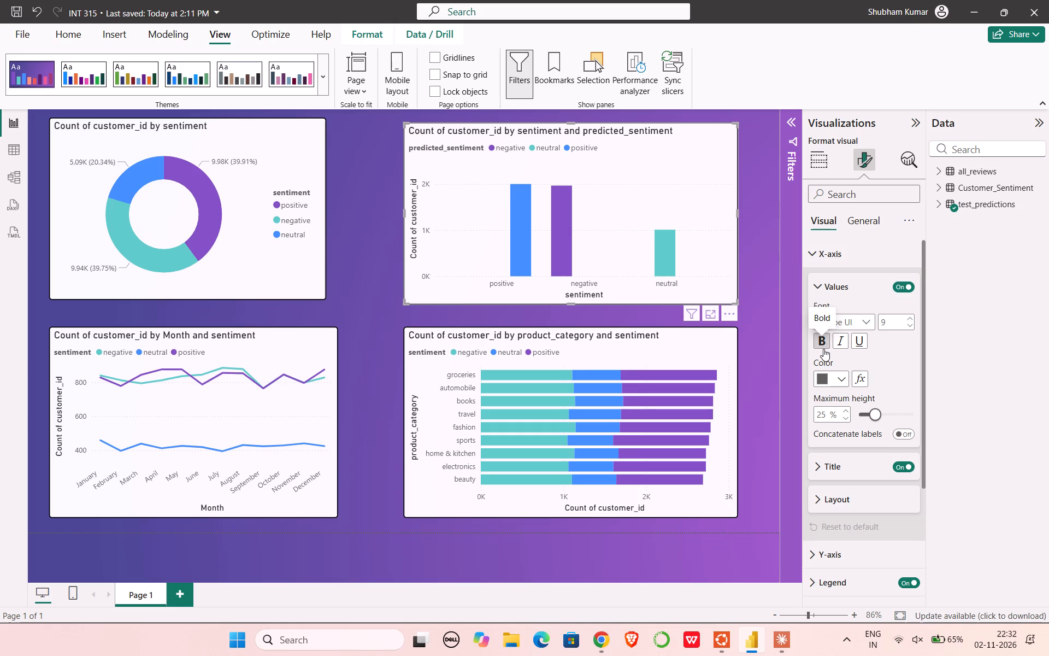
pyautogui.click(823, 349)
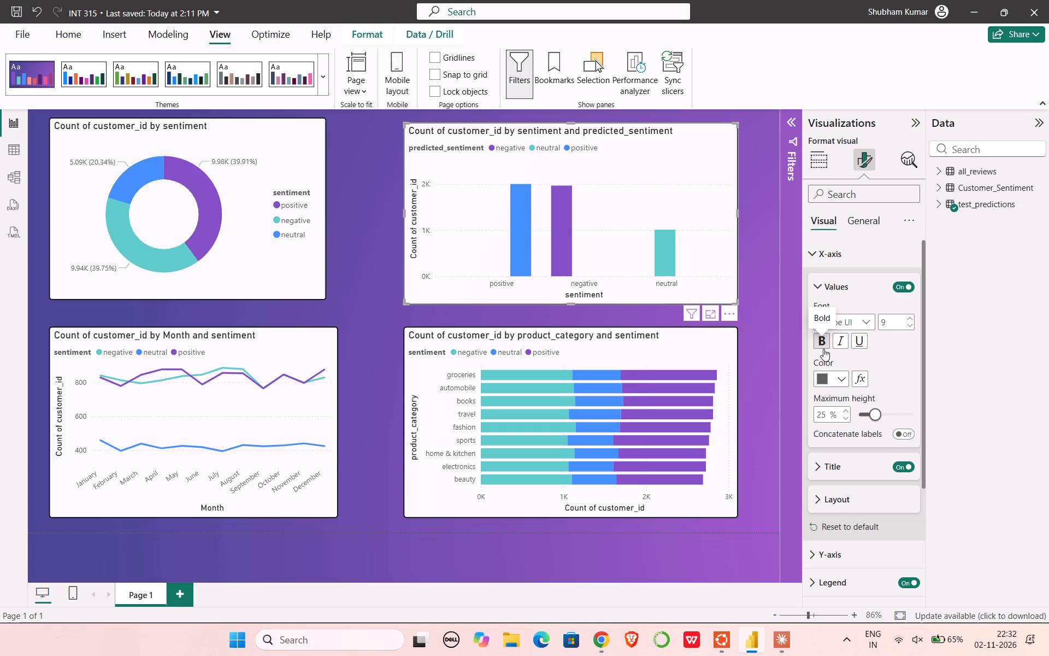
pyautogui.click(823, 349)
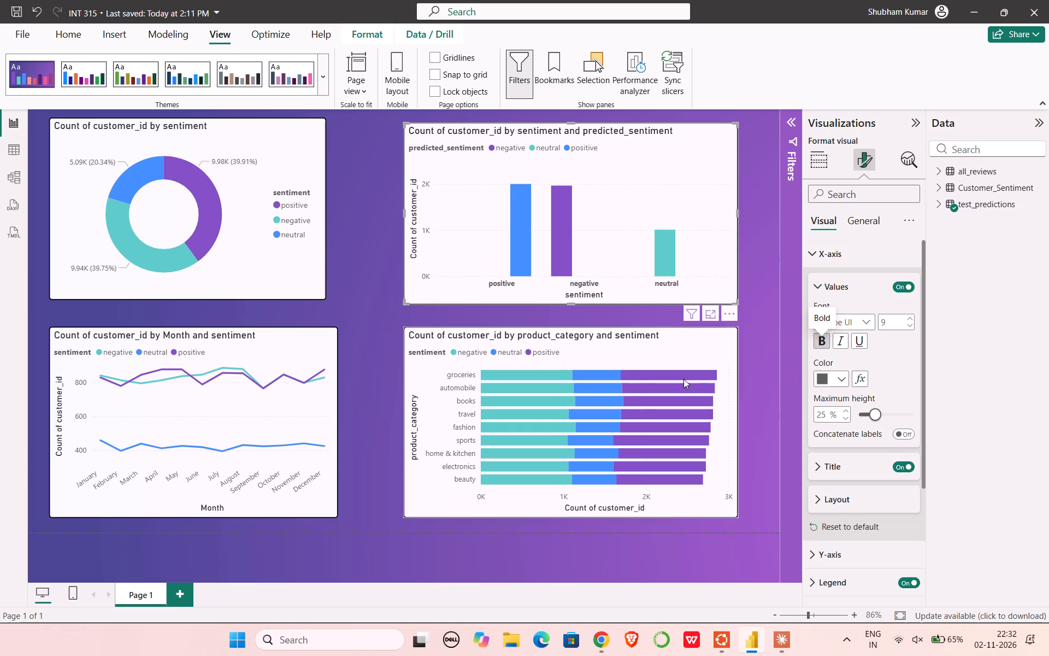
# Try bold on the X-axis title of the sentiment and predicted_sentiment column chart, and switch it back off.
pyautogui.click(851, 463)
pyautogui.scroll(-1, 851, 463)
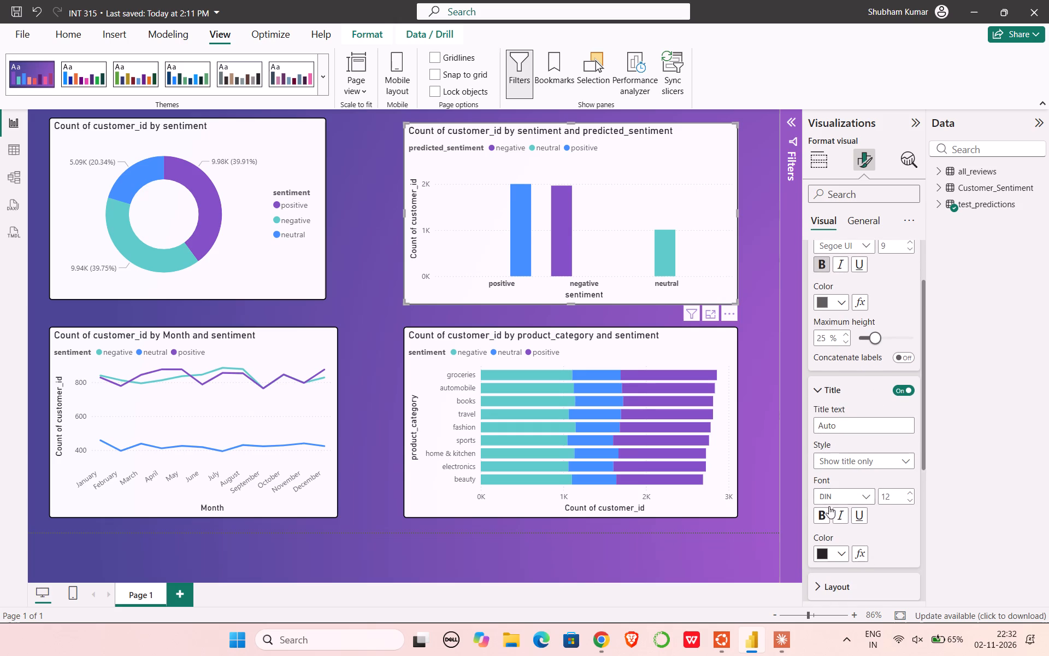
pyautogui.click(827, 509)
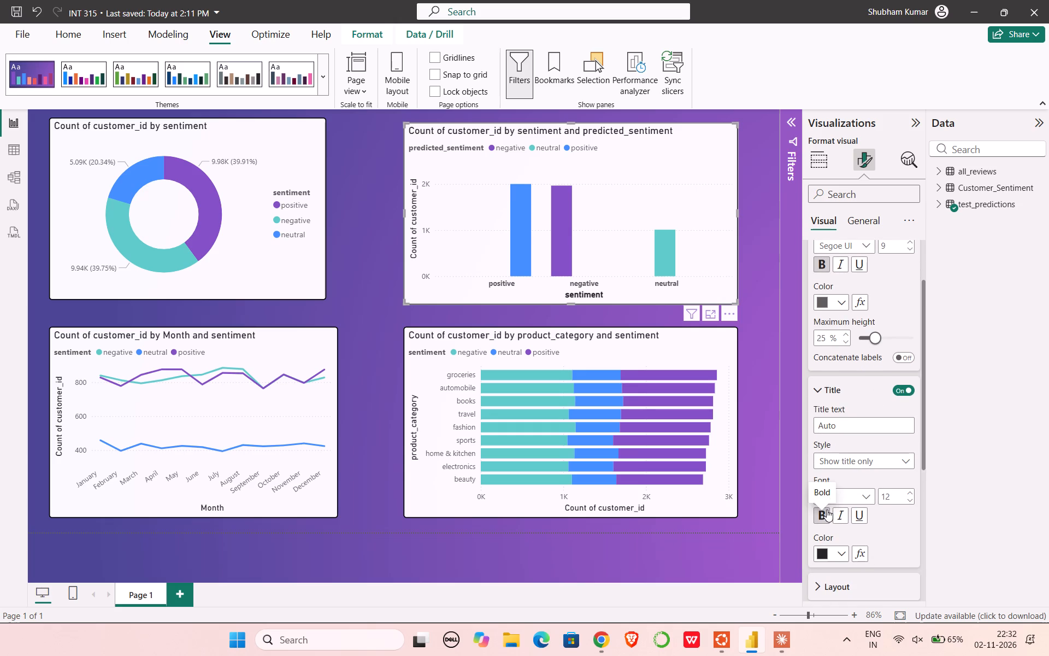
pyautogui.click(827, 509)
# Make the legend text of the sentiment and predicted_sentiment column chart bold.
pyautogui.scroll(-3, 845, 550)
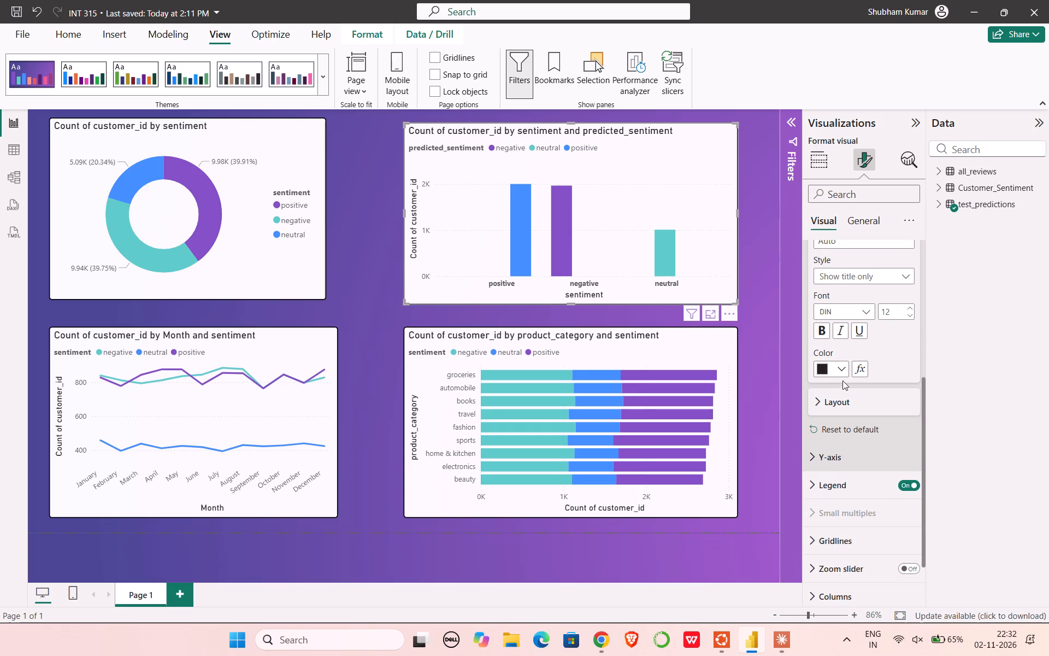
pyautogui.click(839, 397)
pyautogui.scroll(-1, 839, 397)
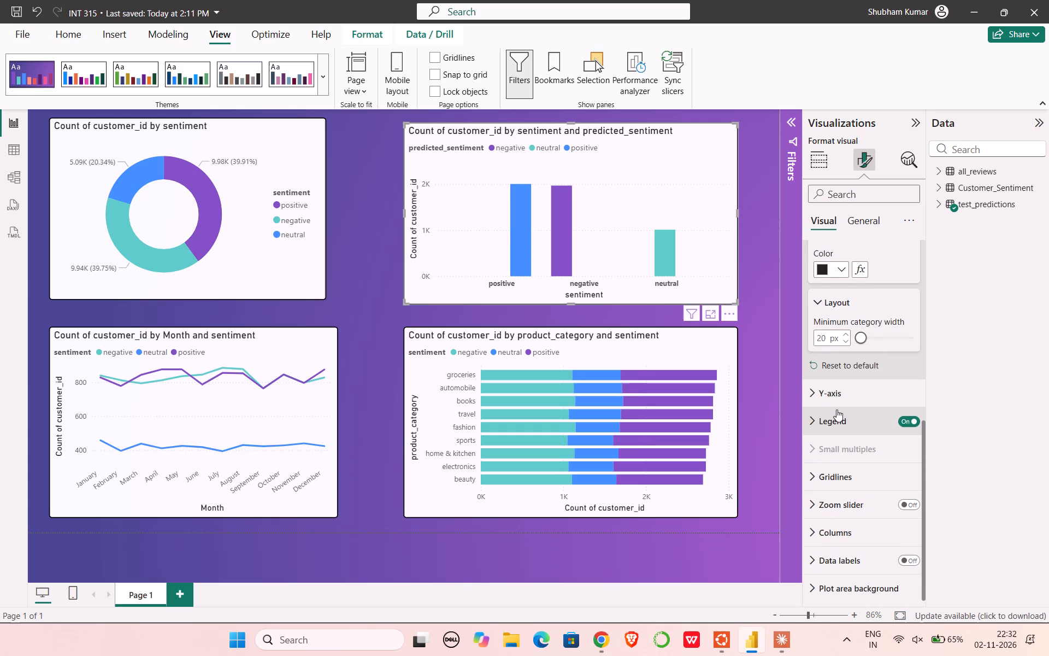
pyautogui.click(836, 412)
pyautogui.scroll(-1, 836, 412)
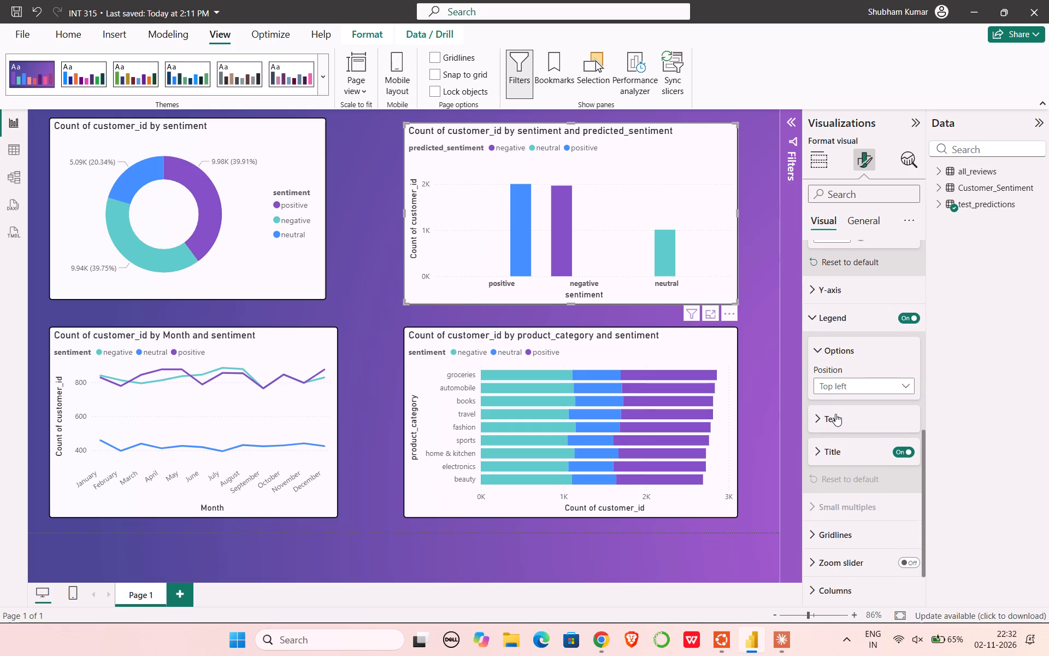
pyautogui.click(835, 414)
pyautogui.scroll(-1, 835, 414)
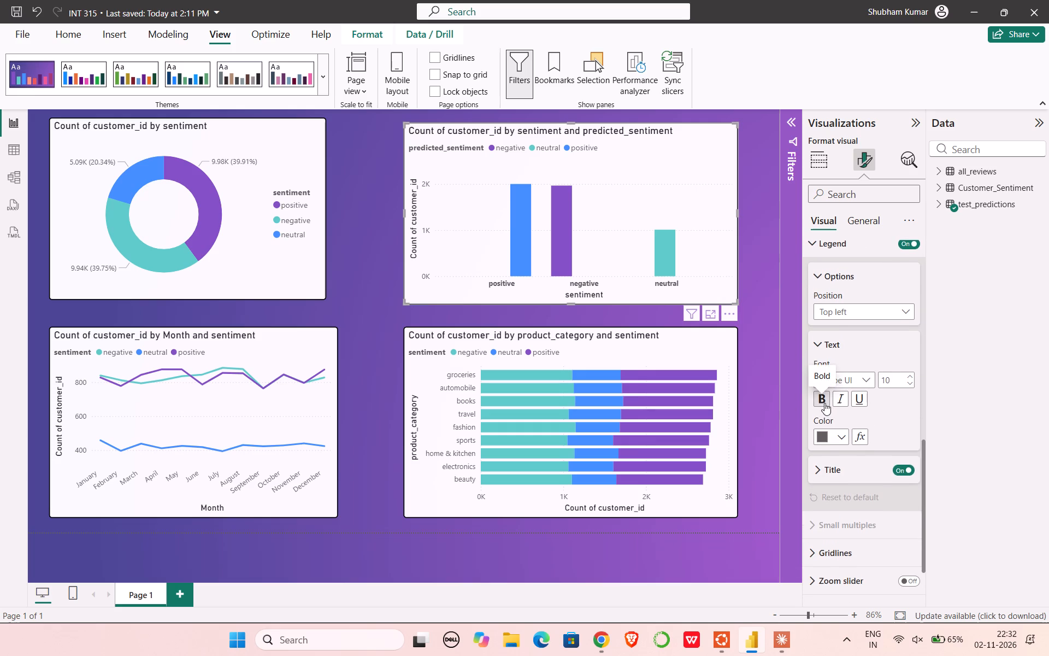
pyautogui.click(824, 403)
pyautogui.click(824, 403)
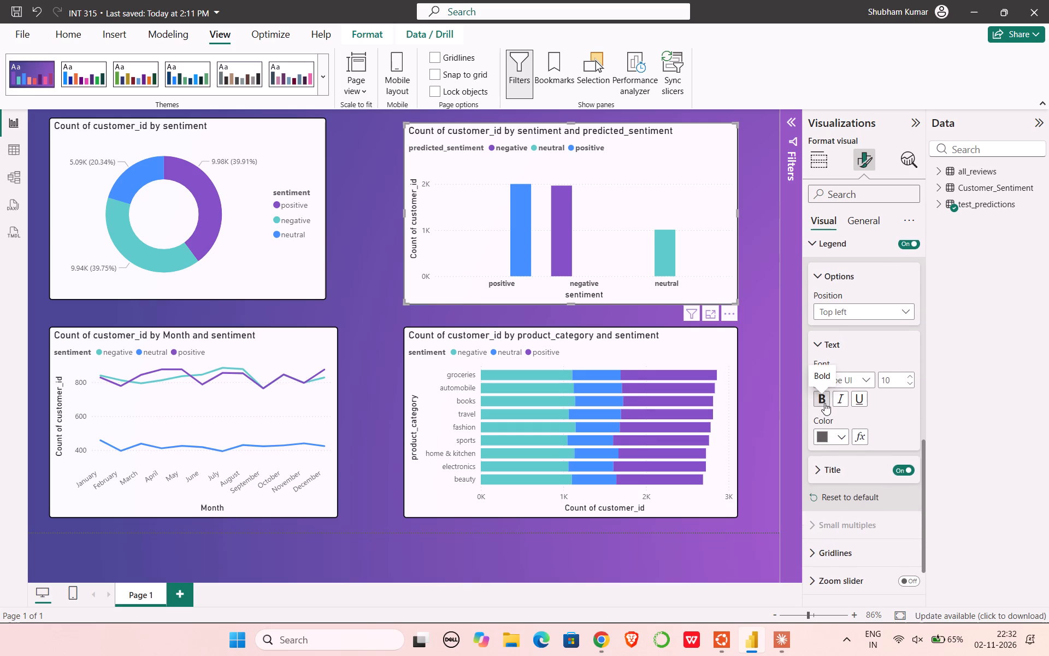
pyautogui.click(824, 403)
# Examine the gridline, zoom slider, column and data label formatting options of the sentiment and predicted_sentiment column chart.
pyautogui.scroll(-2, 824, 403)
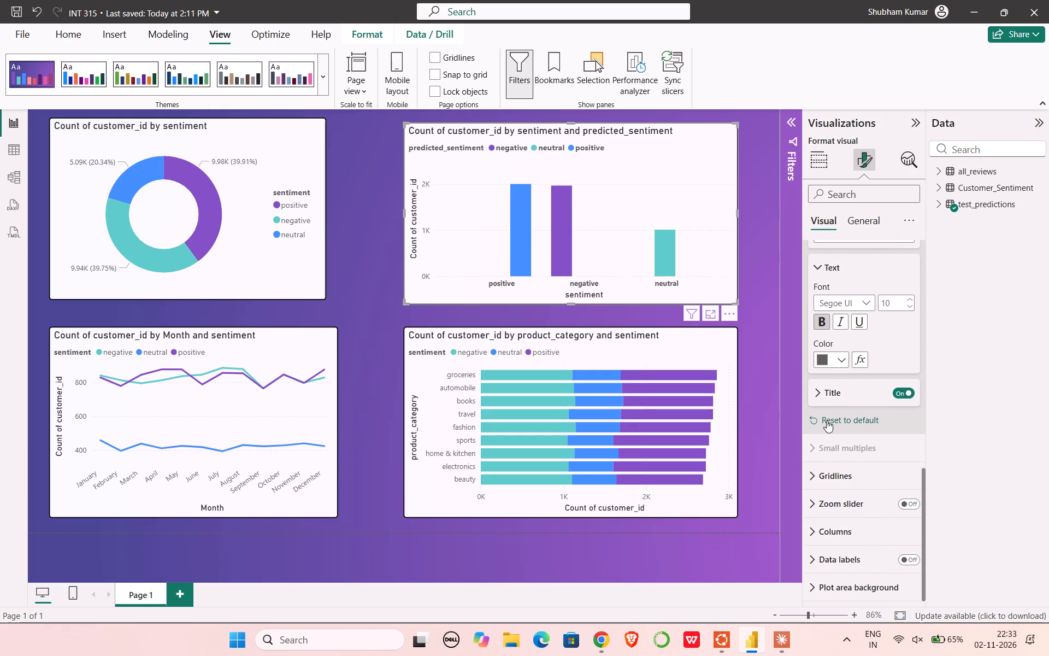
pyautogui.click(830, 464)
pyautogui.scroll(-2, 830, 464)
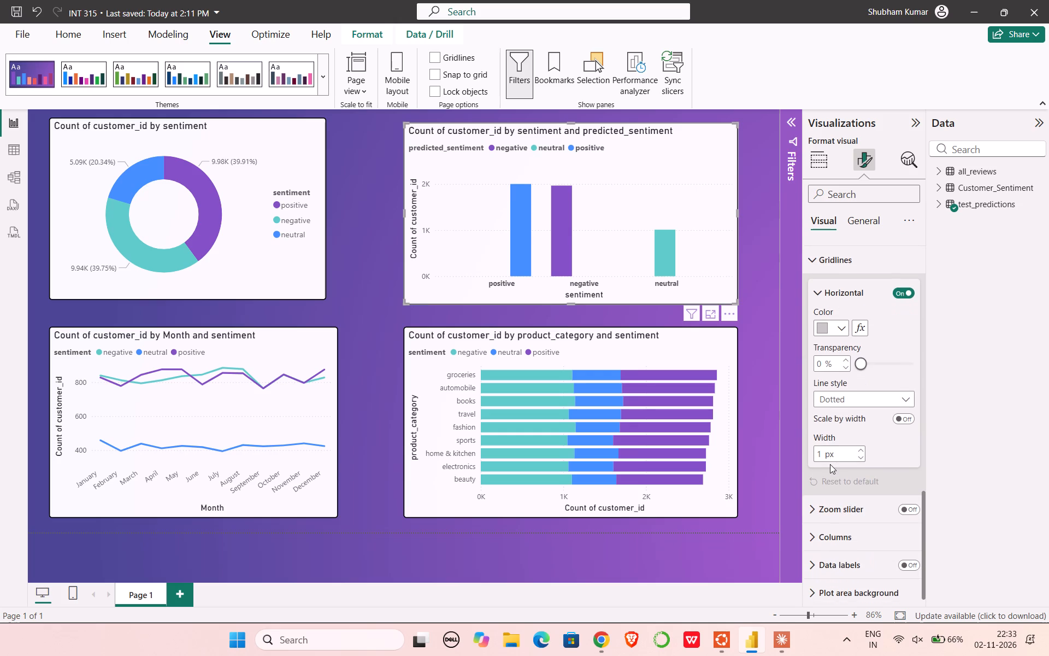
pyautogui.scroll(-2, 830, 464)
pyautogui.click(823, 502)
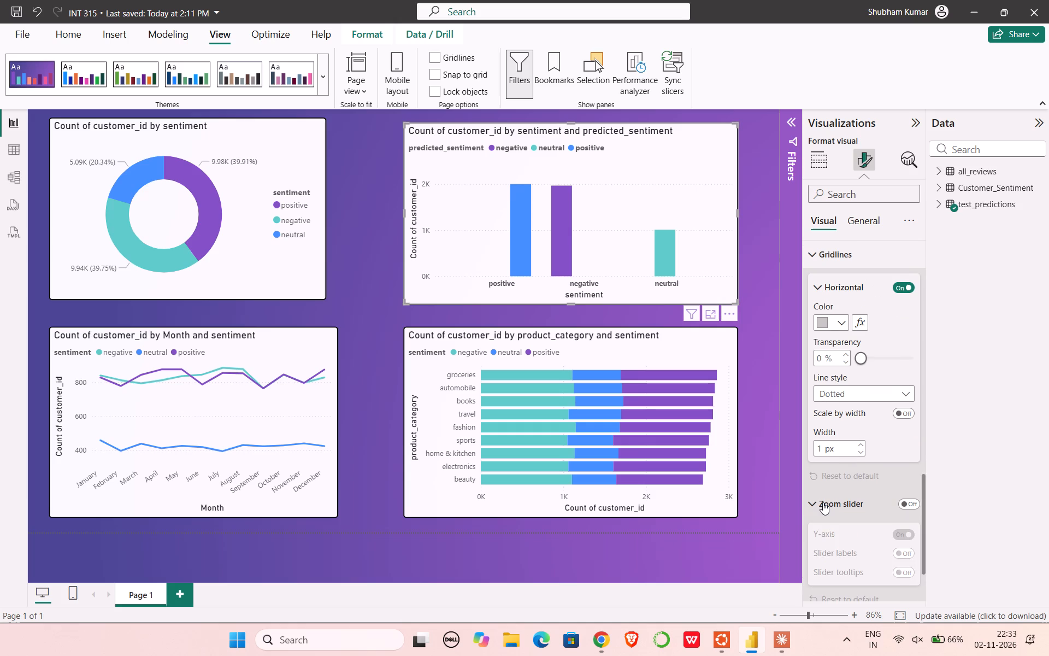
pyautogui.scroll(-2, 823, 502)
pyautogui.click(823, 524)
pyautogui.scroll(-1, 823, 524)
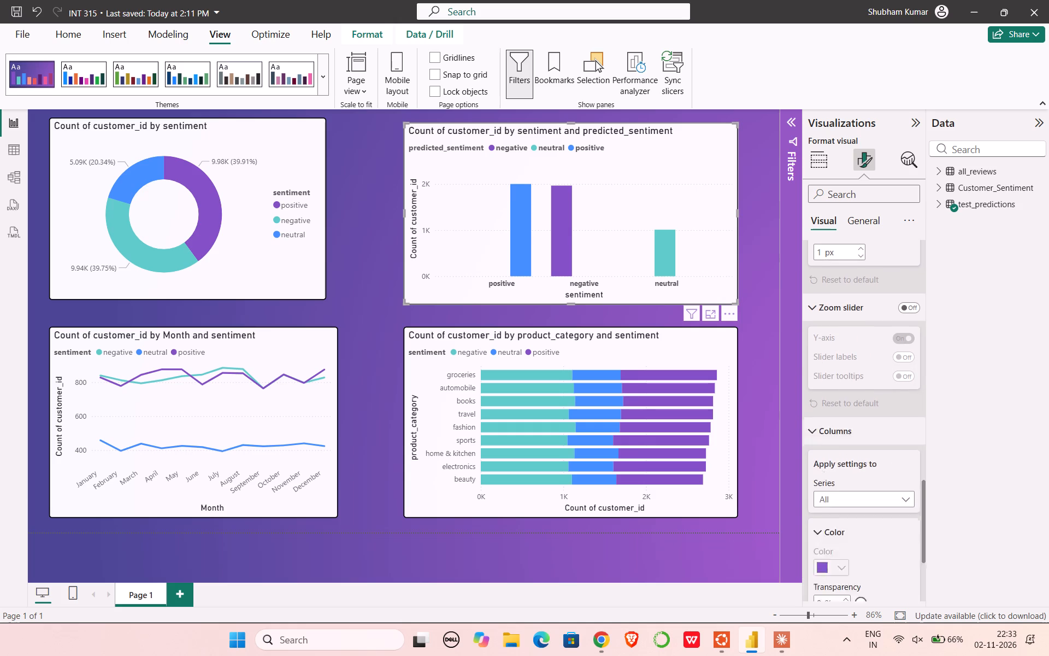
pyautogui.scroll(-1, 823, 524)
pyautogui.click(828, 509)
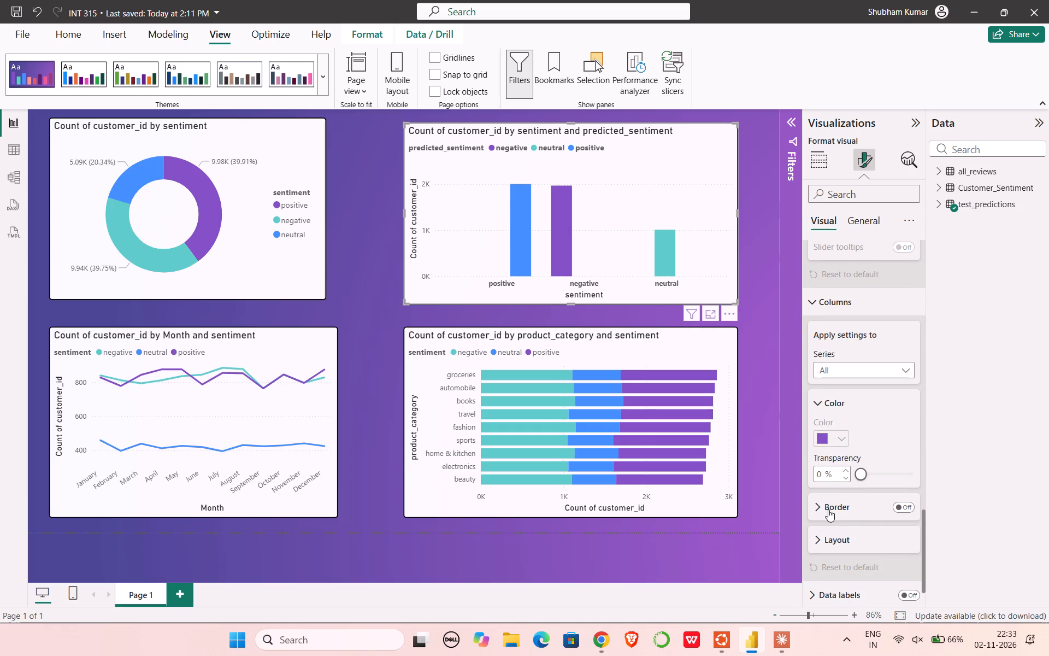
pyautogui.scroll(-3, 828, 509)
pyautogui.click(827, 509)
pyautogui.scroll(-7, 827, 509)
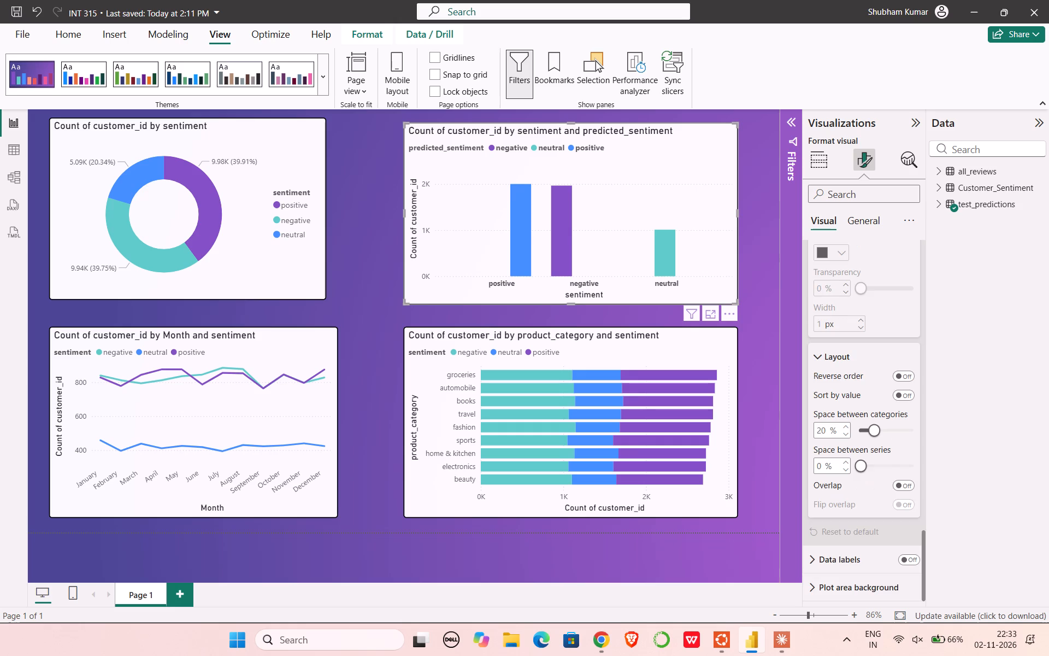
pyautogui.click(822, 549)
pyautogui.scroll(-5, 822, 549)
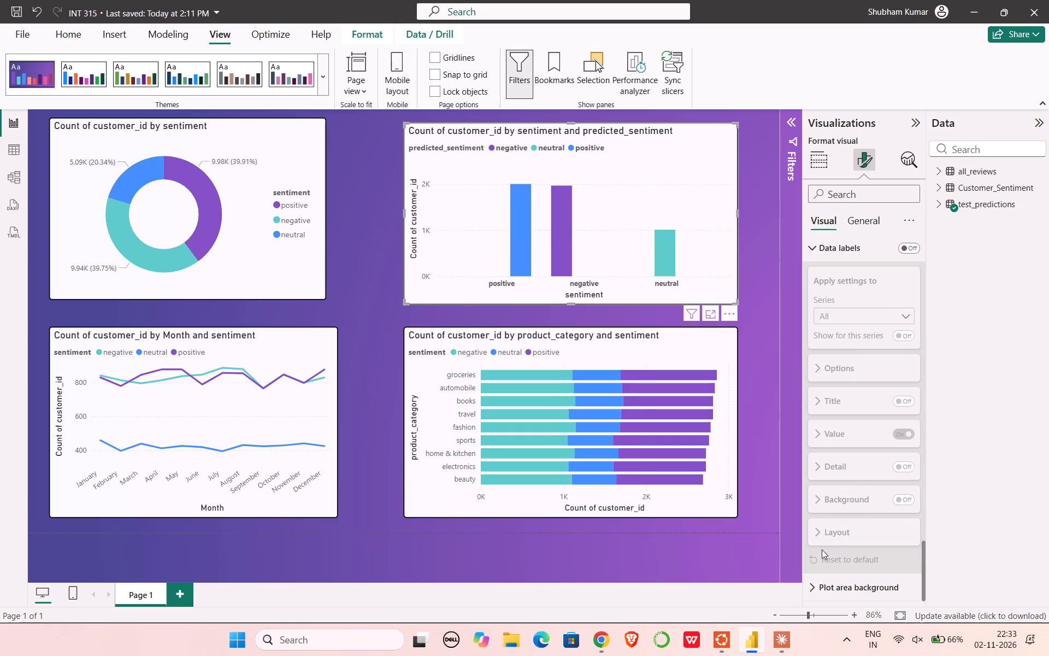
# Make the legend text of the customer_id by sentiment donut chart bold.
pyautogui.click(296, 272)
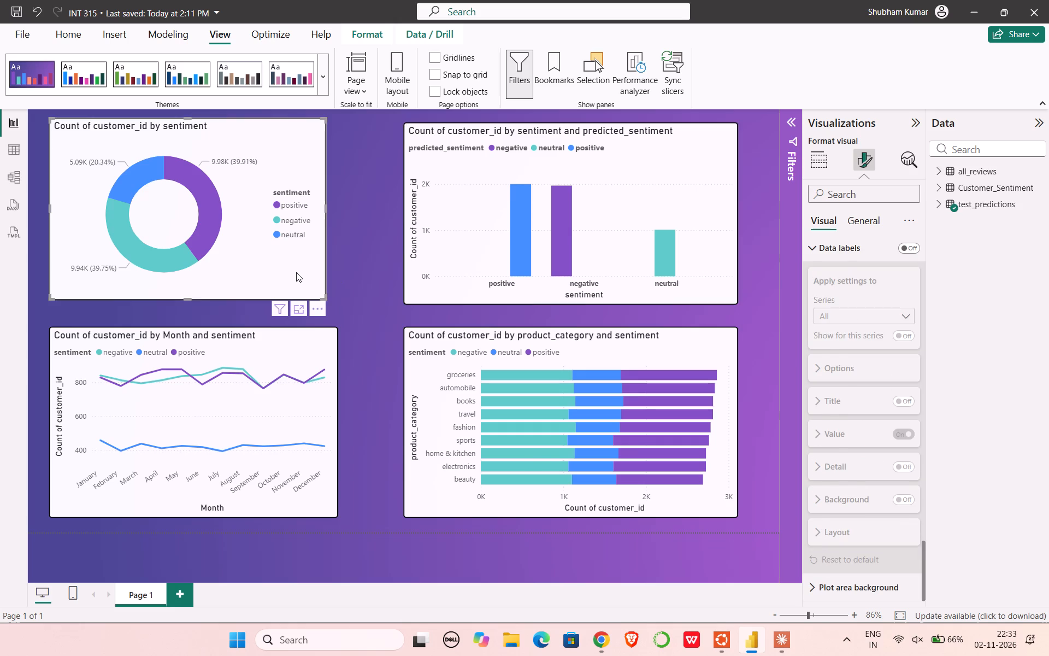
pyautogui.scroll(2, 882, 284)
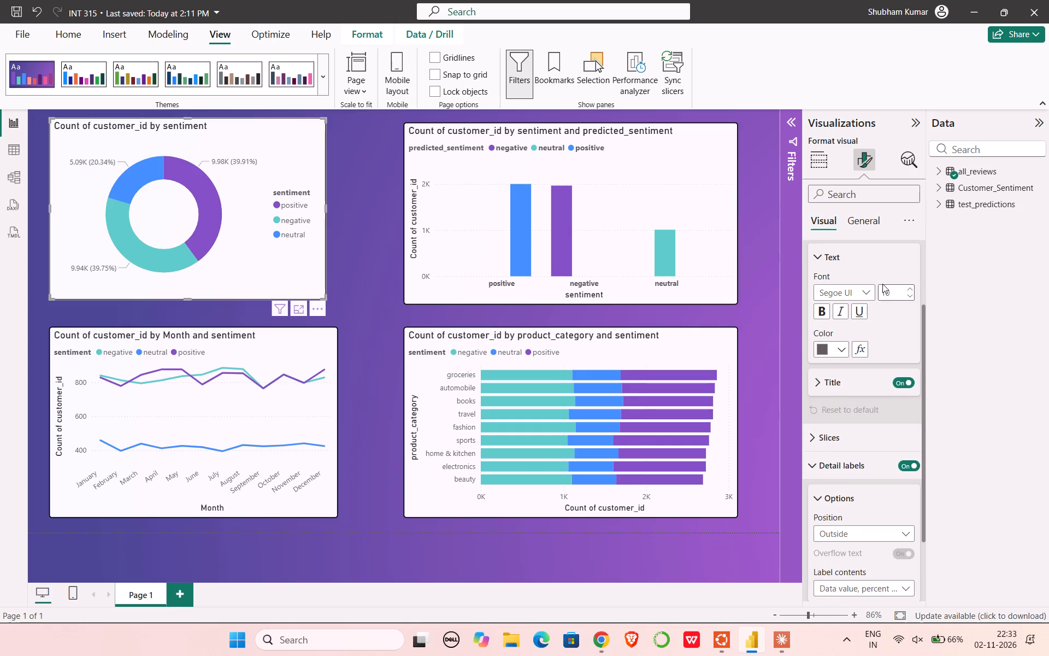
pyautogui.scroll(4, 882, 284)
pyautogui.click(825, 405)
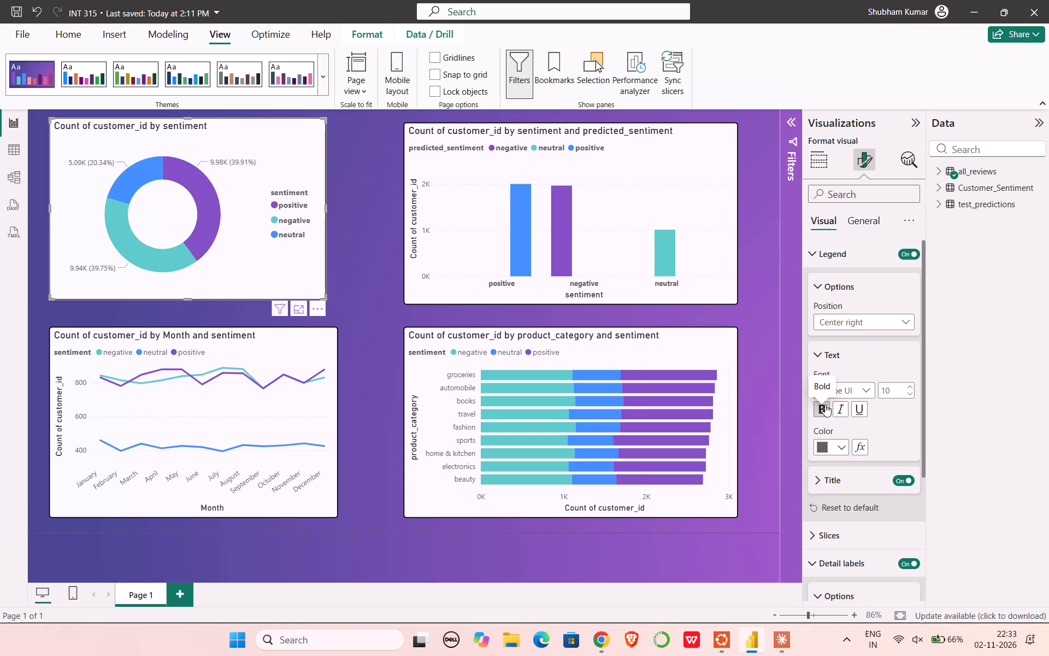
# Examine the slice color, slice border and detail label formatting options of the sentiment donut chart.
pyautogui.scroll(1, 825, 405)
pyautogui.click(838, 255)
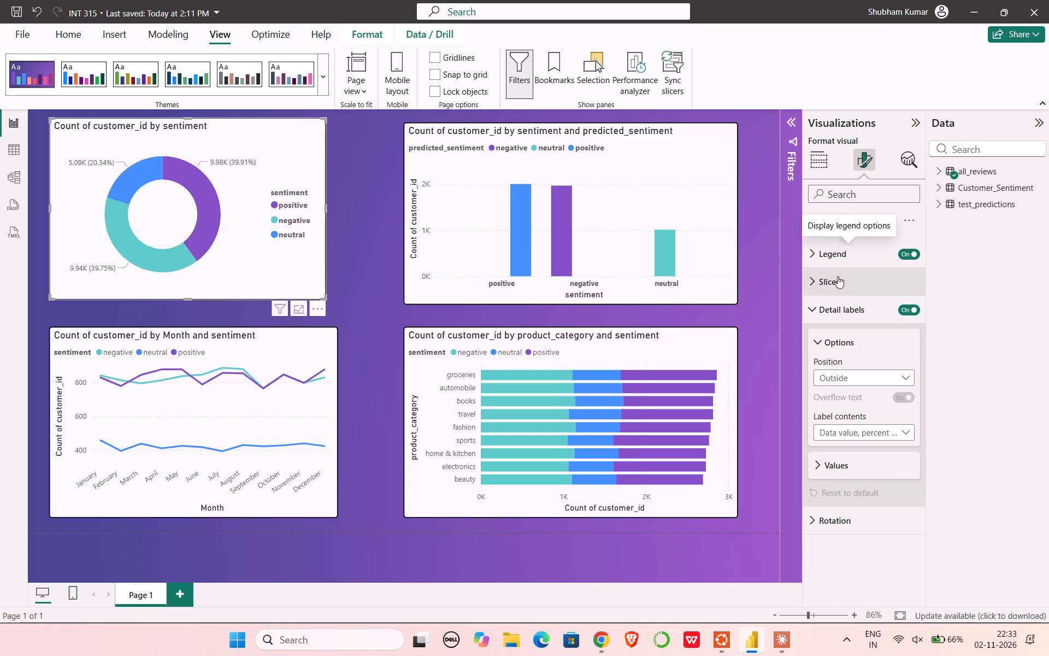
pyautogui.click(837, 279)
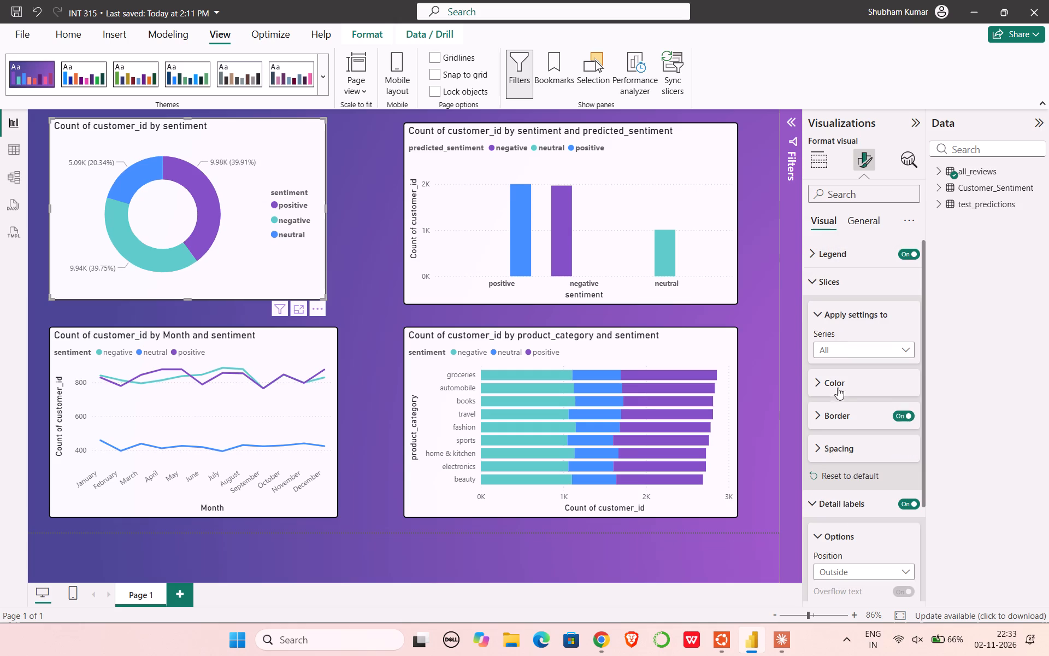
pyautogui.click(838, 382)
pyautogui.click(838, 382)
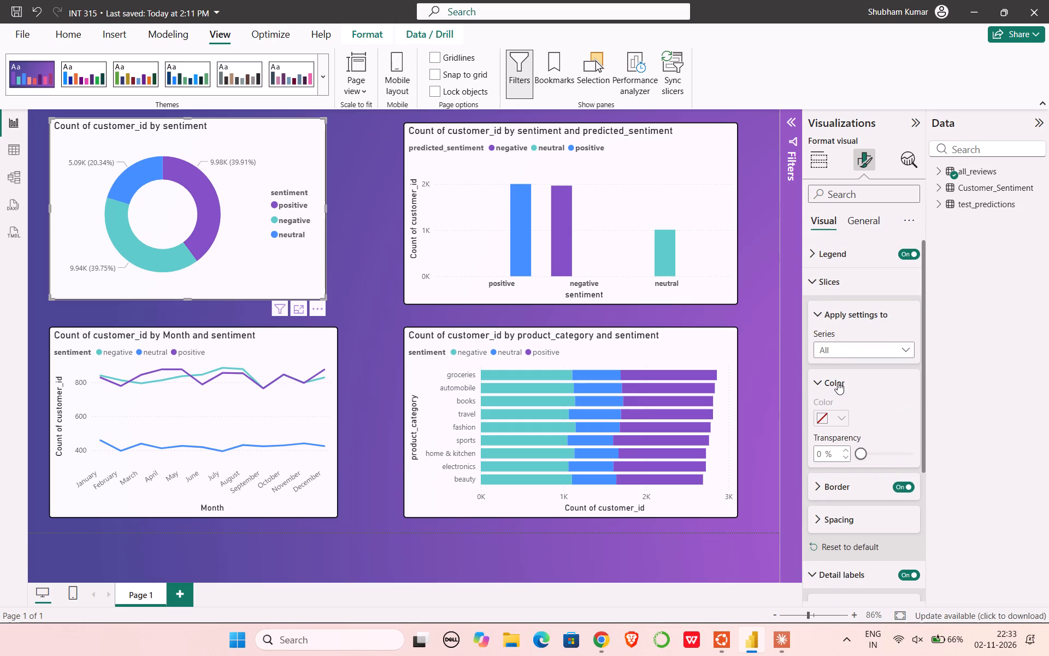
pyautogui.click(838, 423)
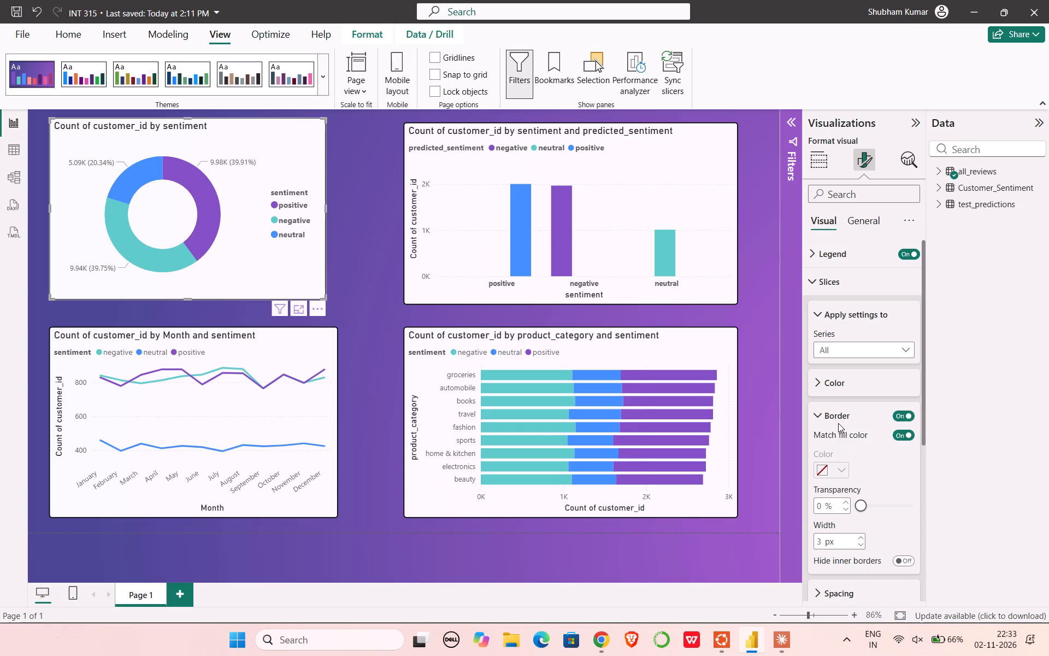
pyautogui.click(838, 423)
pyautogui.click(834, 418)
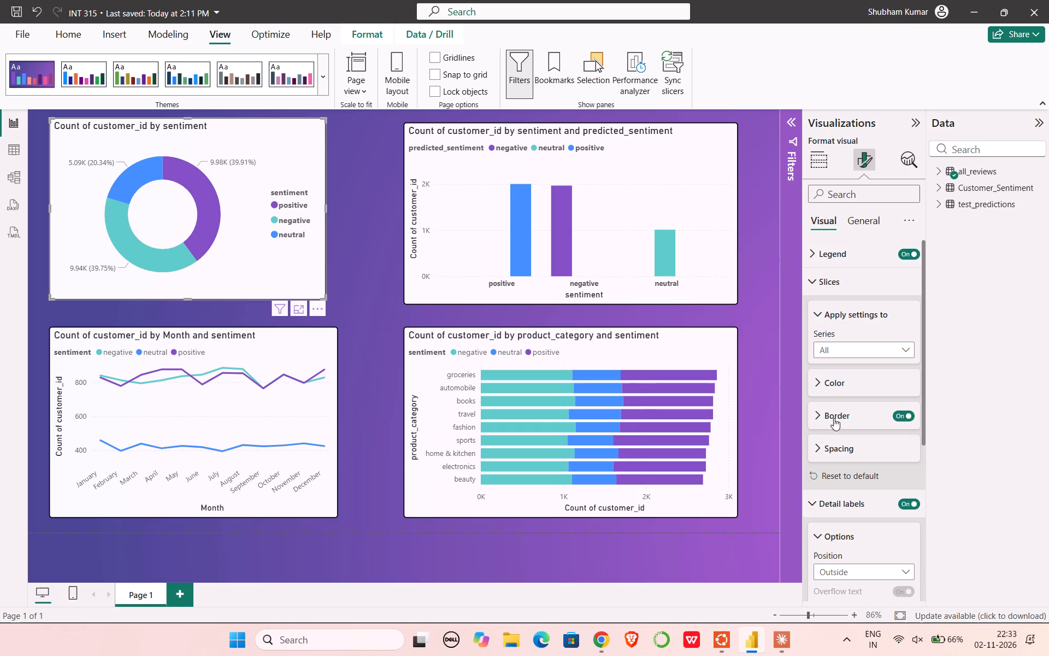
pyautogui.scroll(-1, 834, 418)
pyautogui.scroll(-1, 820, 460)
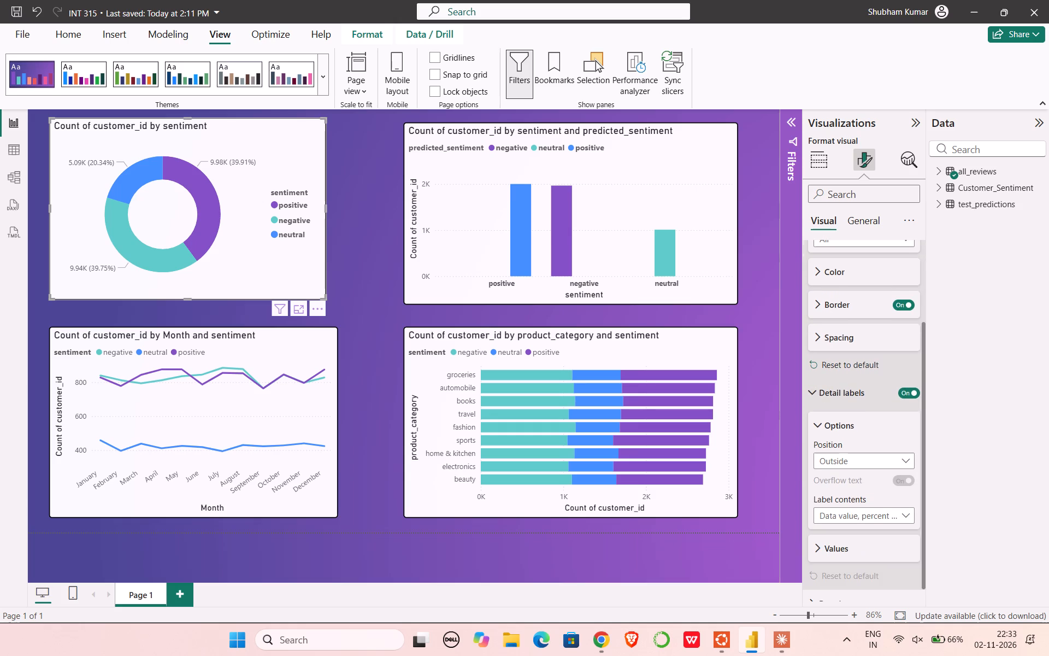
pyautogui.scroll(-2, 820, 460)
pyautogui.click(823, 380)
pyautogui.scroll(2, 823, 380)
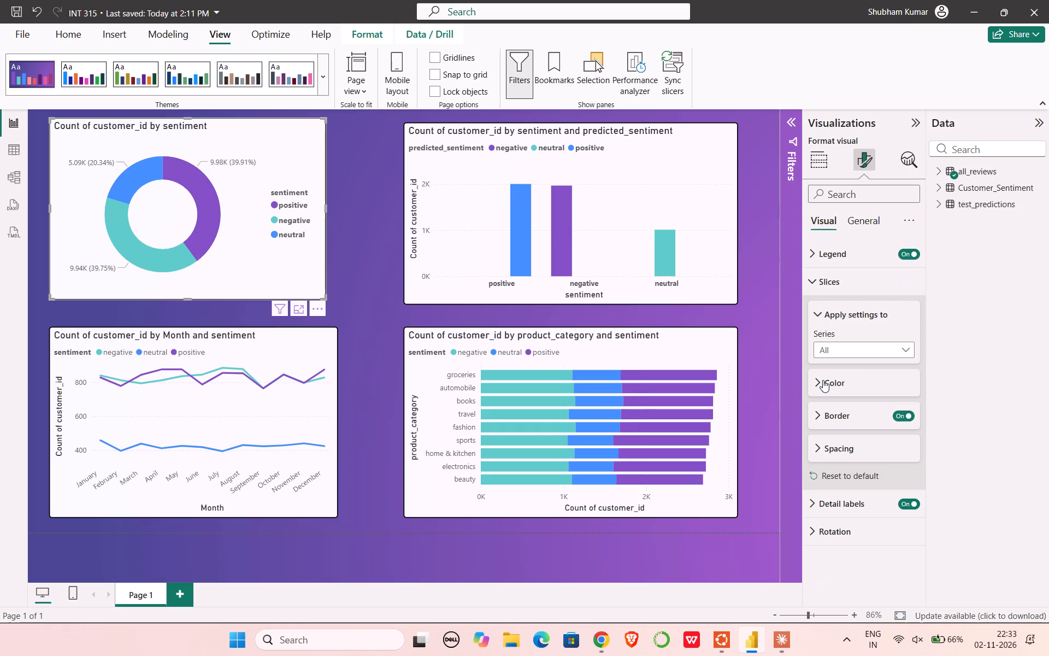
pyautogui.click(824, 280)
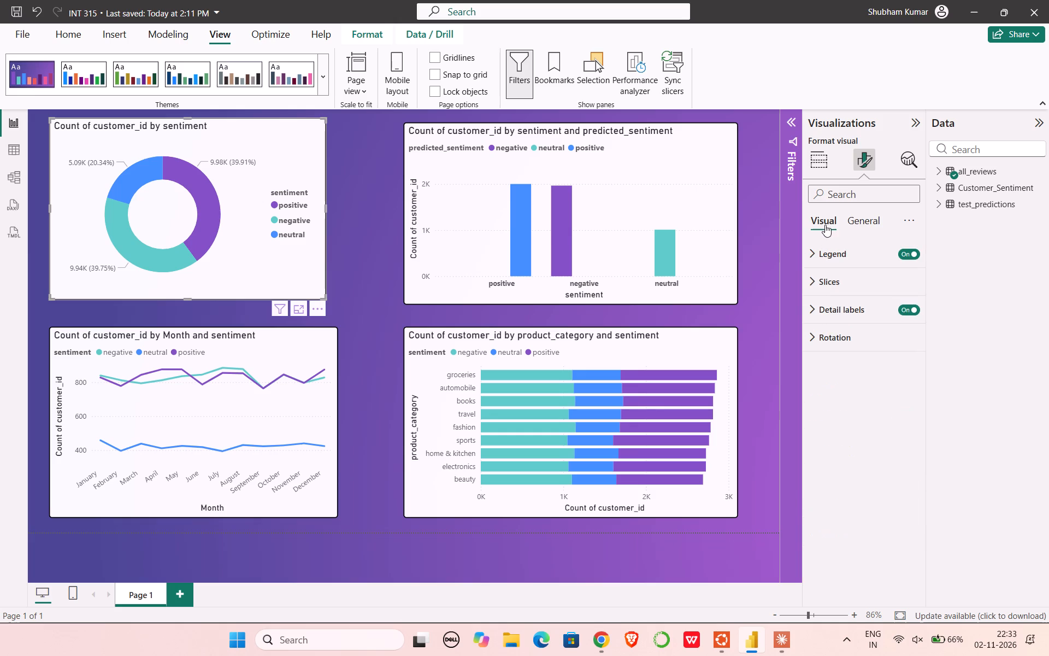
# Examine the legend position, font and title formatting options of the customer_id by sentiment donut chart.
pyautogui.click(823, 248)
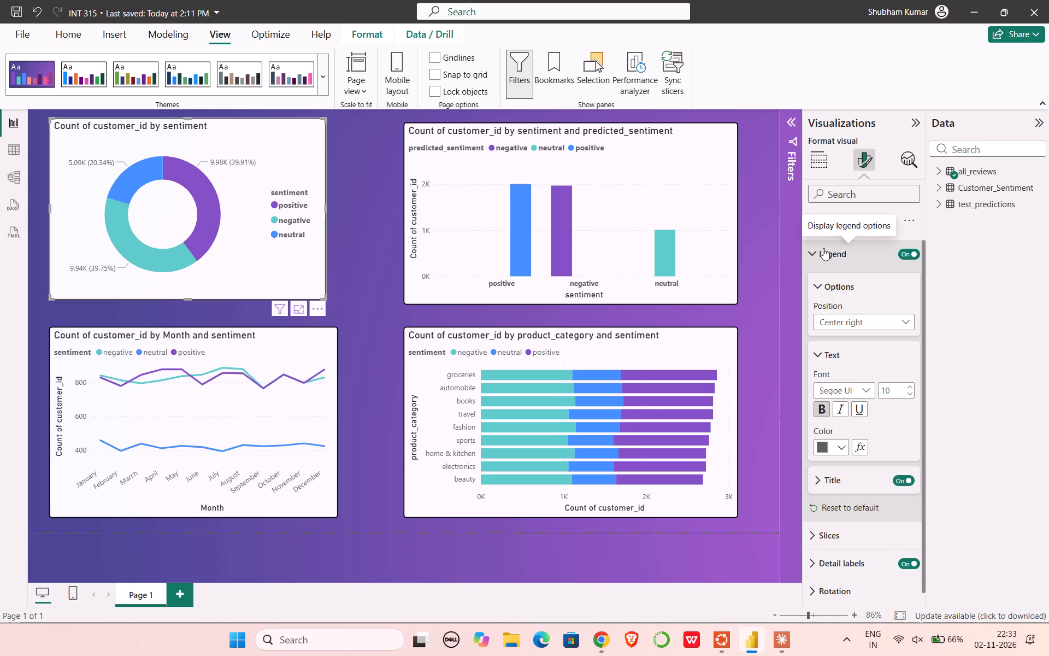
pyautogui.click(823, 248)
pyautogui.click(823, 248)
pyautogui.scroll(-1, 823, 248)
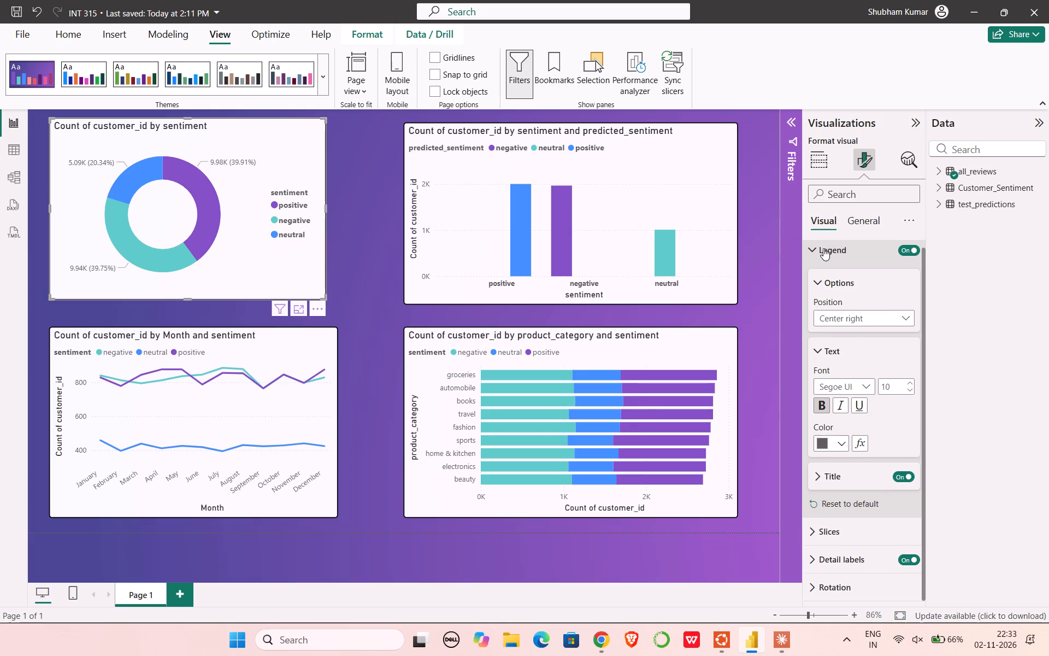
pyautogui.scroll(1, 823, 248)
pyautogui.click(817, 265)
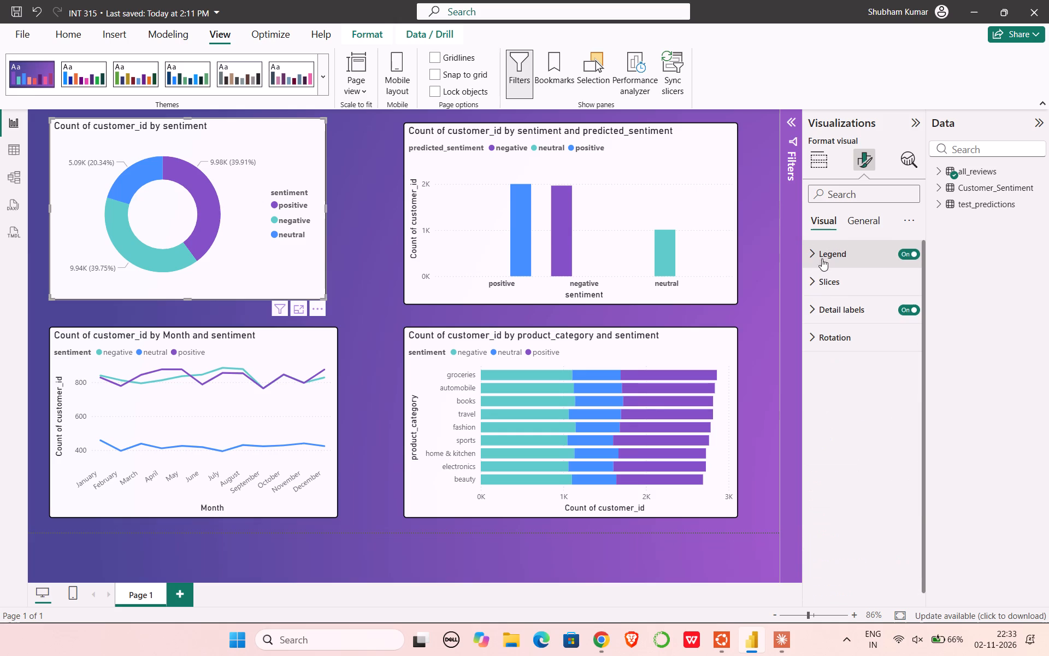
pyautogui.click(825, 255)
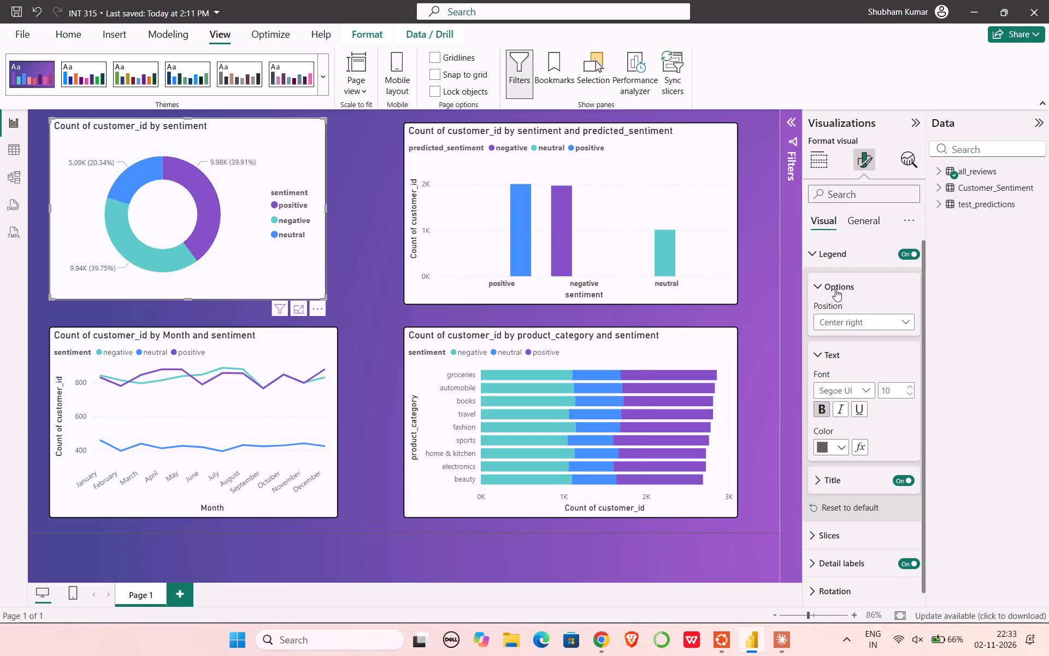
pyautogui.click(832, 249)
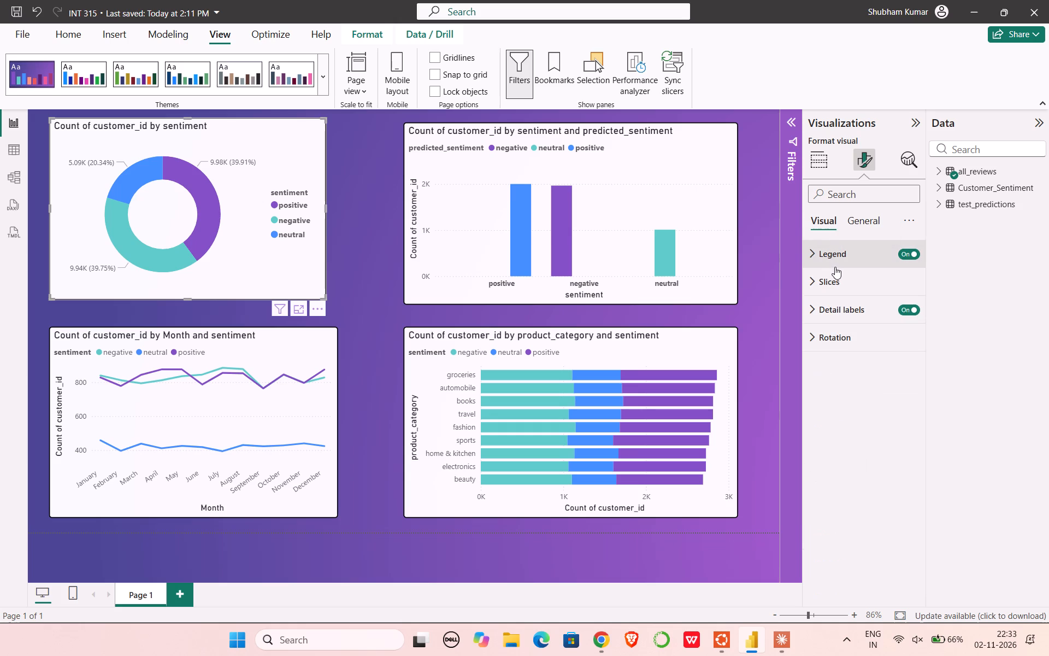
# Examine the detail label options and the slice color, border and spacing options of the sentiment donut chart.
pyautogui.click(834, 276)
pyautogui.click(834, 276)
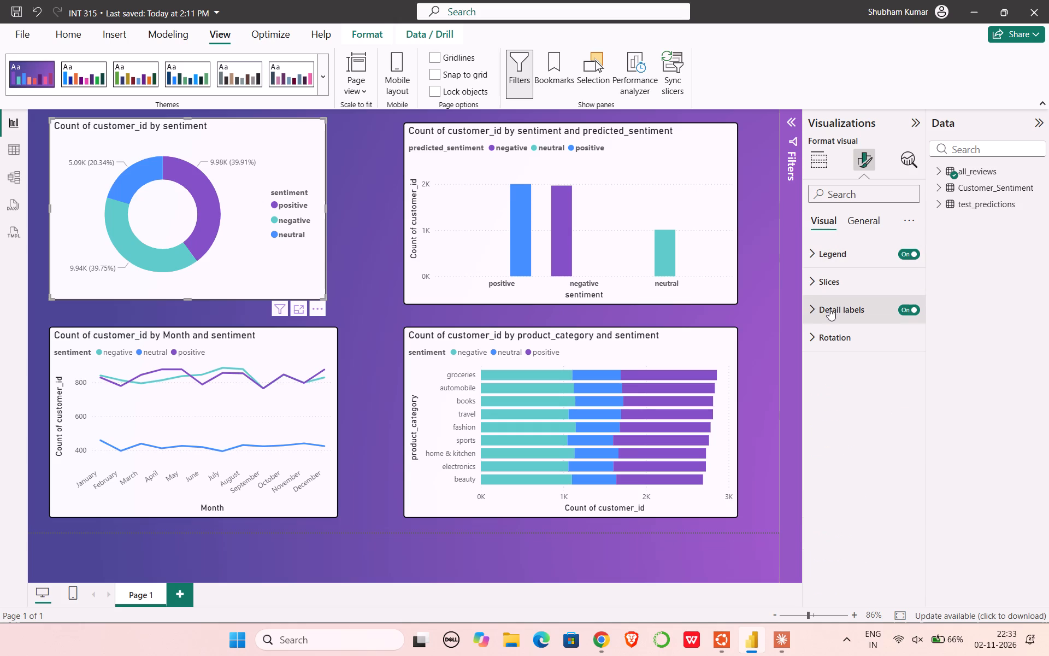
pyautogui.click(829, 312)
pyautogui.click(829, 312)
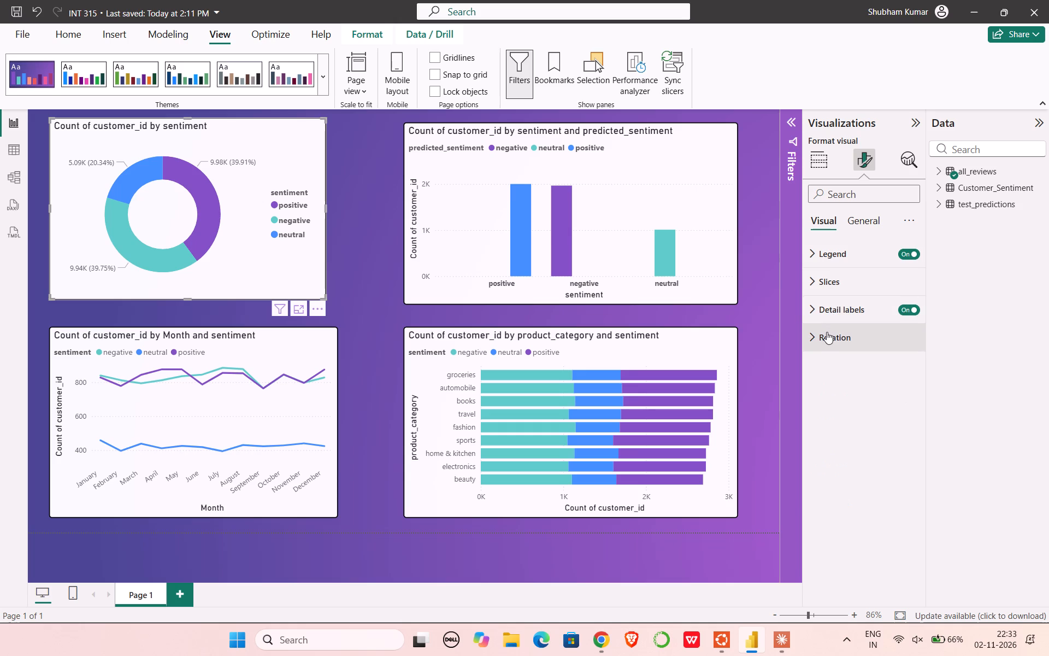
pyautogui.click(827, 331)
pyautogui.click(827, 331)
pyautogui.click(834, 304)
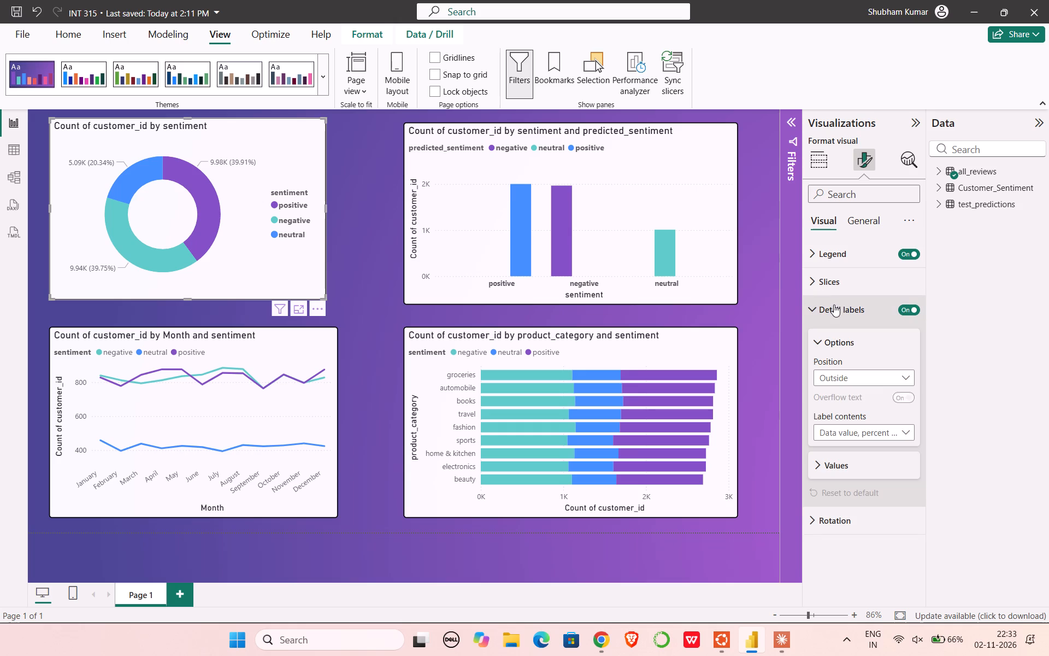
pyautogui.click(831, 292)
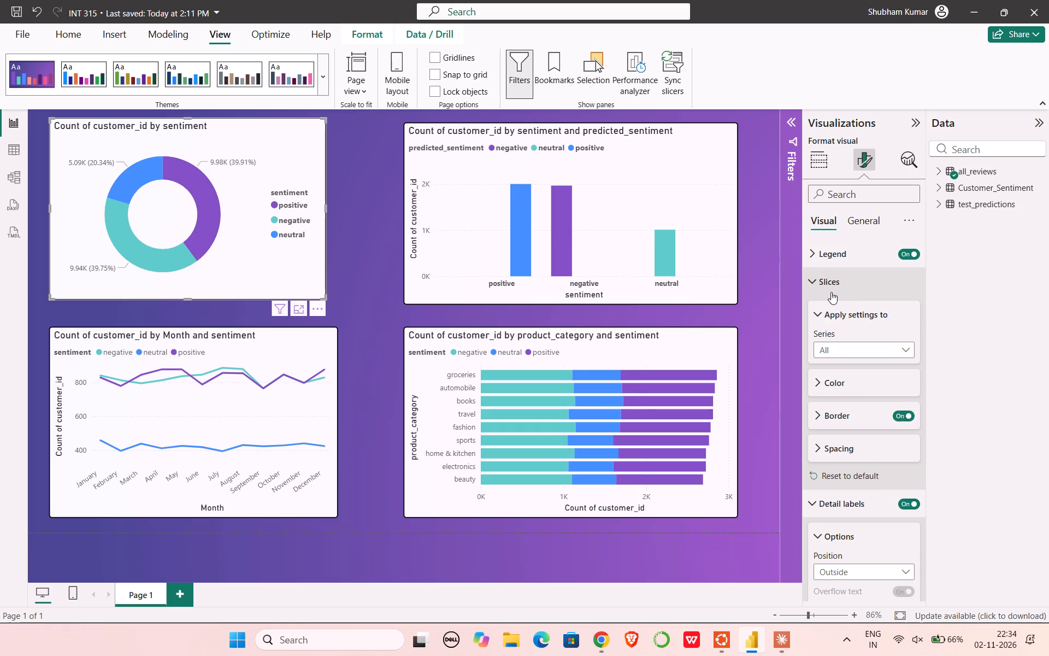
pyautogui.click(830, 373)
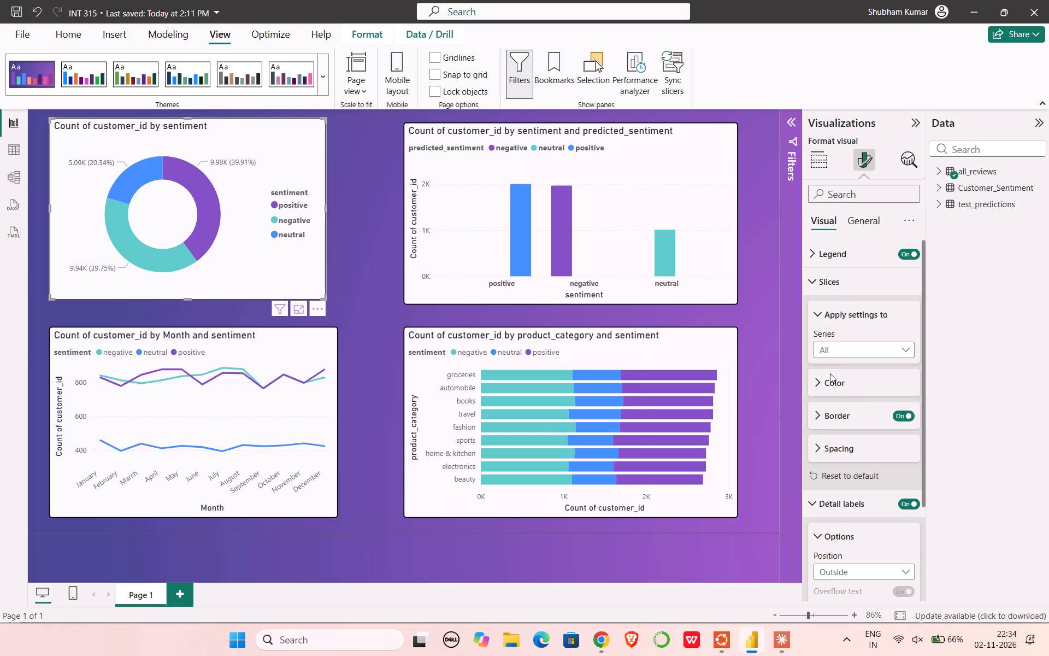
pyautogui.click(830, 383)
pyautogui.click(831, 383)
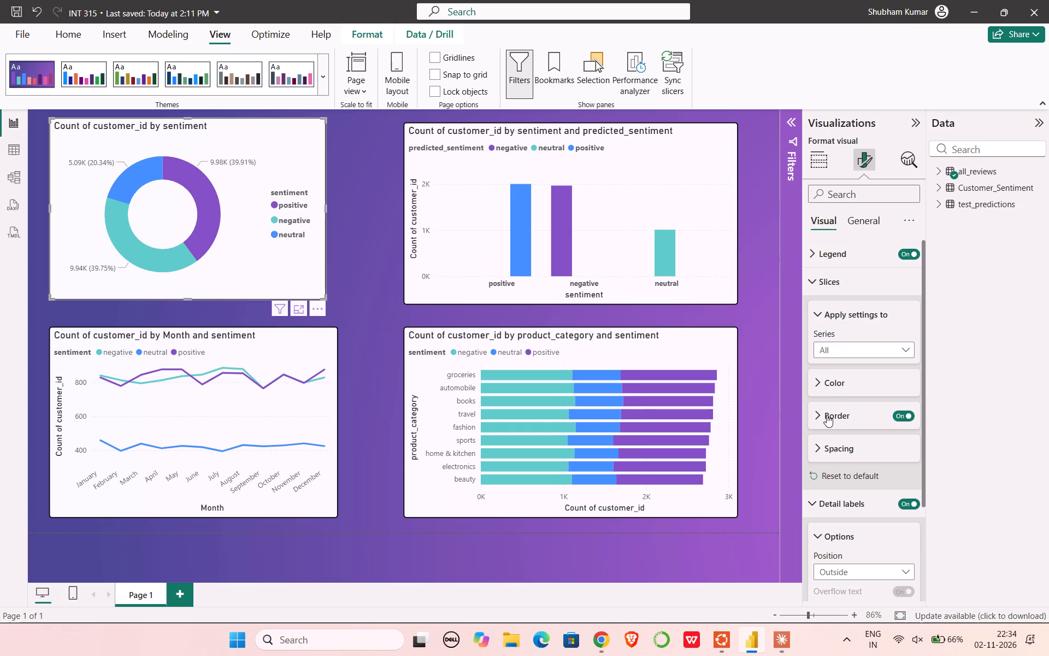
pyautogui.click(827, 414)
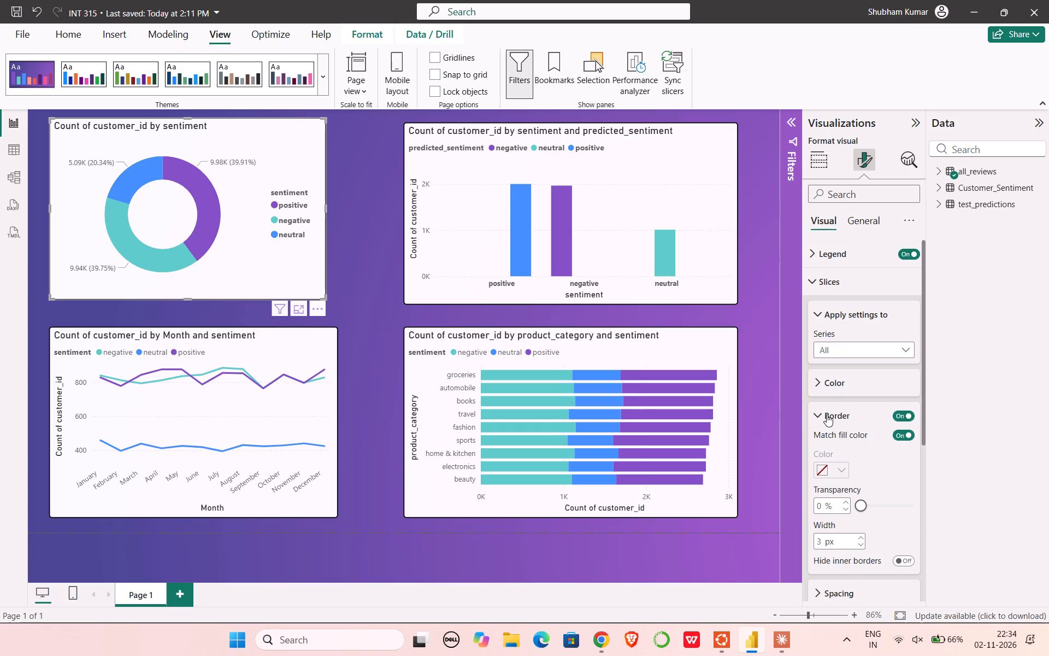
pyautogui.click(827, 414)
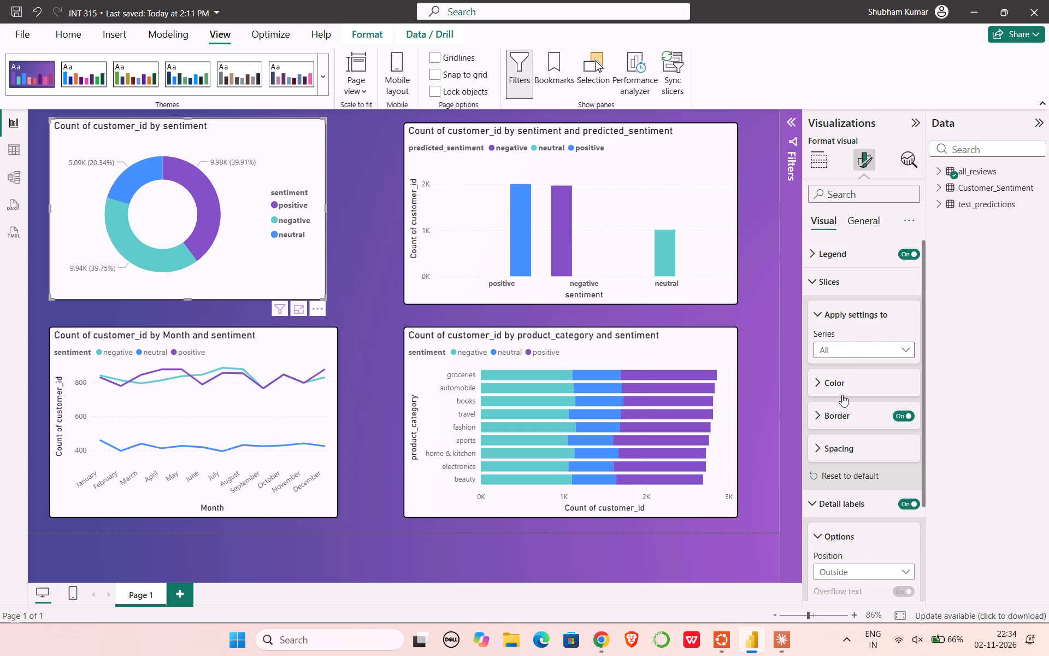
pyautogui.click(834, 495)
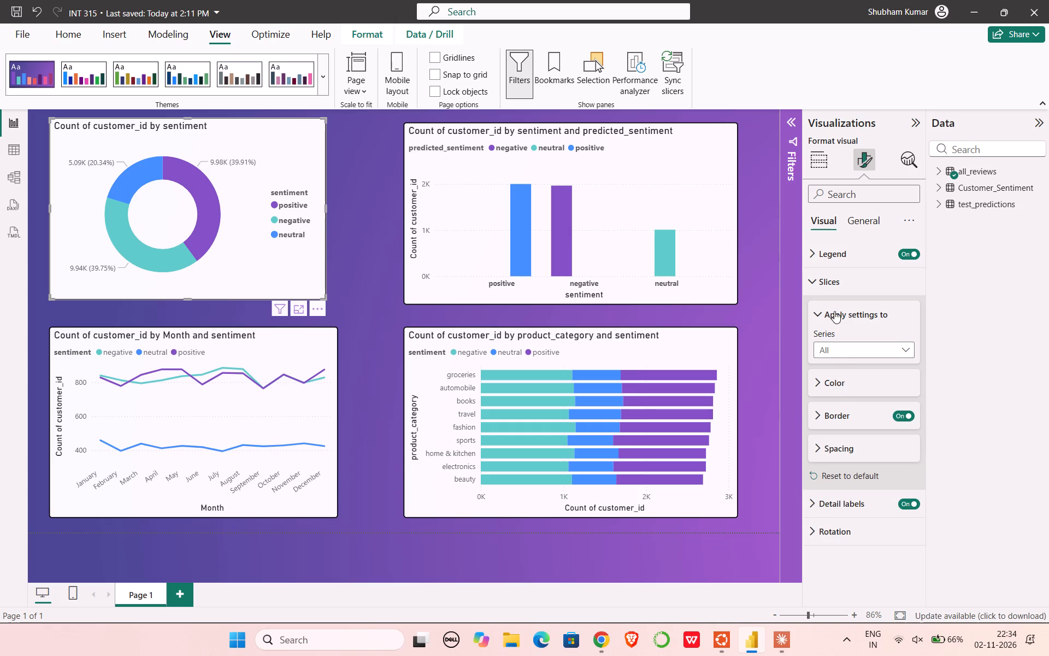
pyautogui.click(823, 287)
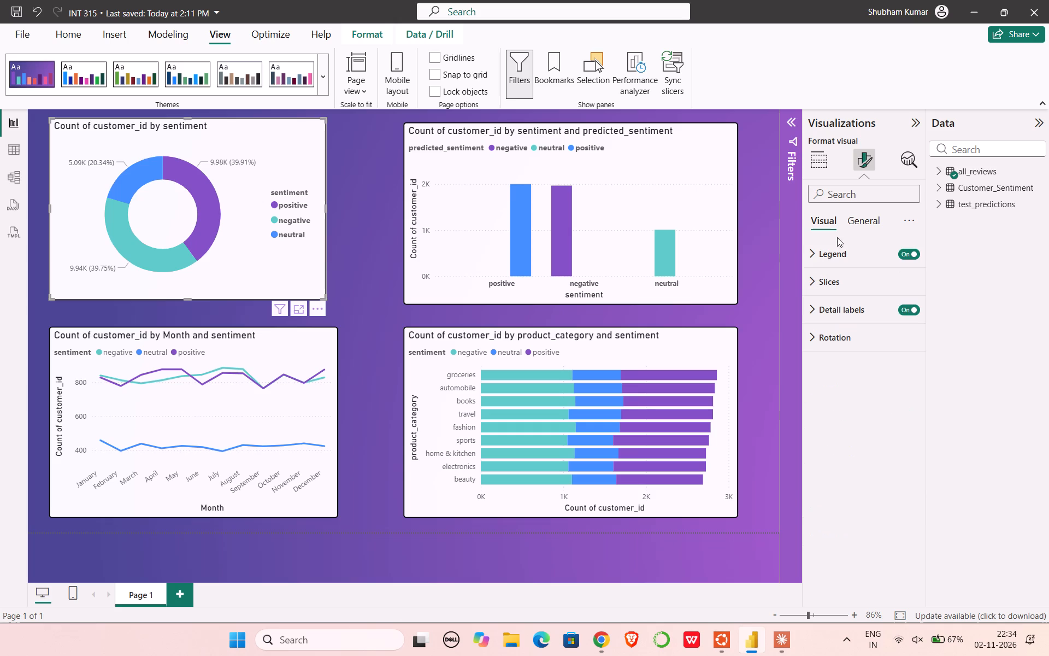
pyautogui.click(827, 251)
pyautogui.click(827, 251)
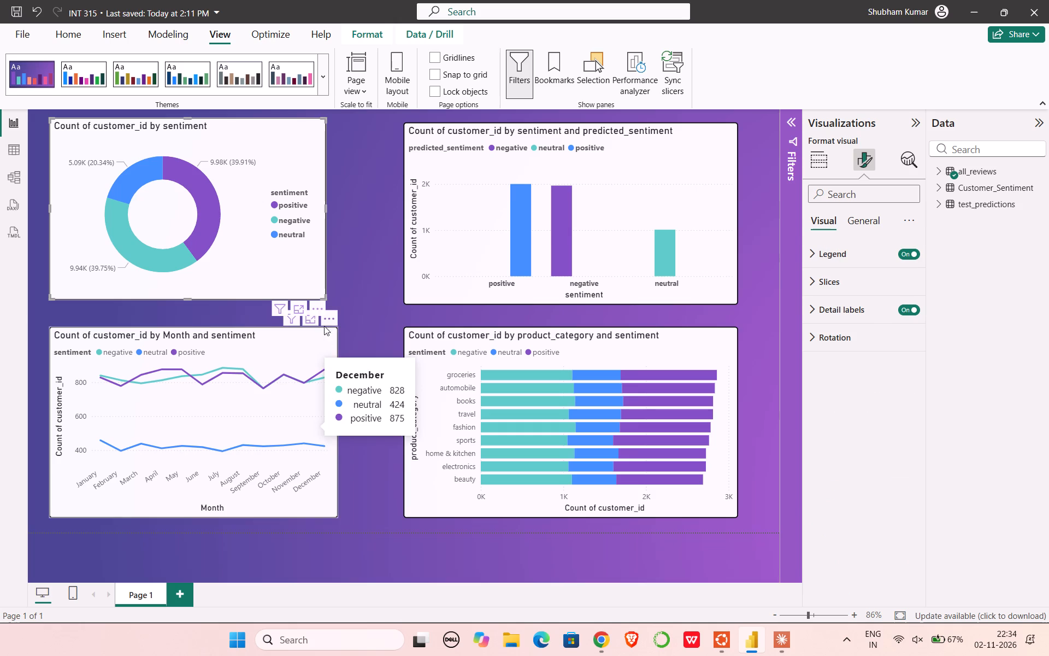
# Make the x-axis month labels of the customer_id by Month and sentiment line chart bold.
pyautogui.click(302, 342)
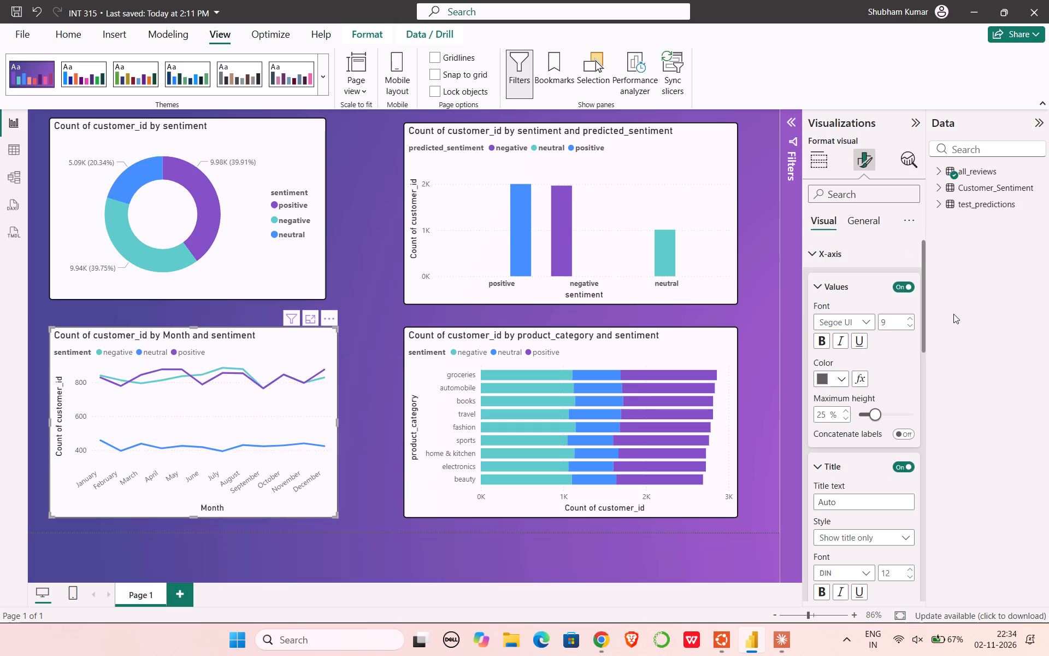
pyautogui.click(823, 347)
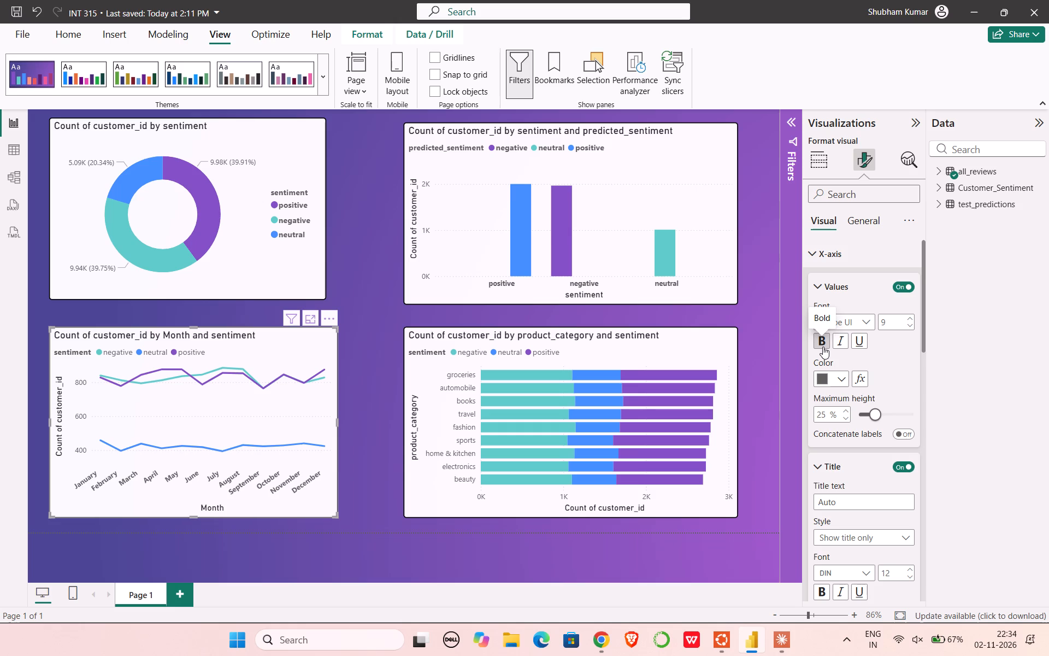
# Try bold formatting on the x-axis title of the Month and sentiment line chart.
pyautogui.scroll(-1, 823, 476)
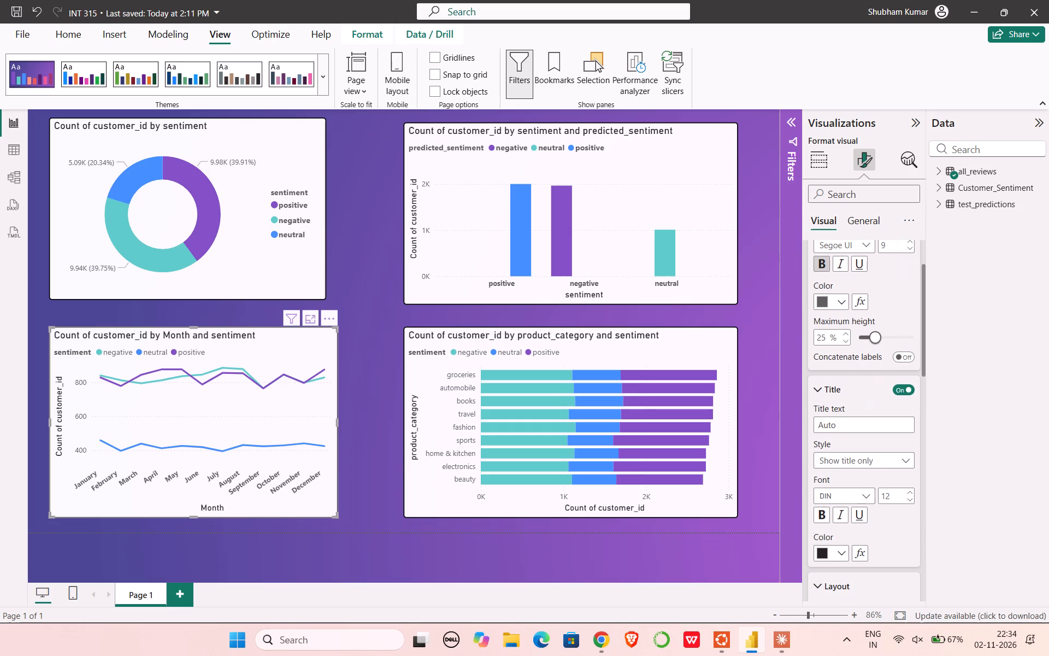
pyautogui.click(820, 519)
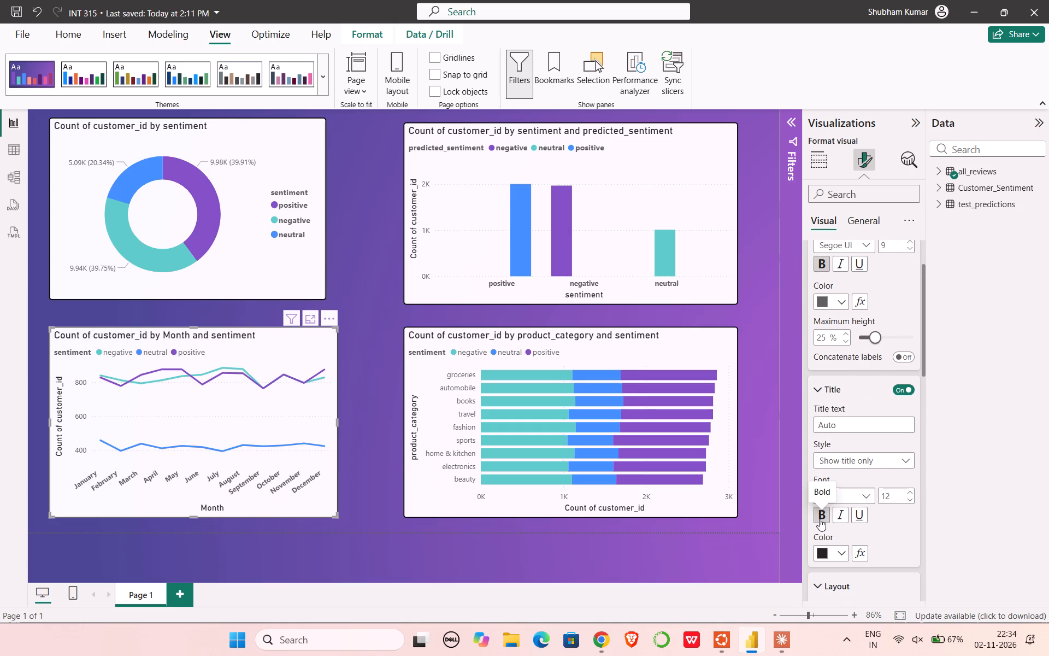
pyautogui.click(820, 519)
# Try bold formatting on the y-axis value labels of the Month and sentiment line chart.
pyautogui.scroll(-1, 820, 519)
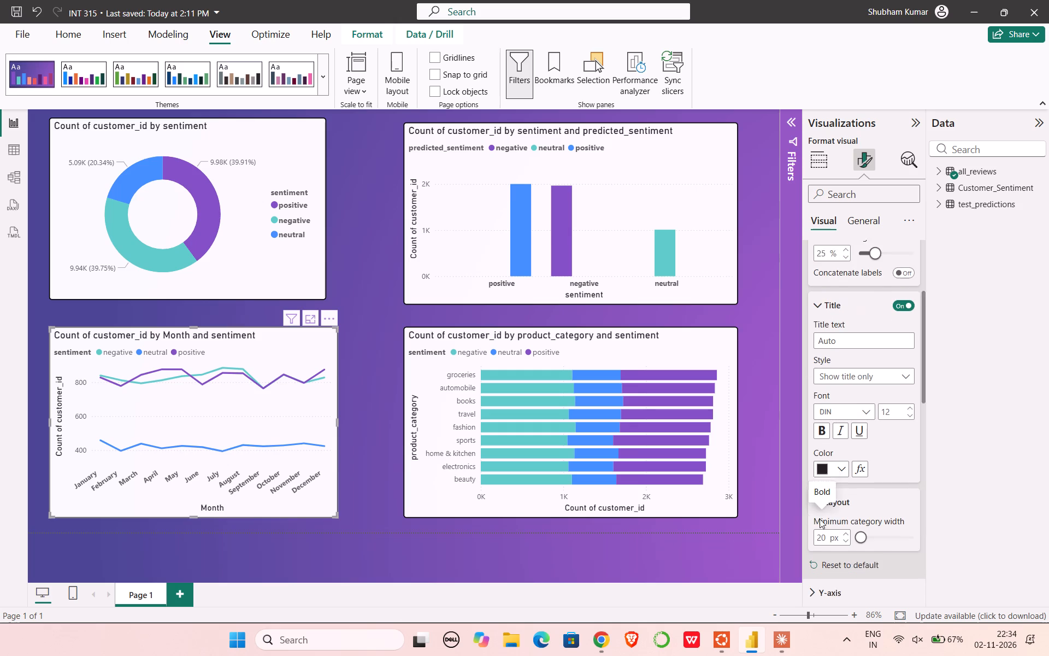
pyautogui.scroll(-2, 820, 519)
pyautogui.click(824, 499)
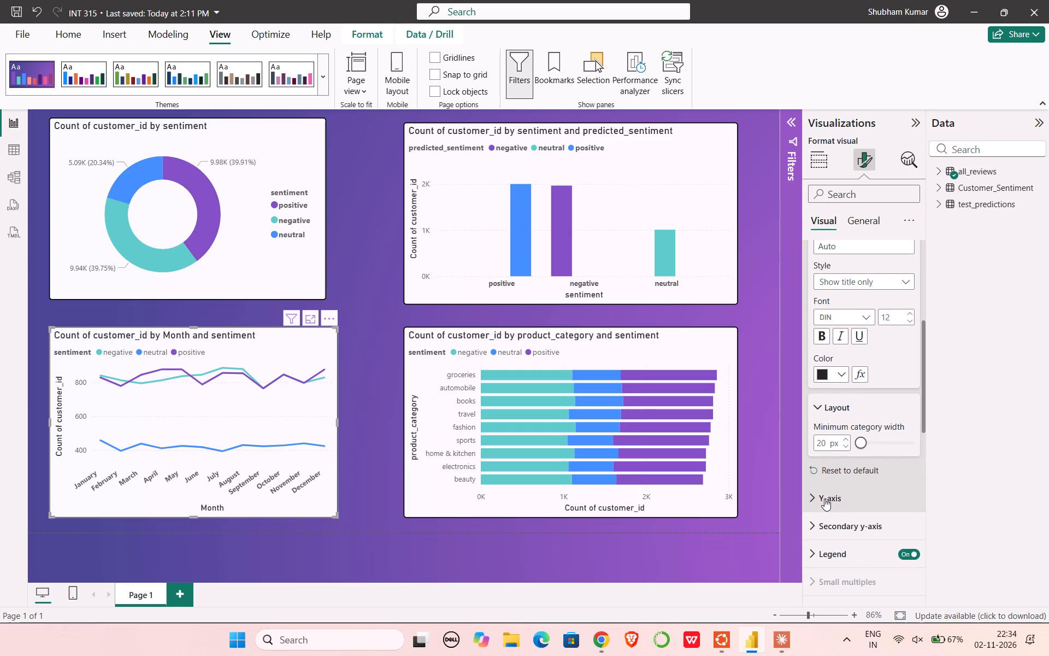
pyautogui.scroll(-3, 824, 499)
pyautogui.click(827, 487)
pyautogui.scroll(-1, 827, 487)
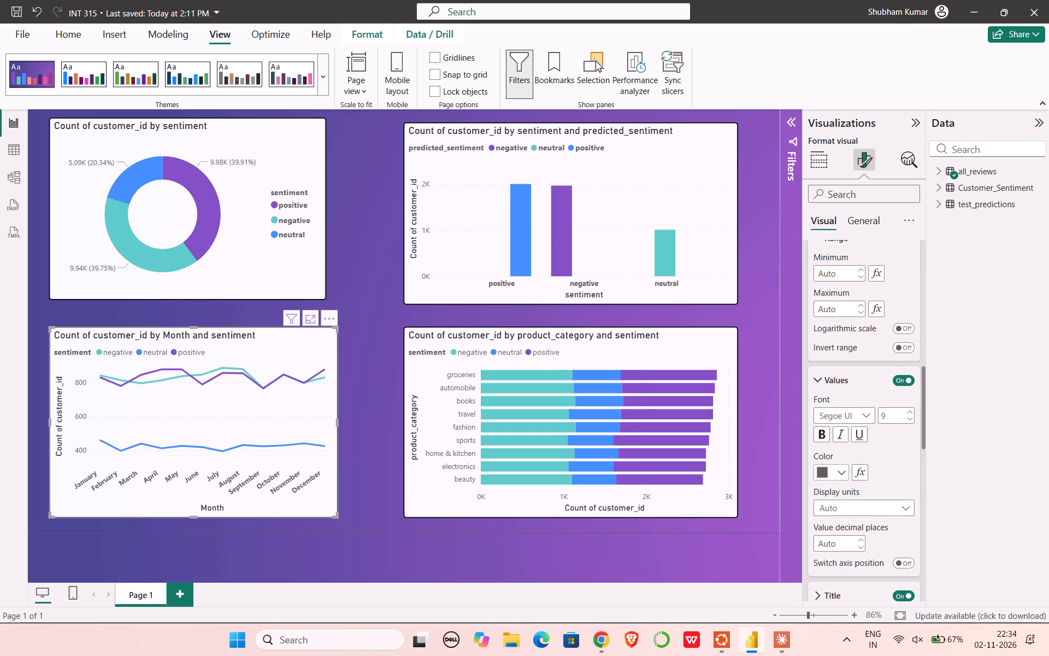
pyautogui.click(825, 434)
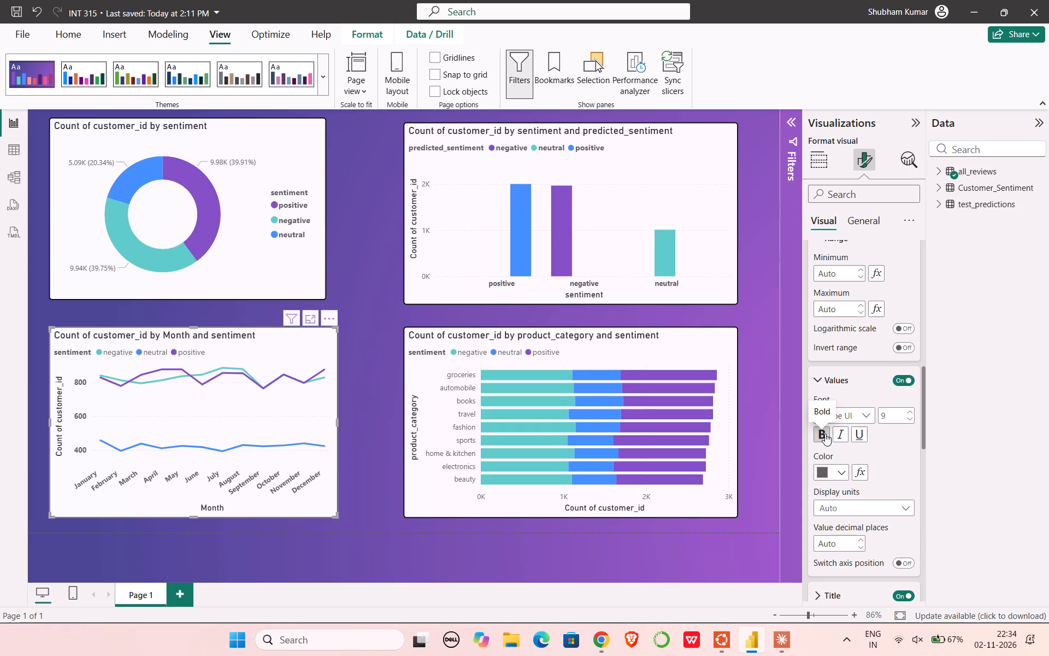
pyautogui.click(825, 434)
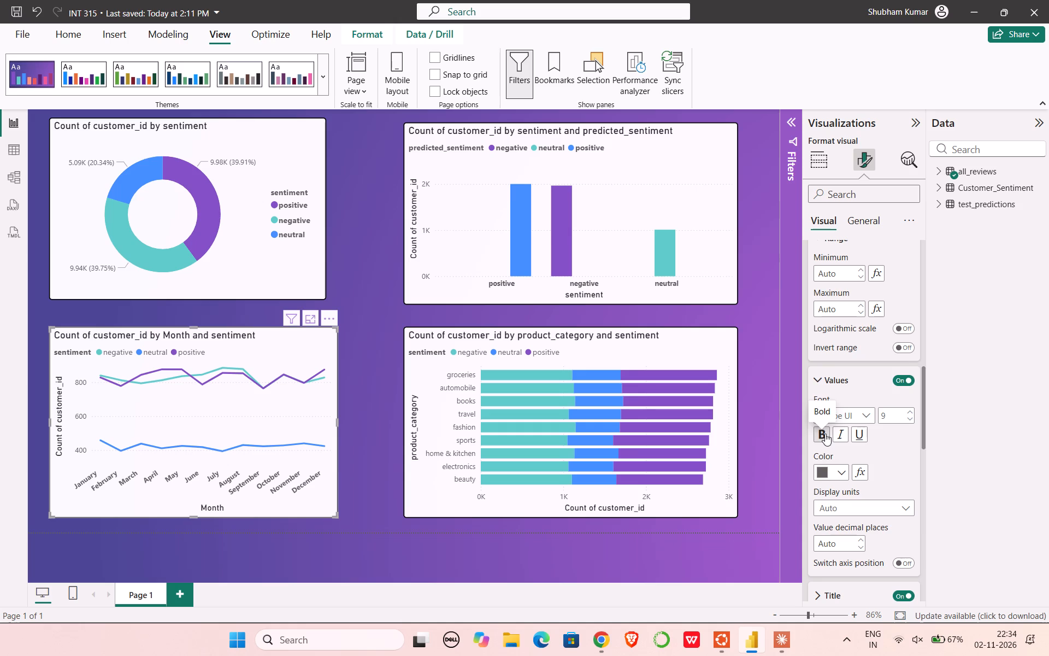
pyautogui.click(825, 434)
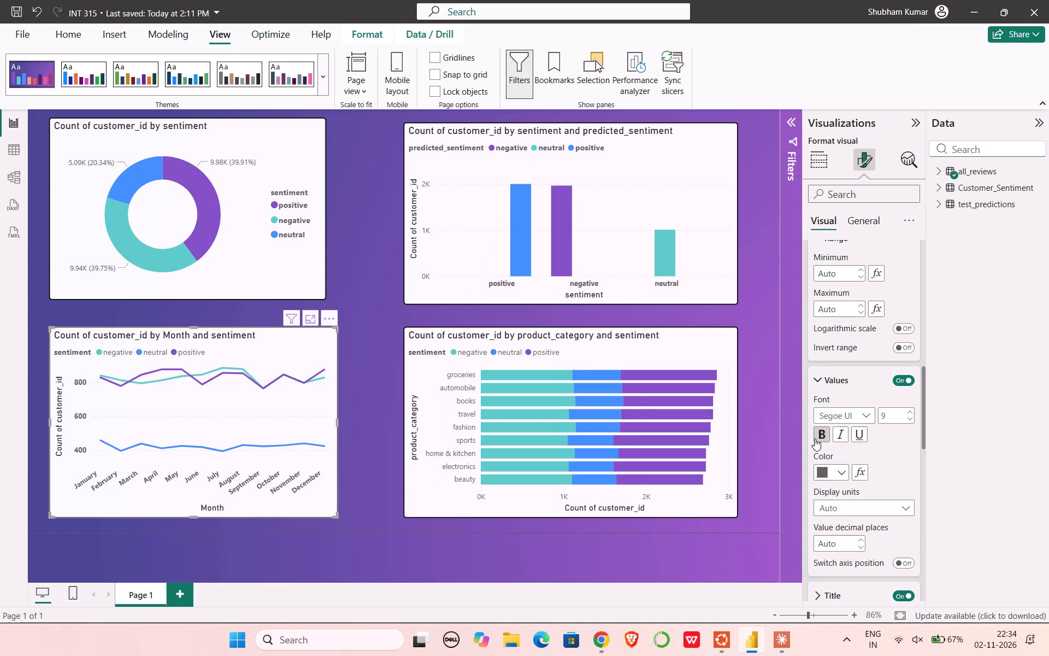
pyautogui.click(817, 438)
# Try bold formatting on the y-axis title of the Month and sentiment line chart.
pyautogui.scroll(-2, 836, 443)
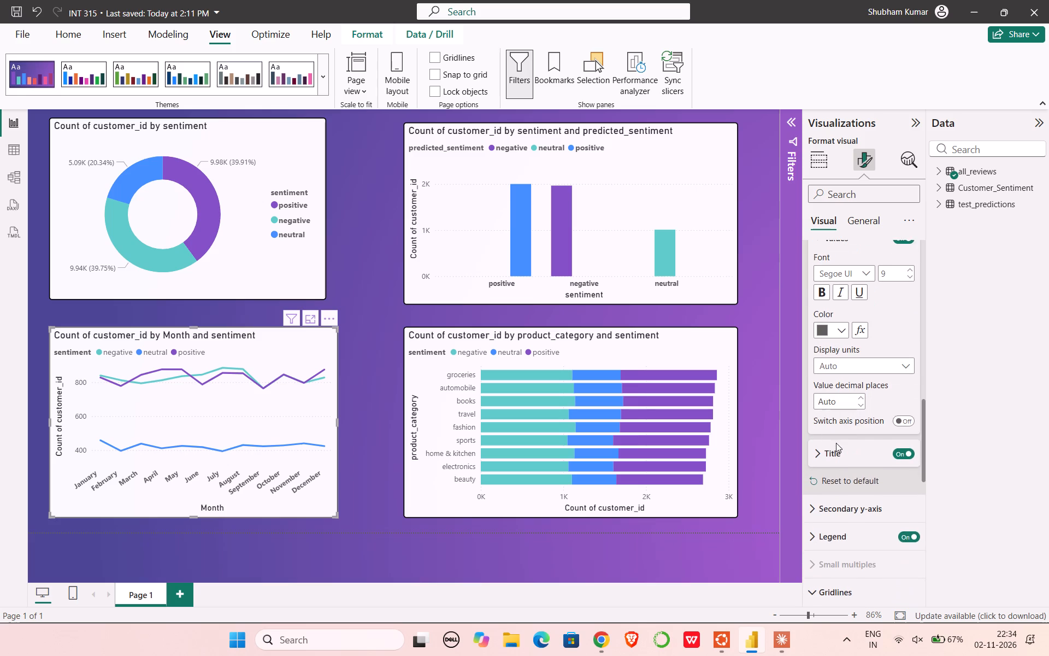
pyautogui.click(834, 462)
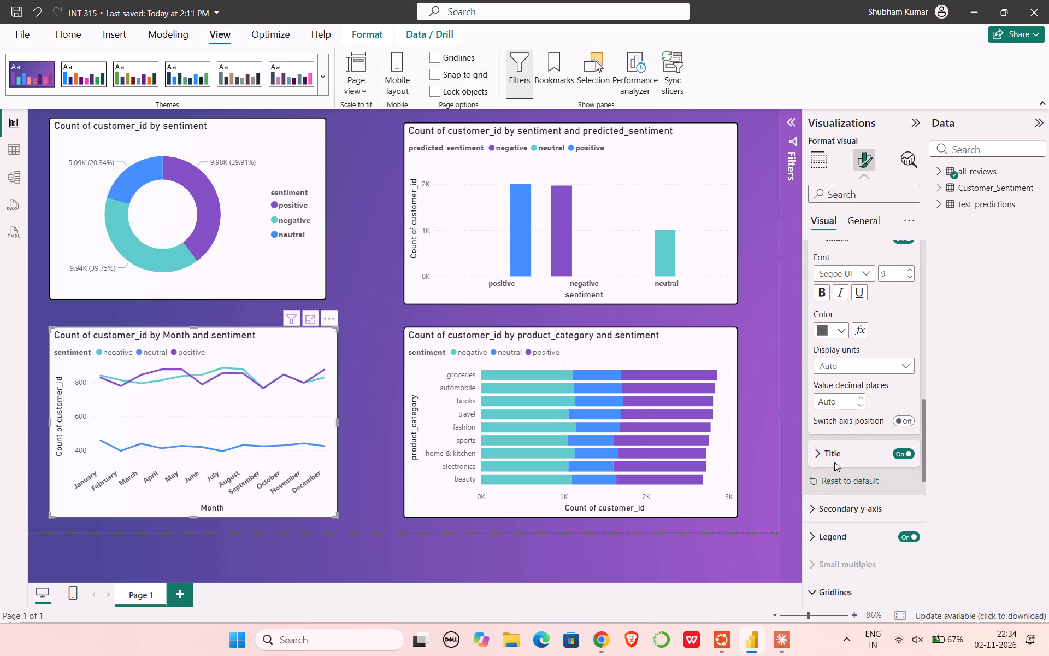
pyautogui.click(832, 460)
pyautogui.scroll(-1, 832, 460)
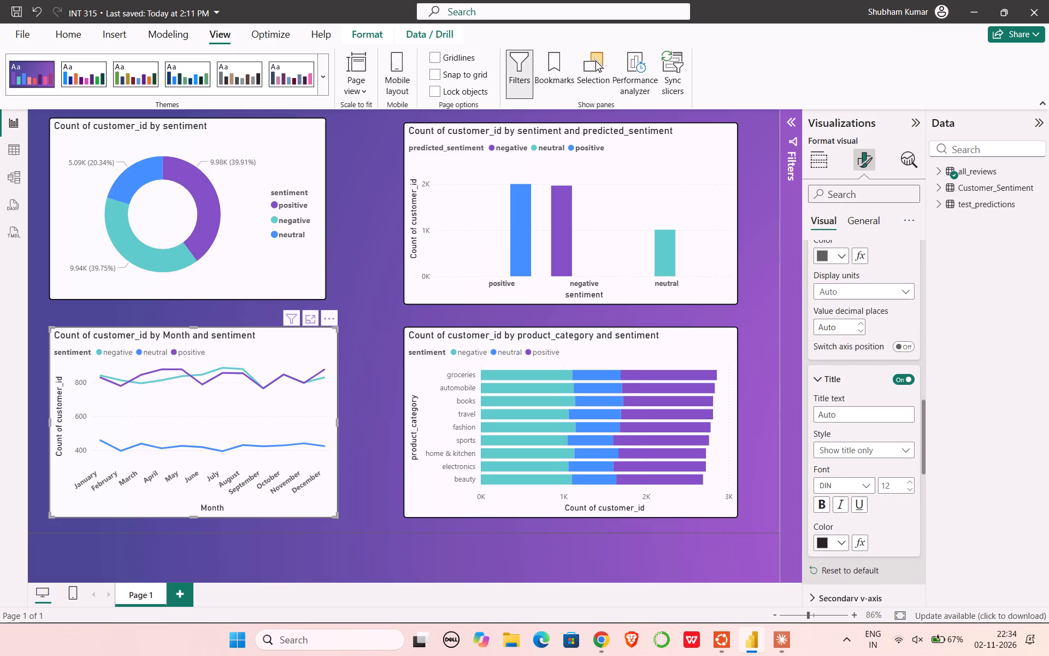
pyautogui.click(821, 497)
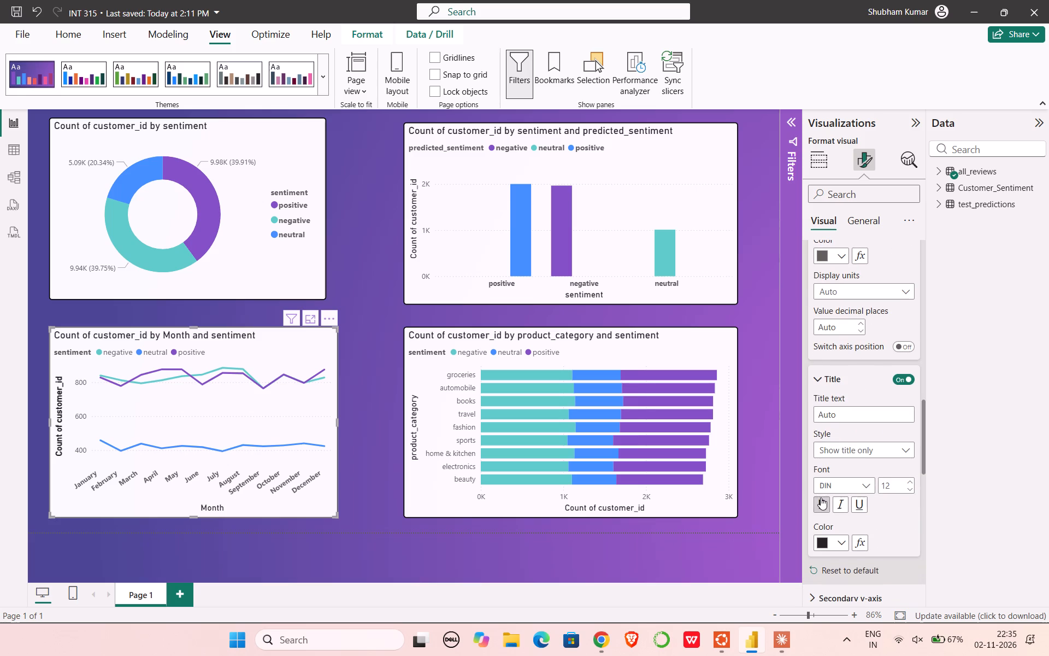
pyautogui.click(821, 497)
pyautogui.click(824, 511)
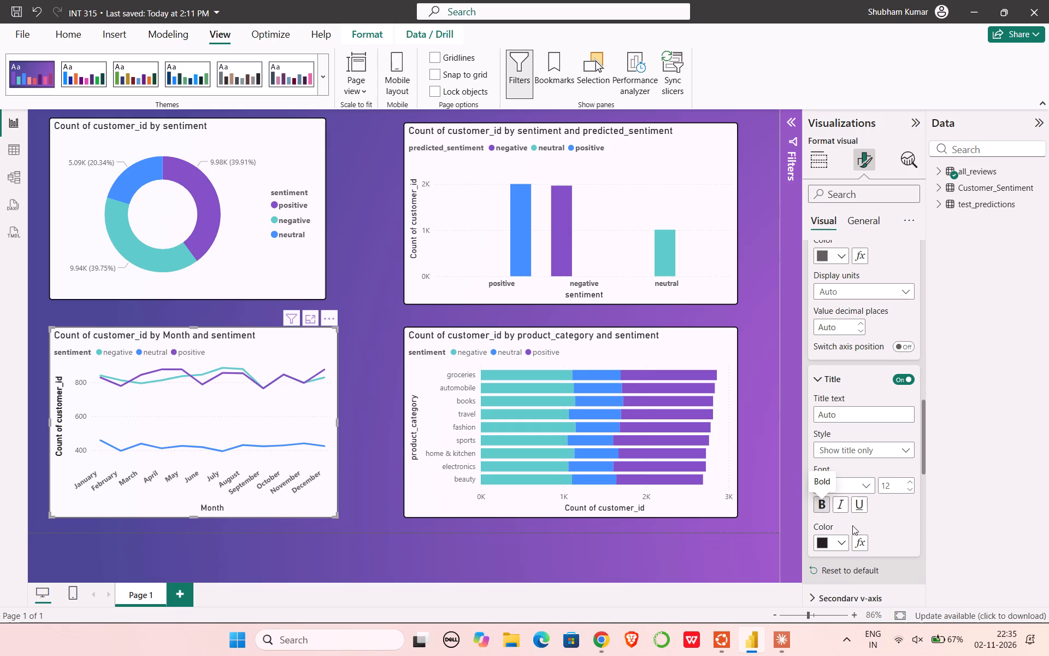
# Make the legend text of the customer_id by Month and sentiment line chart bold.
pyautogui.scroll(-1, 871, 530)
pyautogui.click(850, 520)
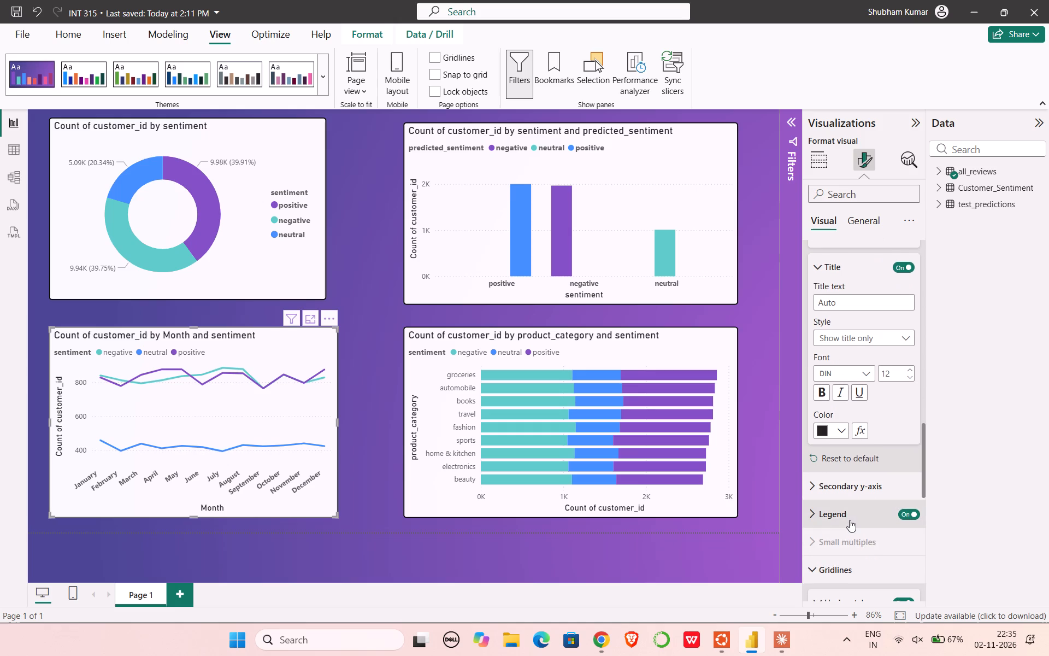
pyautogui.scroll(-2, 850, 520)
pyautogui.click(821, 531)
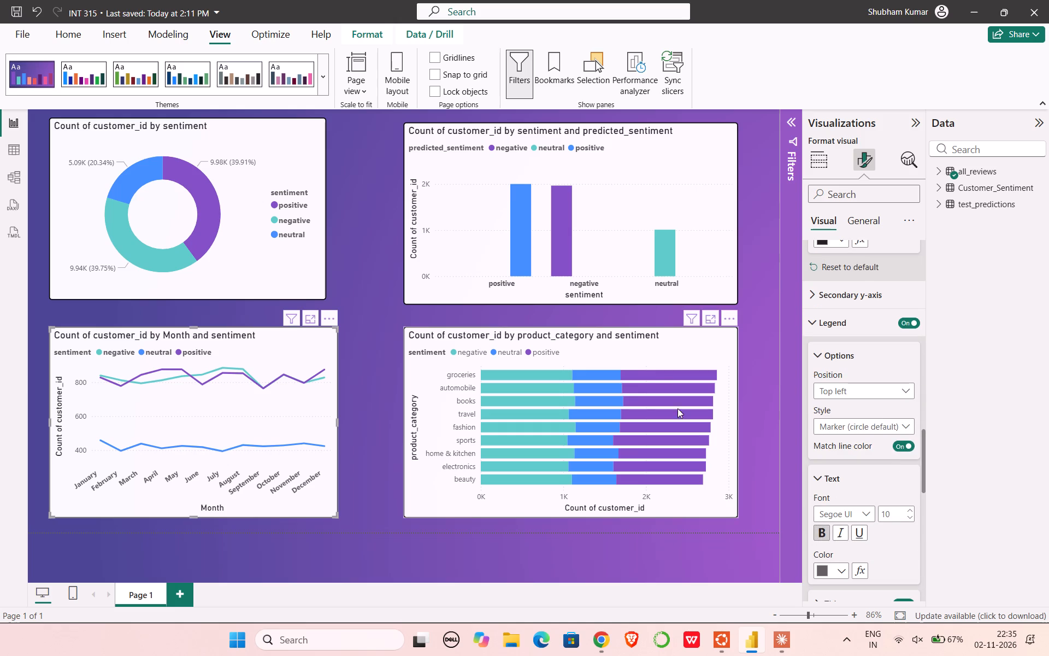
# Make the y-axis value labels of the customer_id by product_category and sentiment bar chart bold.
pyautogui.click(649, 358)
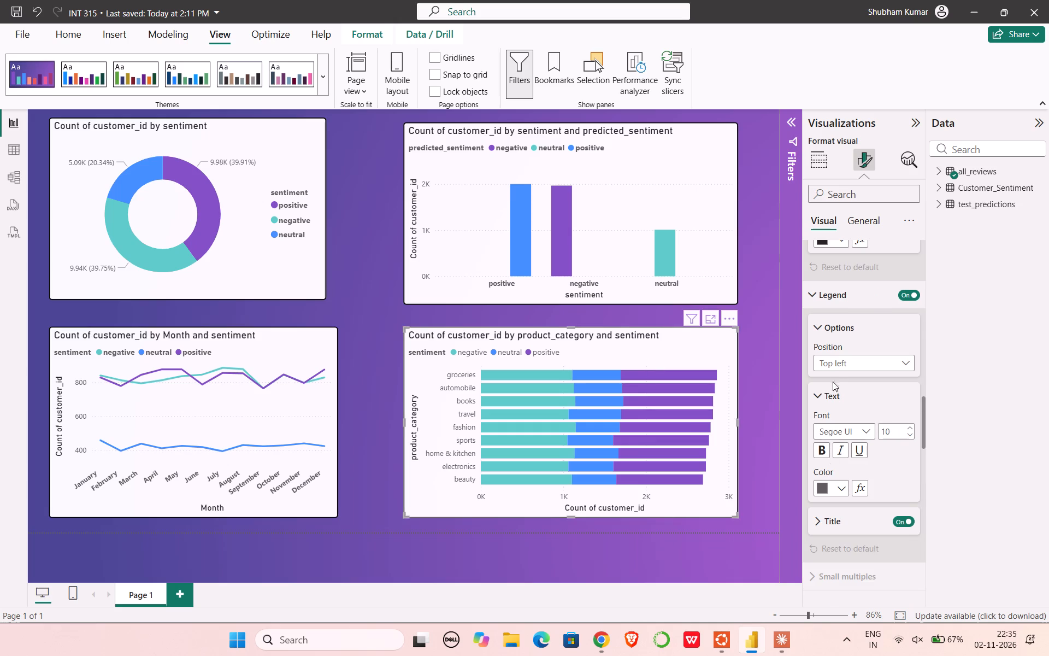
pyautogui.scroll(5, 835, 278)
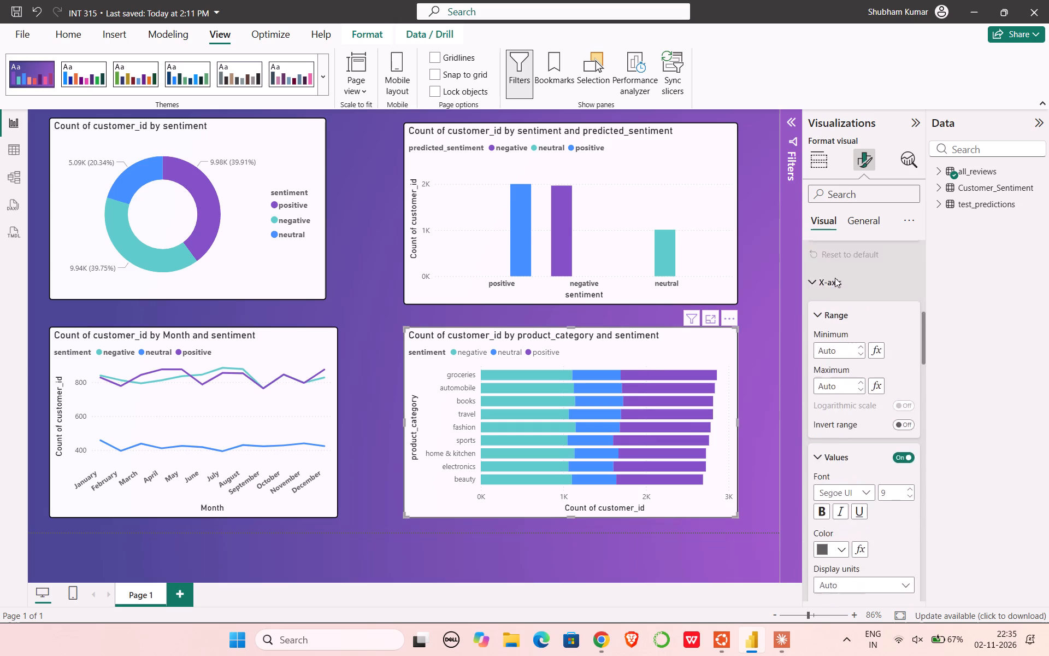
pyautogui.scroll(3, 845, 348)
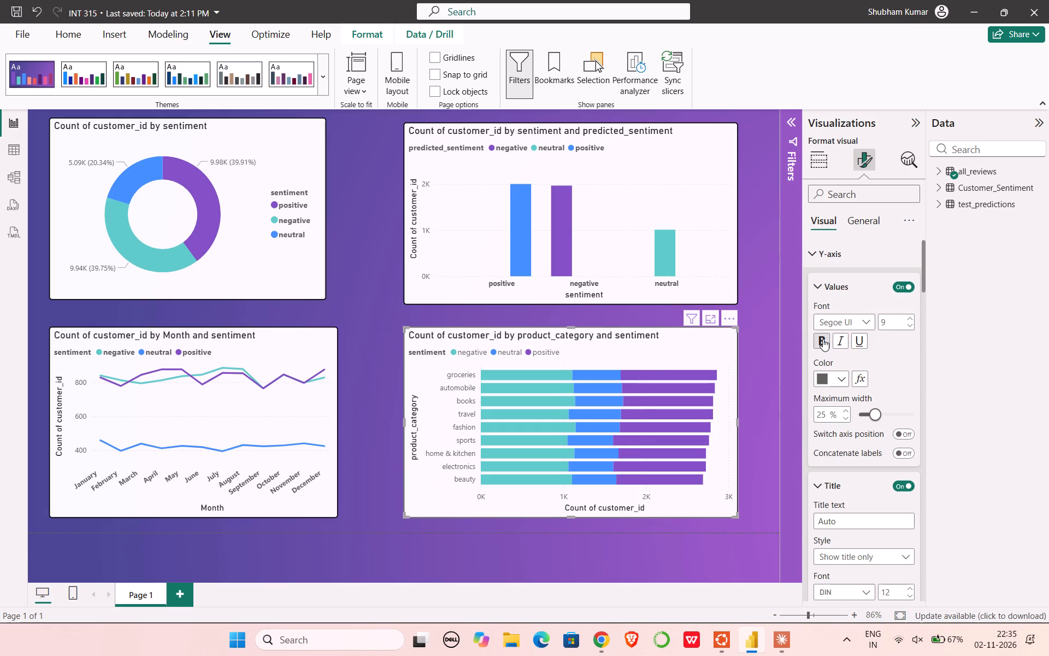
pyautogui.click(823, 339)
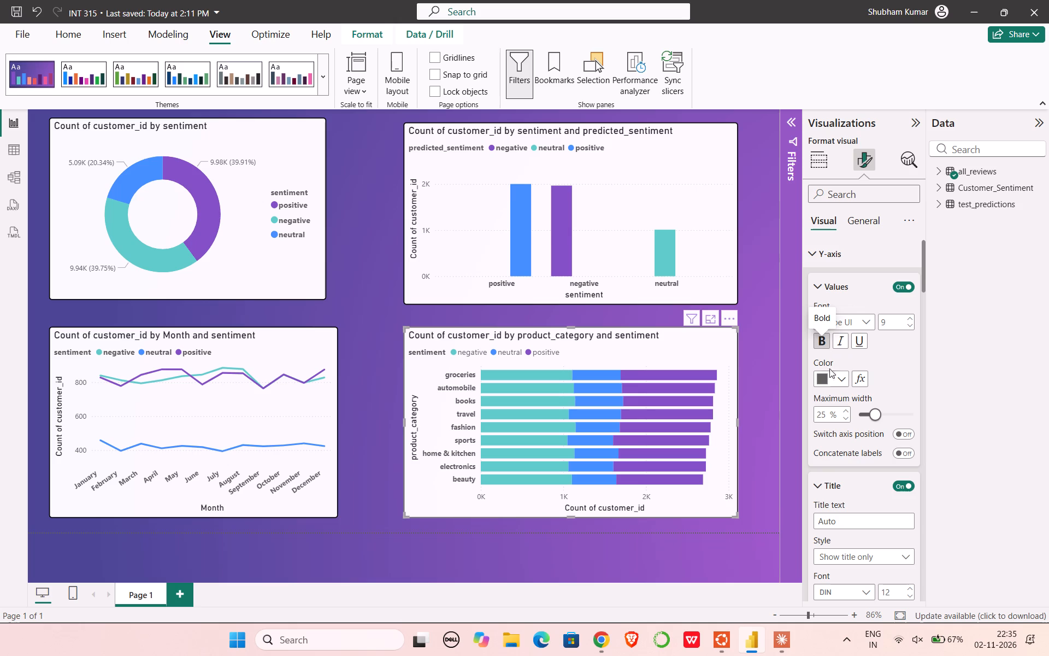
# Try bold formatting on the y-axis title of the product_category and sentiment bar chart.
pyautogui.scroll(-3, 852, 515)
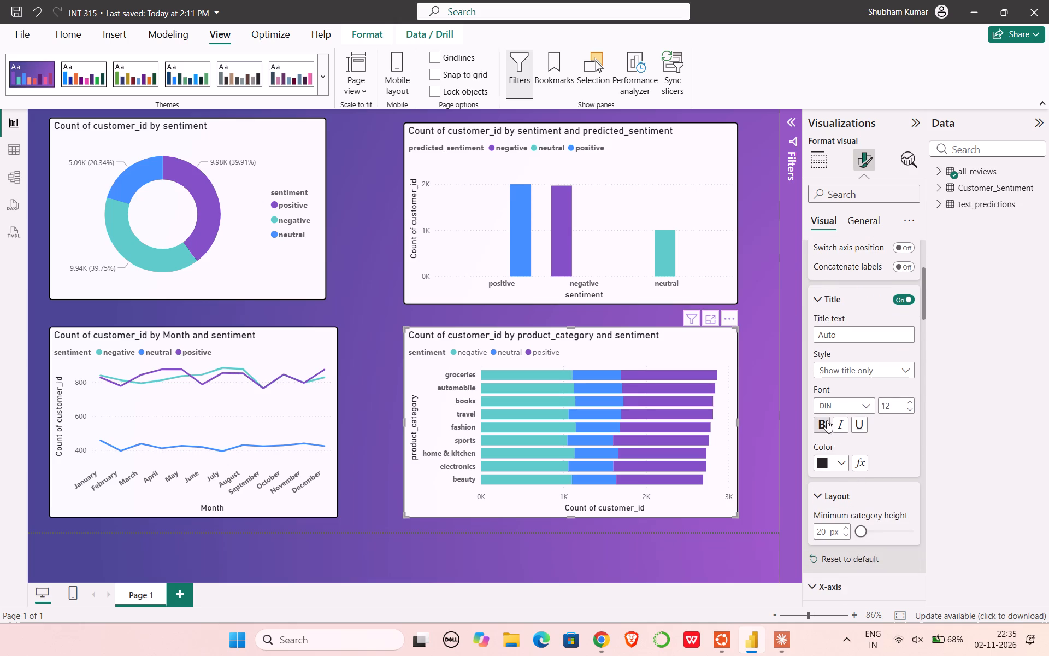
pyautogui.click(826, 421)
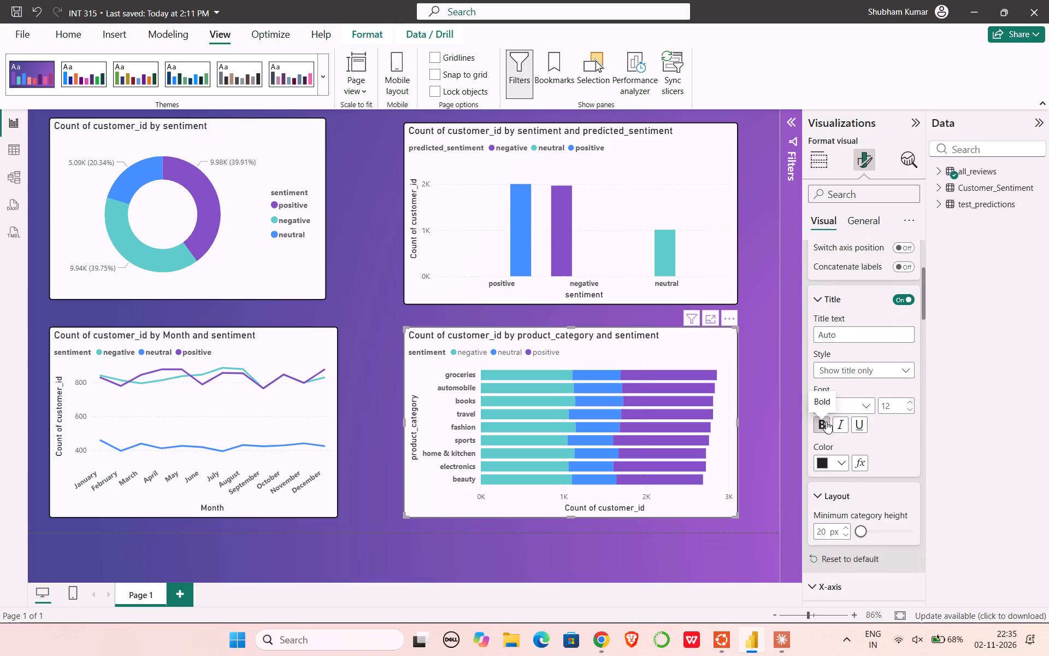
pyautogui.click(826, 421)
# Make the x-axis value labels of the product_category and sentiment bar chart bold.
pyautogui.scroll(-2, 826, 421)
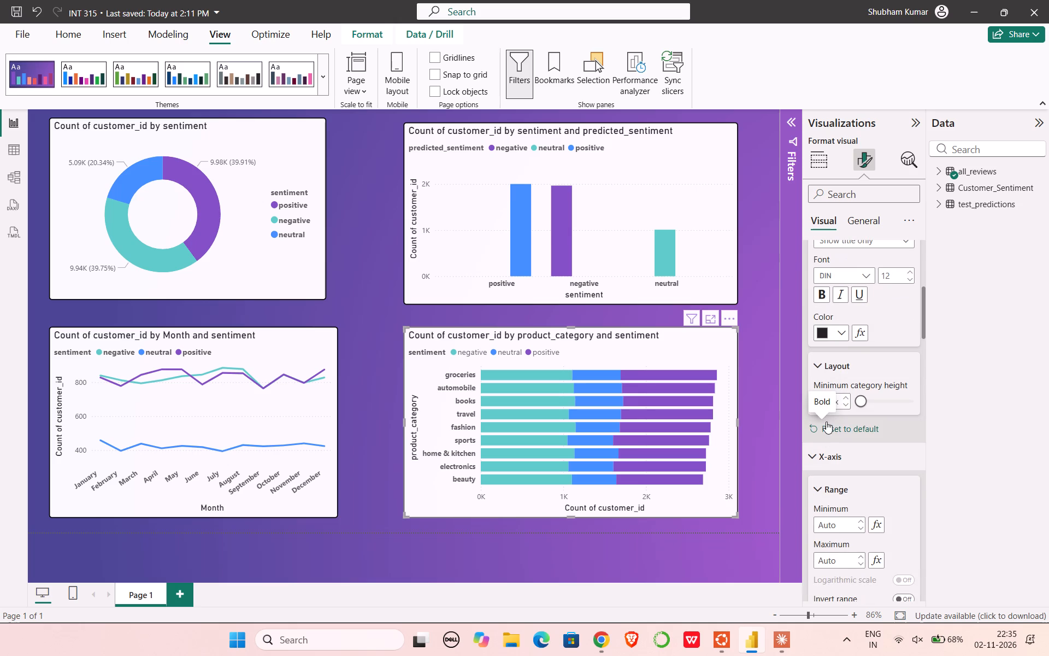
pyautogui.scroll(-2, 833, 461)
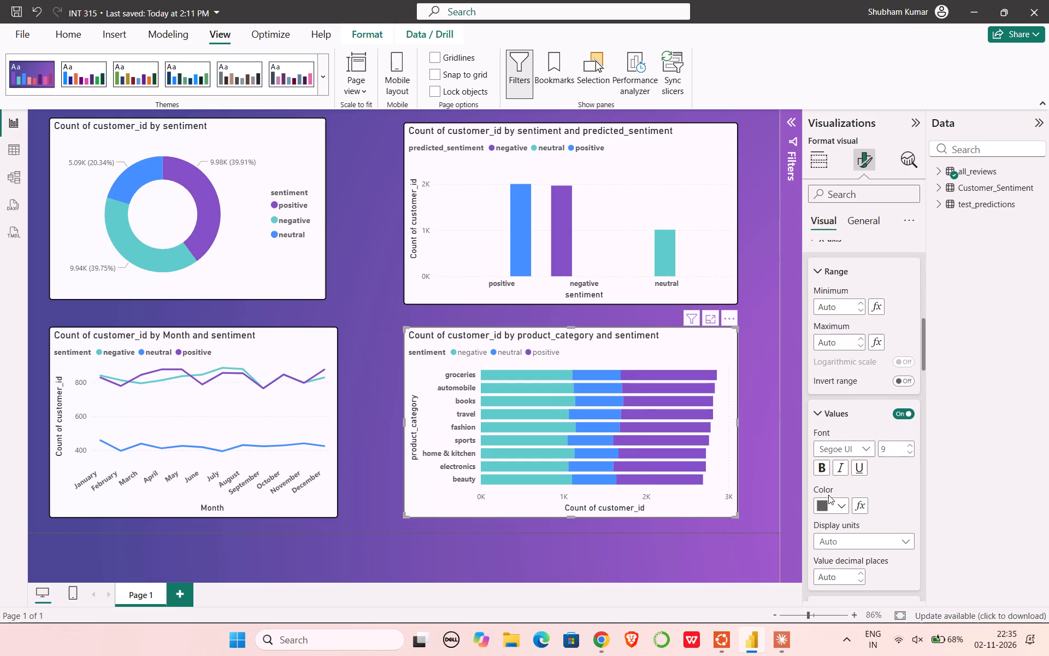
pyautogui.click(818, 465)
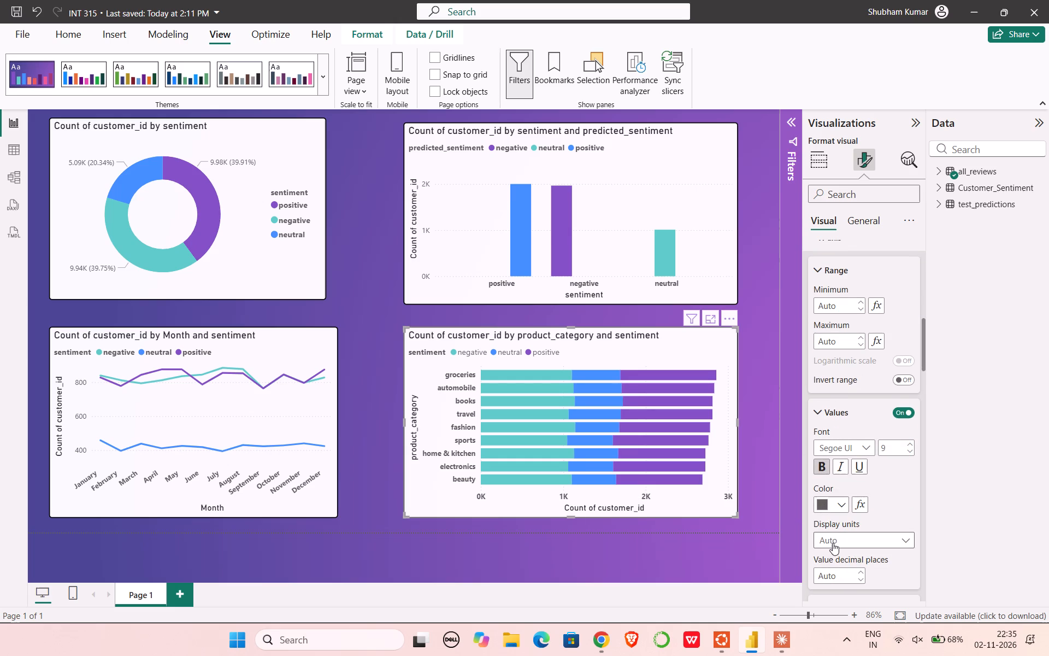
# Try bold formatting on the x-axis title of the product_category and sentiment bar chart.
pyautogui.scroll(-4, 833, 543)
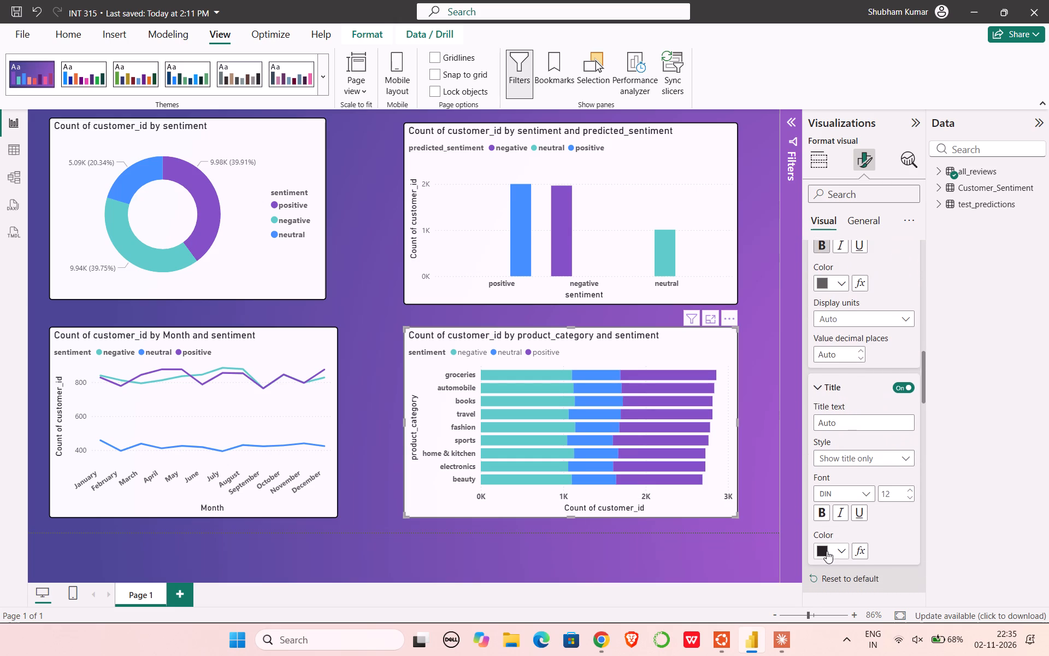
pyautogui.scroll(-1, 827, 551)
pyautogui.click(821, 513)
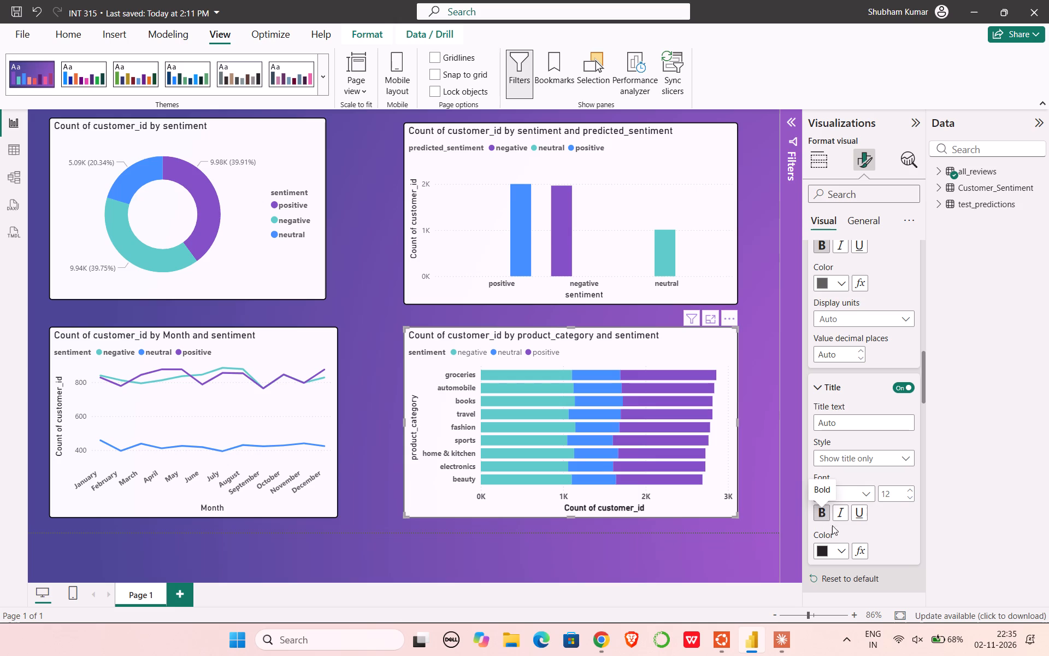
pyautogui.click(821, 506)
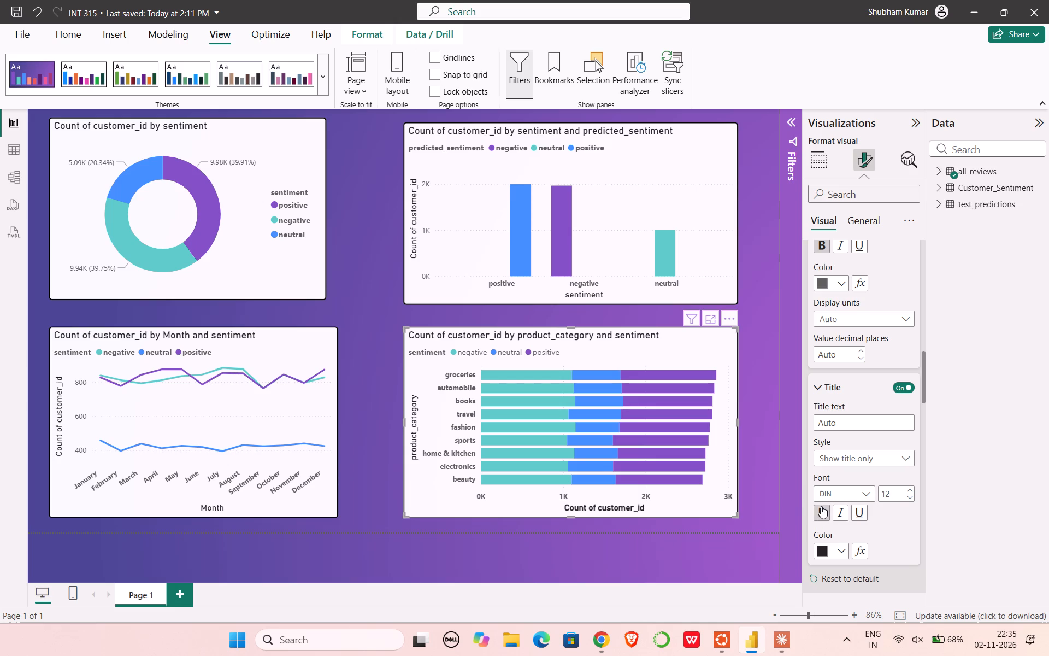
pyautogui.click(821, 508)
# Make the legend text of the customer_id by product_category and sentiment bar chart bold.
pyautogui.scroll(-1, 821, 508)
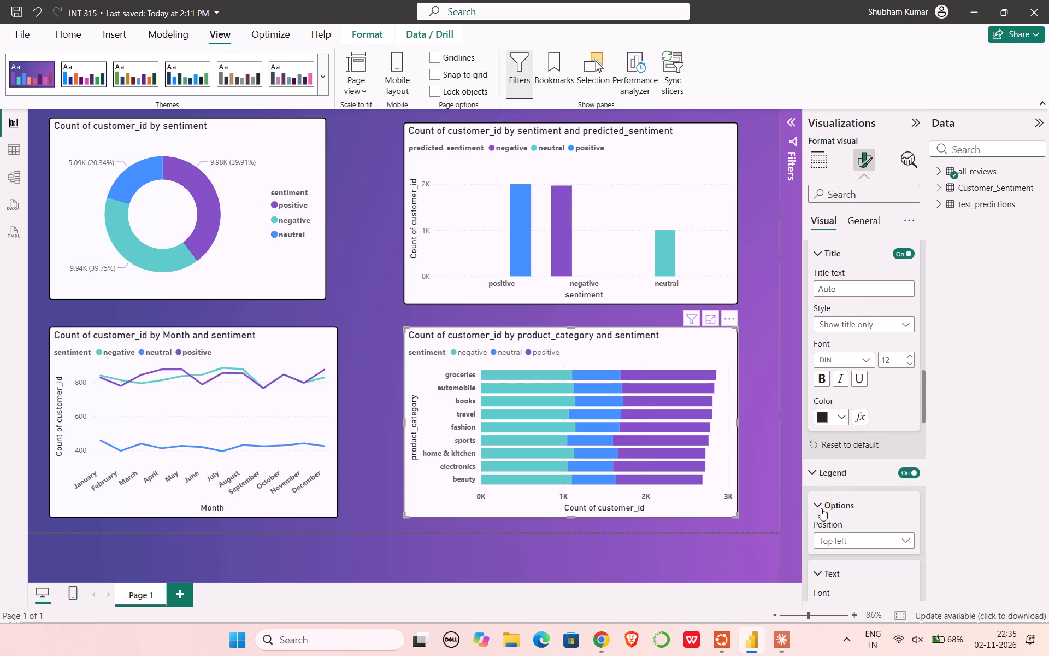
pyautogui.scroll(-1, 826, 512)
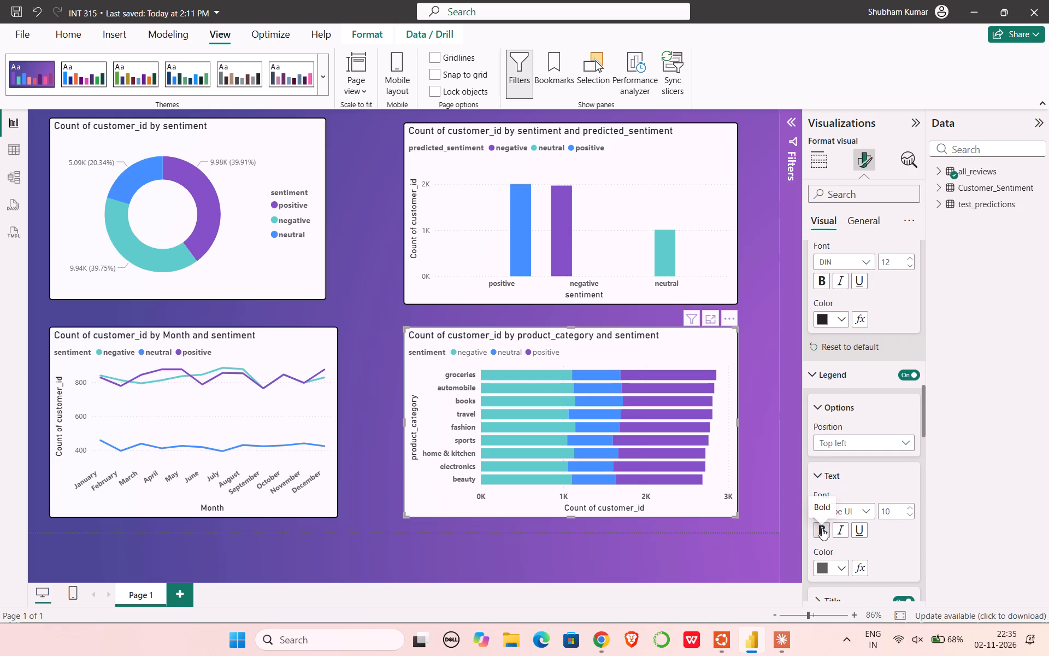
pyautogui.click(822, 528)
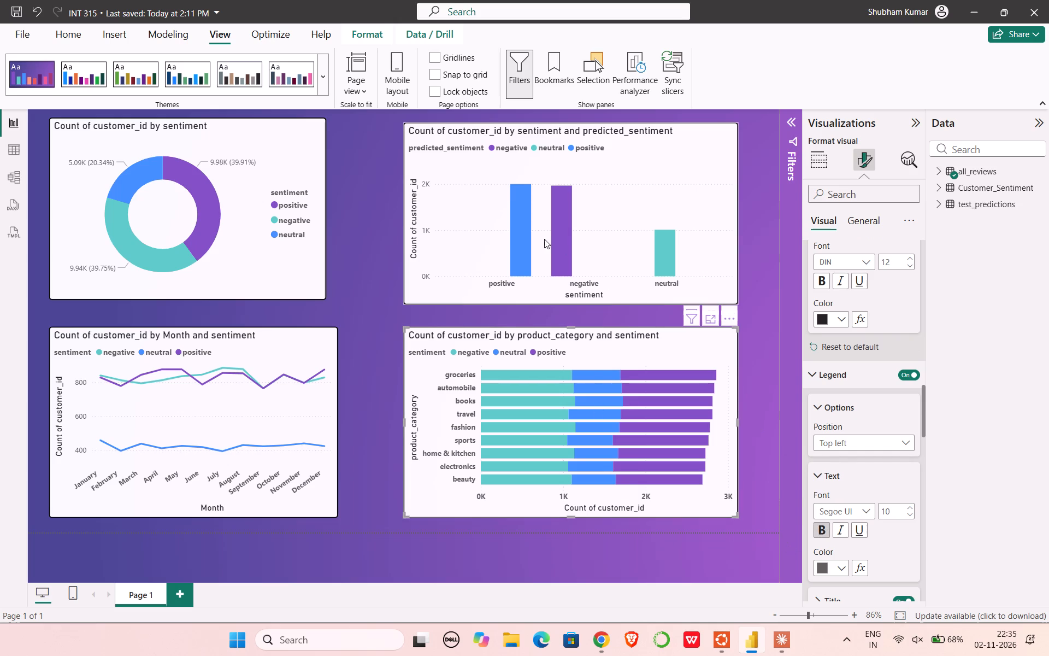
# Make the y-axis value labels of the customer_id by sentiment and predicted_sentiment column chart bold.
pyautogui.click(484, 169)
pyautogui.scroll(1, 848, 342)
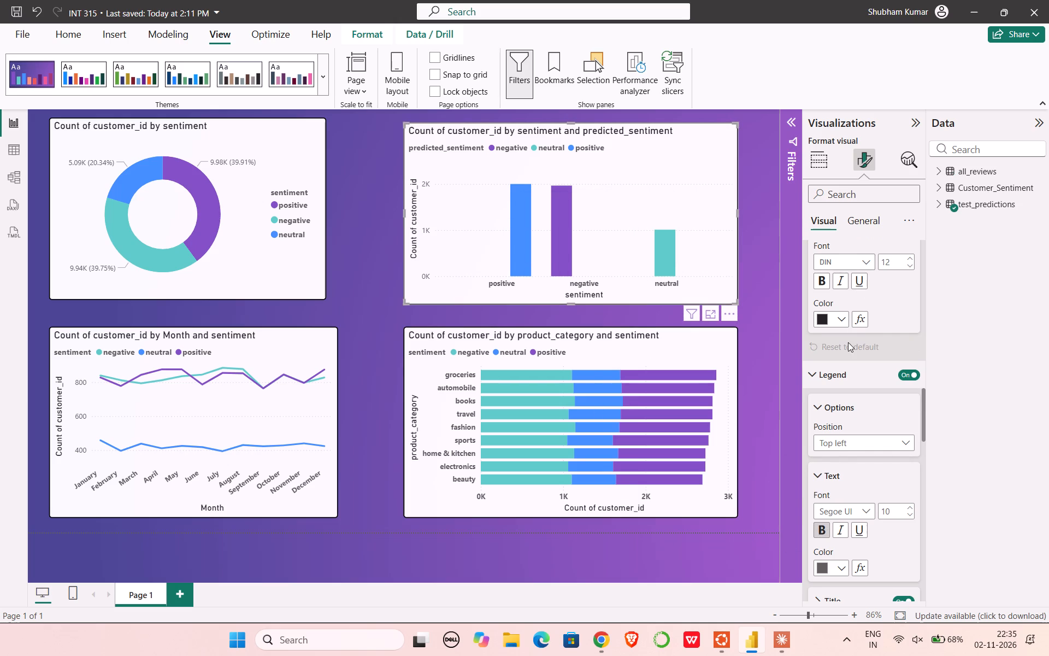
pyautogui.scroll(4, 848, 342)
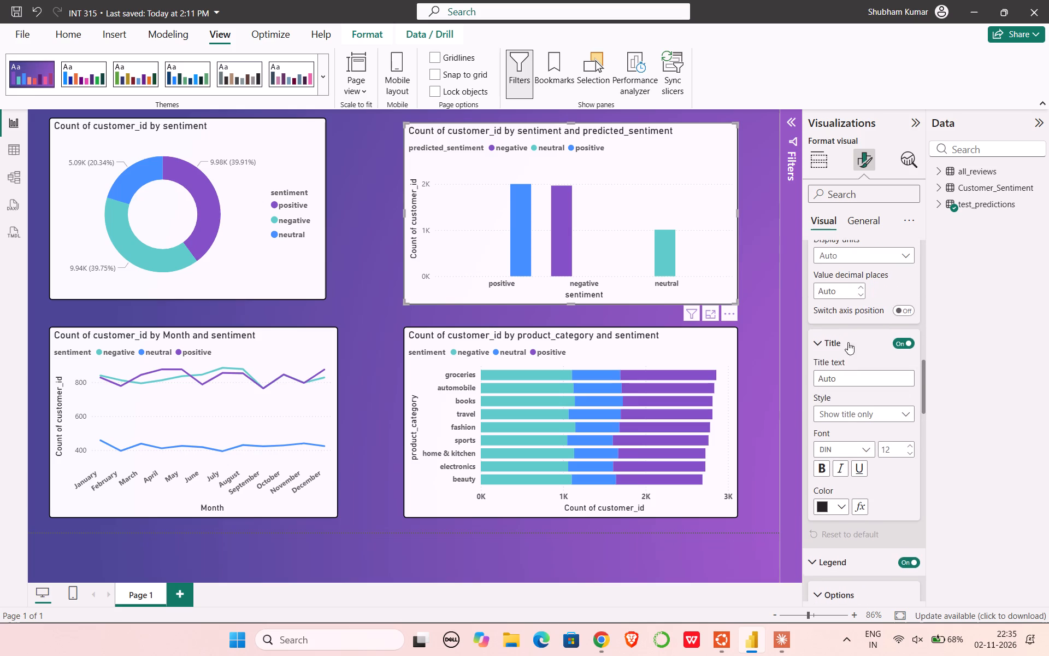
pyautogui.scroll(3, 848, 342)
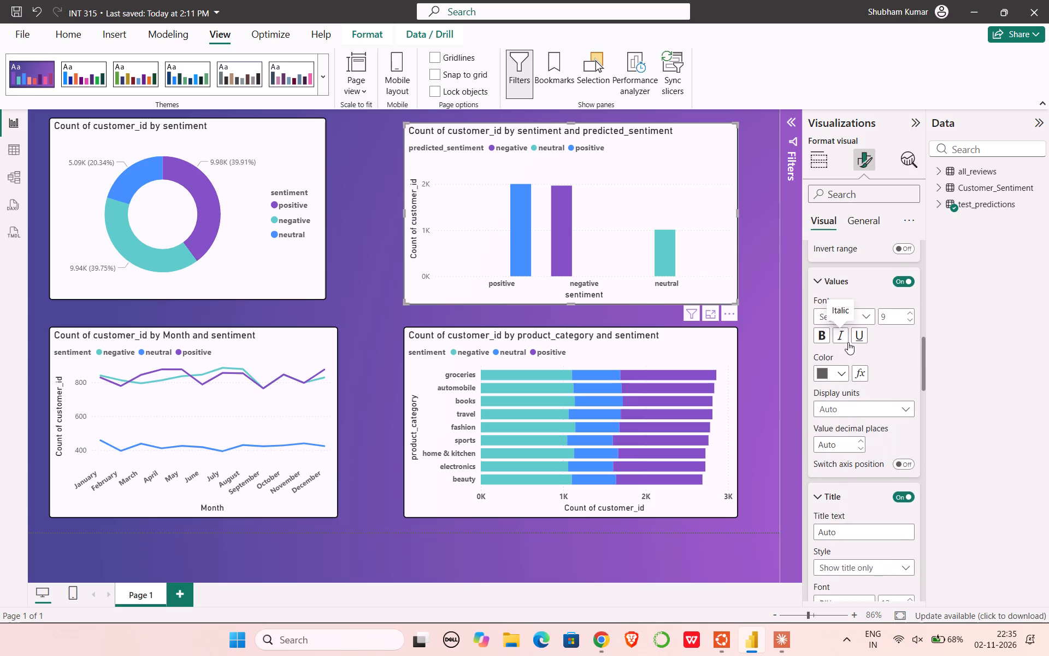
pyautogui.scroll(4, 848, 342)
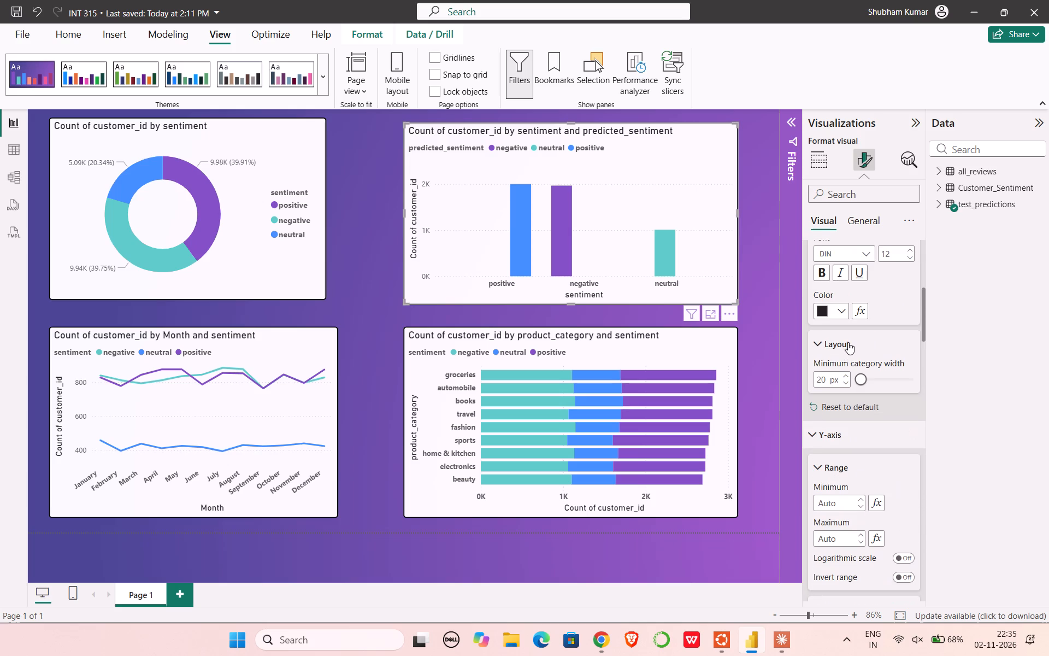
pyautogui.click(832, 441)
pyautogui.click(832, 441)
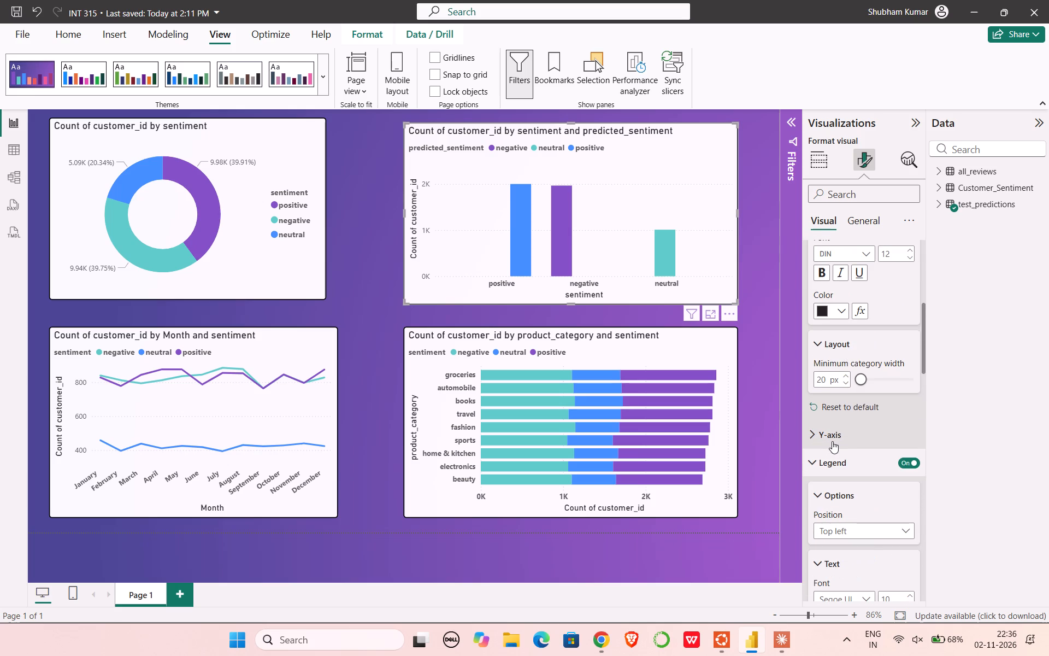
pyautogui.scroll(-1, 832, 441)
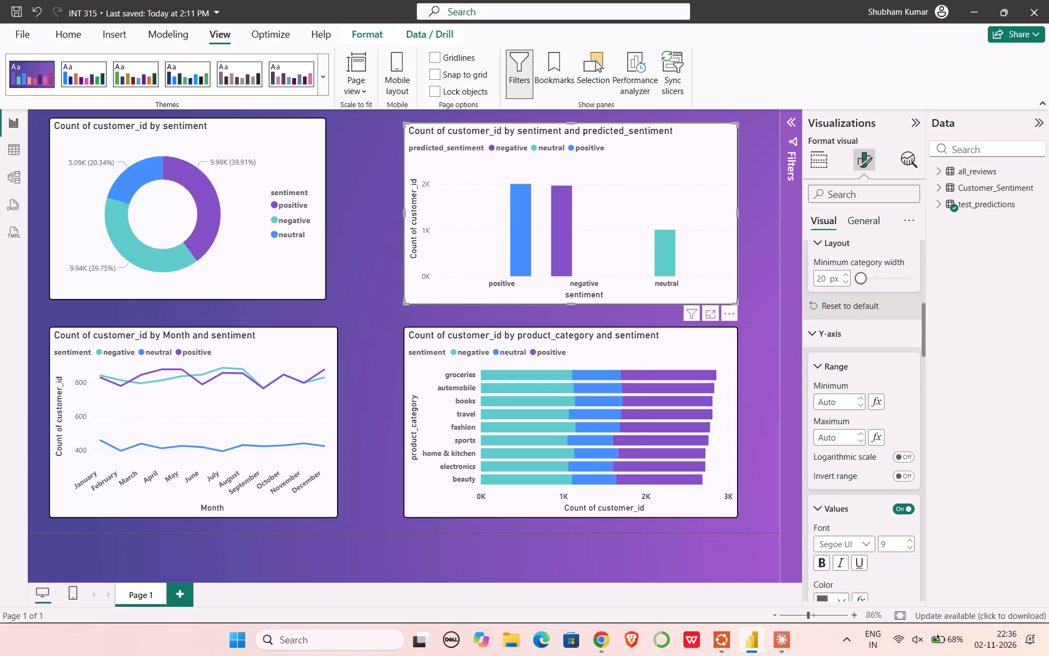
pyautogui.scroll(-1, 828, 508)
pyautogui.click(824, 507)
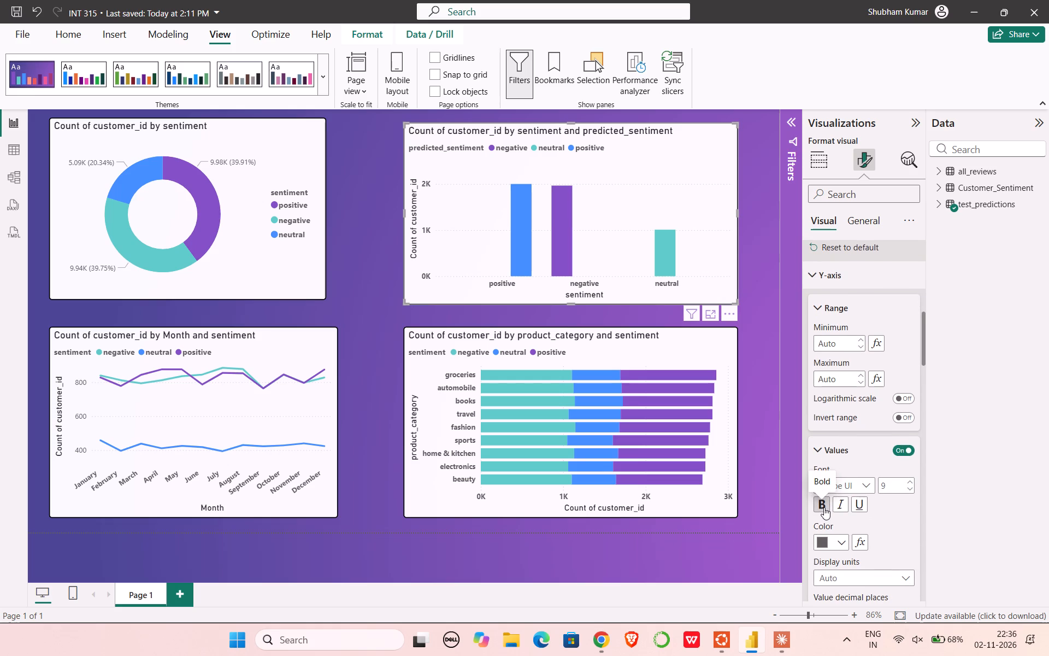
# Select the customer_id by Month and sentiment line chart for further formatting.
pyautogui.click(264, 282)
pyautogui.click(267, 367)
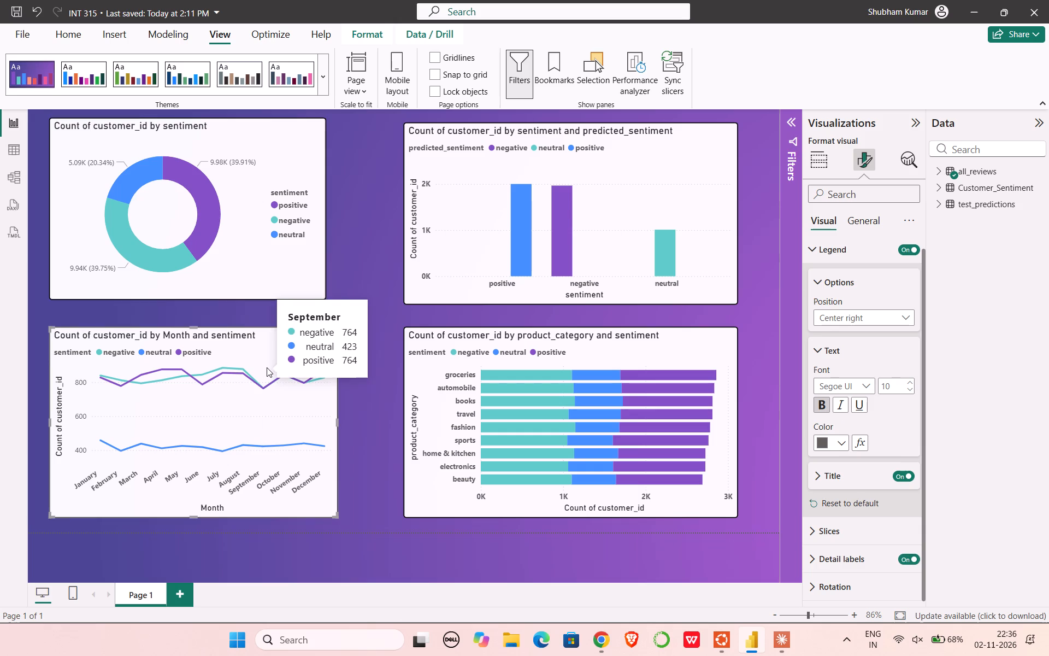
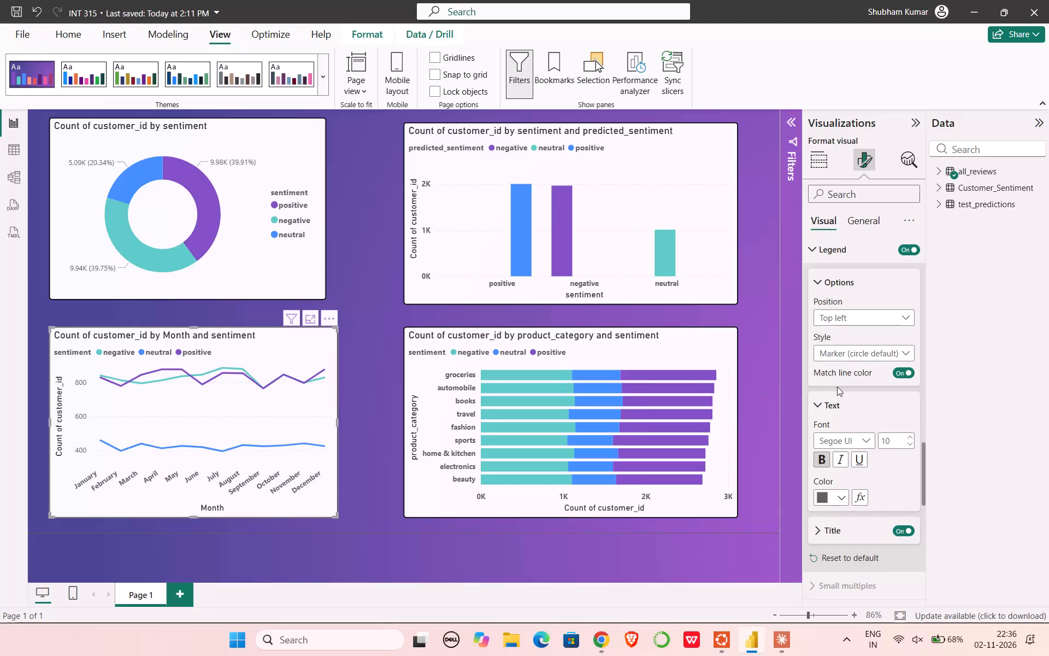
# Make the y-axis value labels of the customer_id by Month and sentiment line chart bold.
pyautogui.scroll(6, 844, 397)
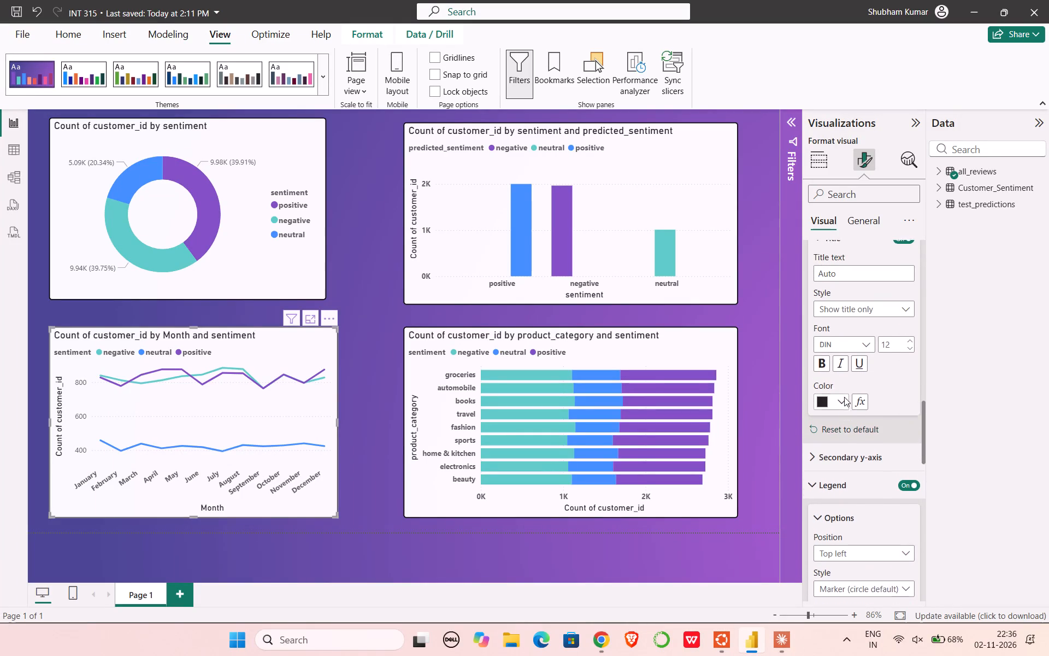
pyautogui.scroll(4, 844, 397)
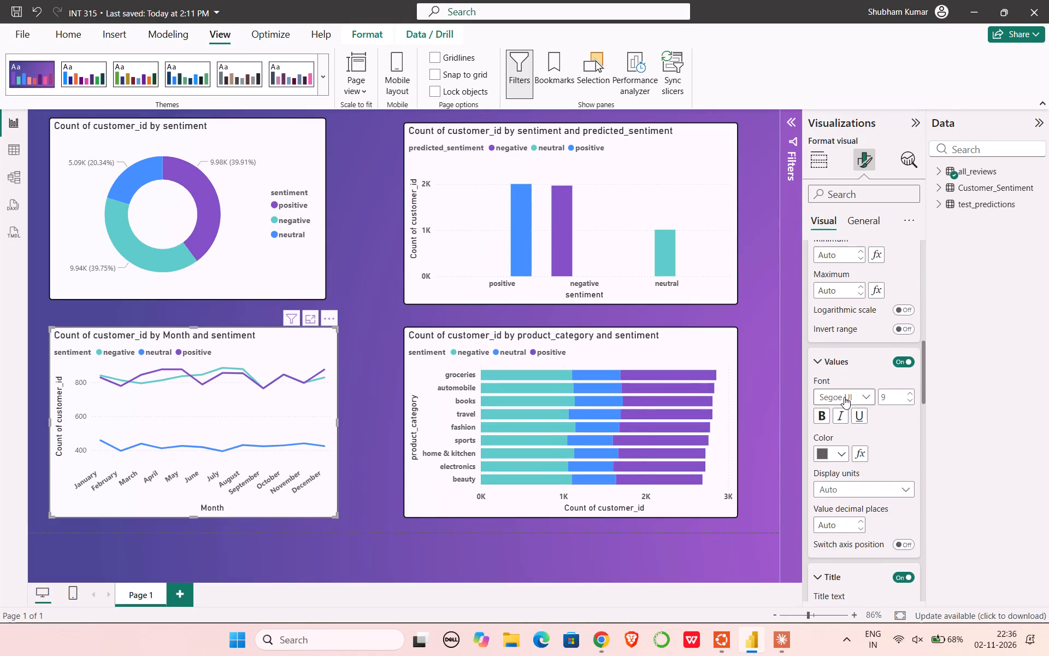
pyautogui.scroll(2, 844, 397)
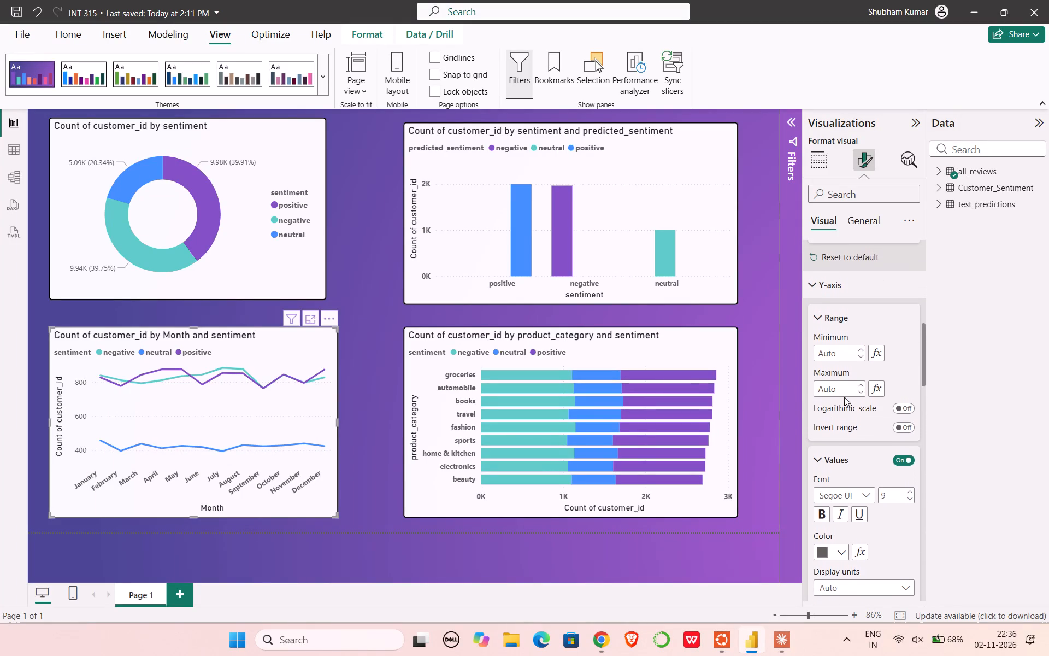
pyautogui.scroll(-1, 842, 460)
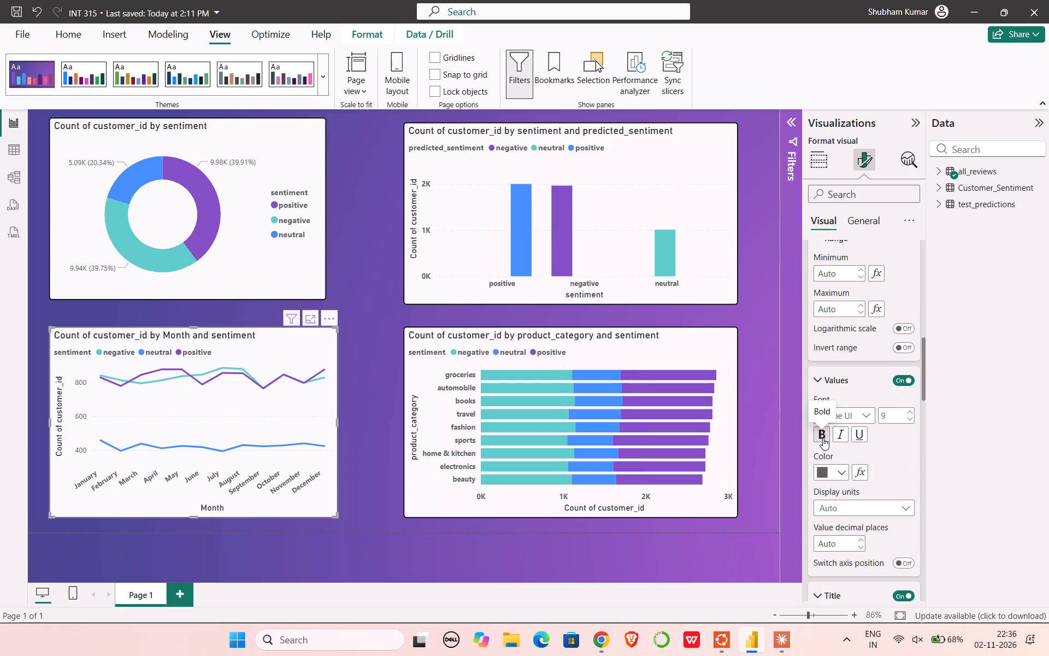
pyautogui.click(823, 438)
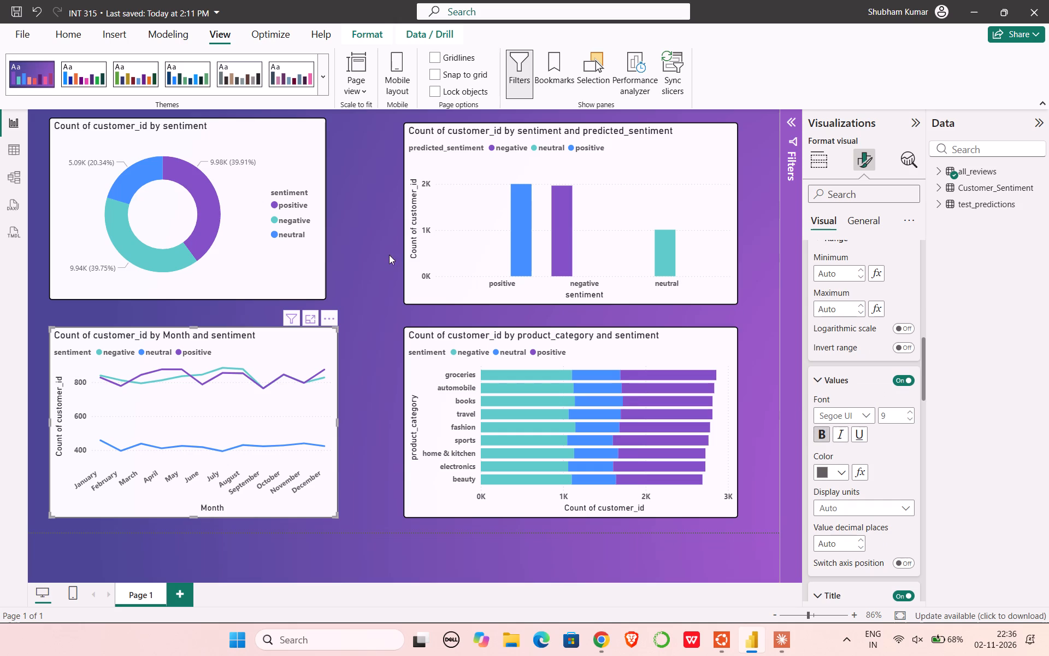
# Make the detail label values of the customer_id by sentiment donut chart bold.
pyautogui.click(276, 237)
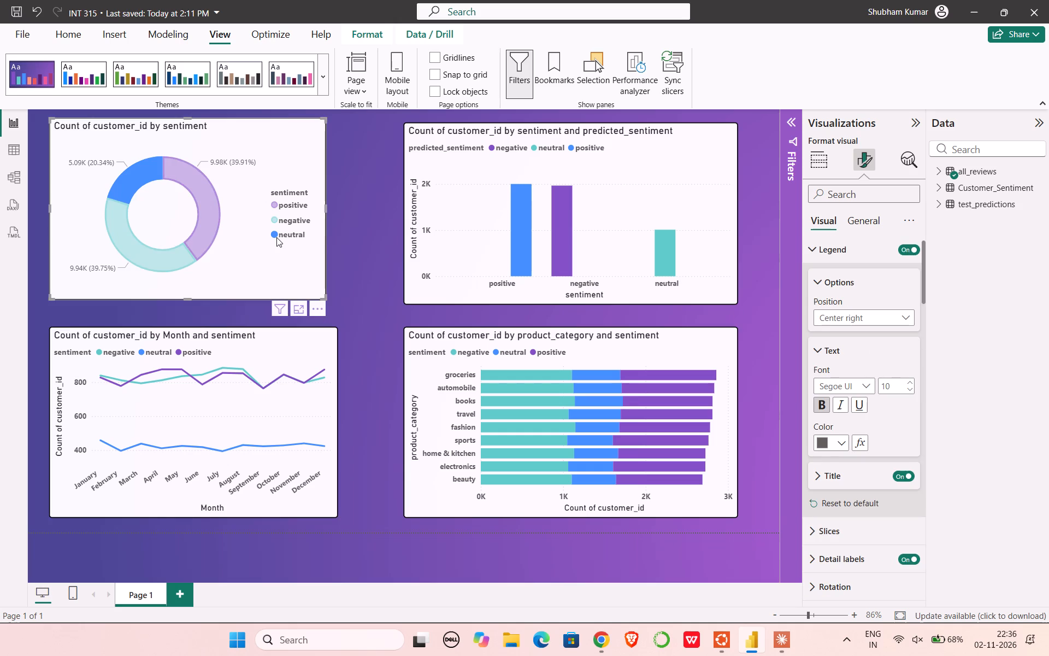
pyautogui.scroll(-1, 873, 244)
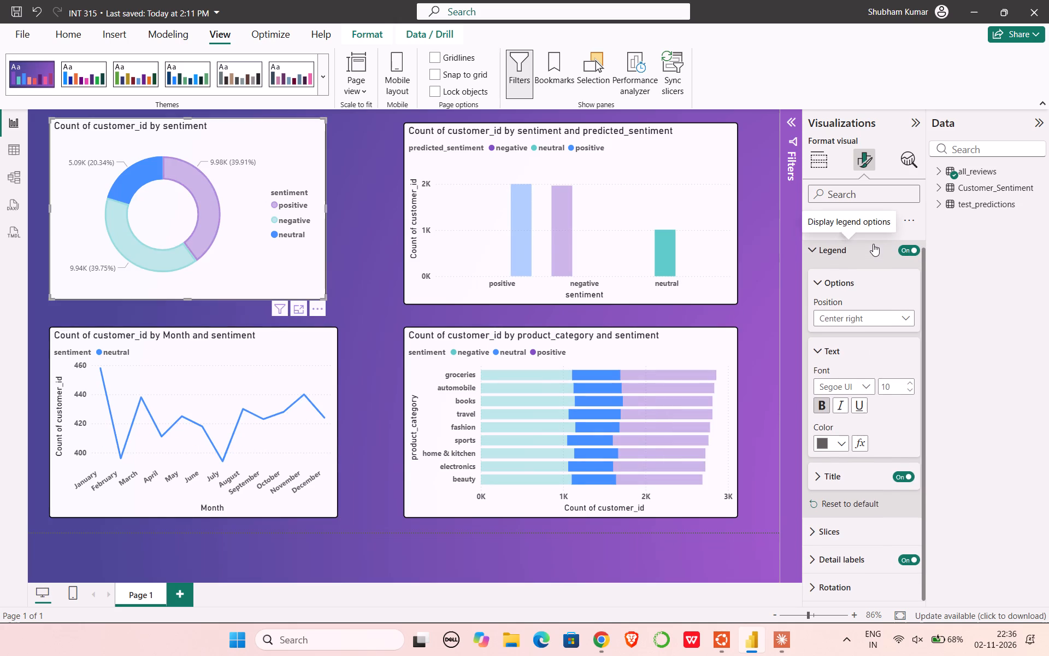
pyautogui.scroll(-1, 873, 244)
pyautogui.scroll(1, 849, 347)
pyautogui.scroll(-1, 849, 347)
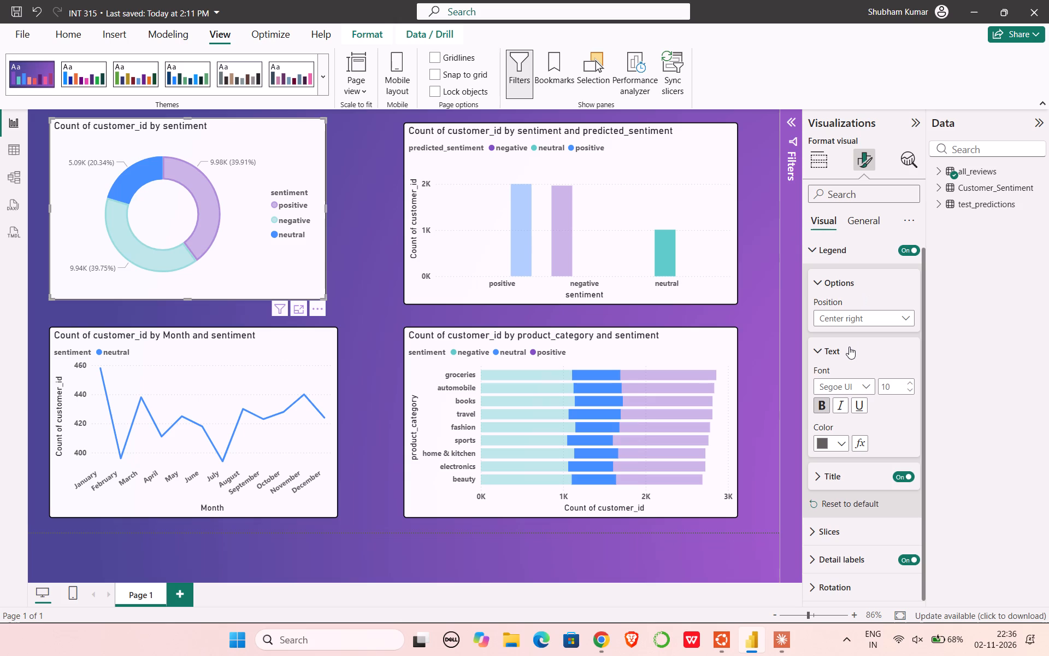
pyautogui.scroll(-1, 849, 347)
pyautogui.scroll(-2, 838, 469)
pyautogui.scroll(-1, 828, 513)
pyautogui.click(827, 559)
pyautogui.scroll(-3, 827, 559)
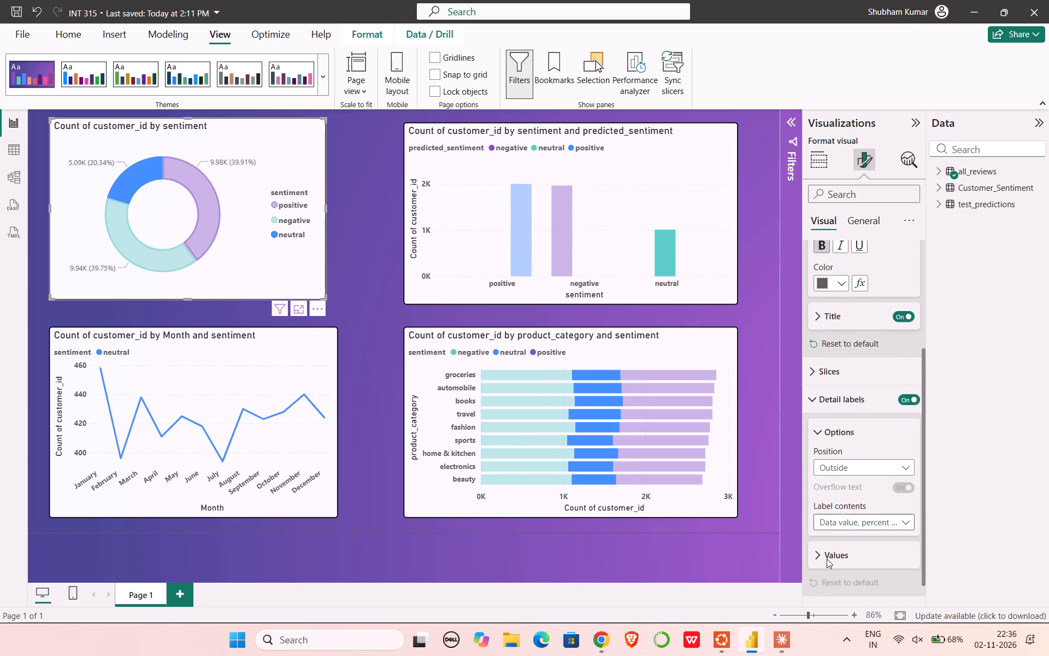
pyautogui.scroll(-1, 827, 559)
pyautogui.click(827, 532)
pyautogui.scroll(-2, 827, 532)
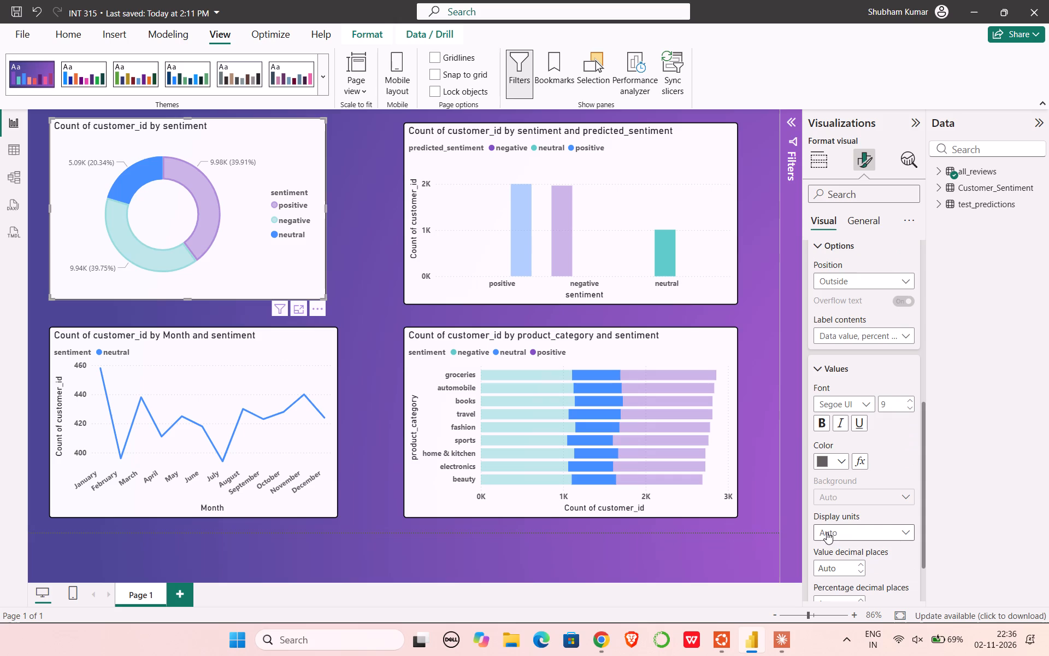
pyautogui.click(822, 429)
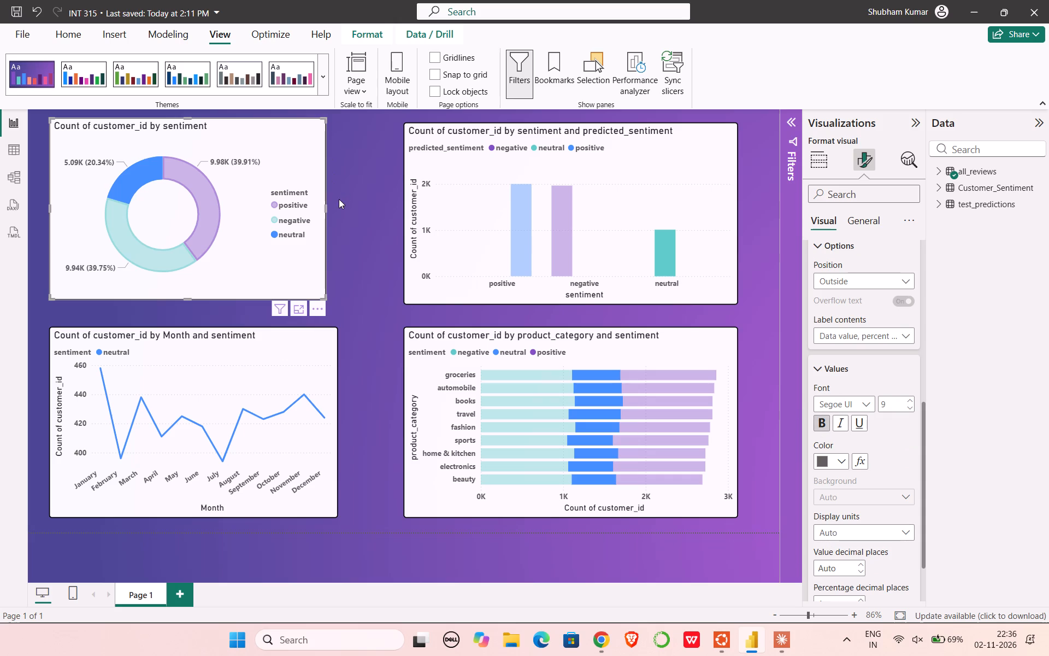
# Clear the neutral cross-highlight made from the sentiment donut chart across all four charts and leave no visual selected.
pyautogui.click(343, 219)
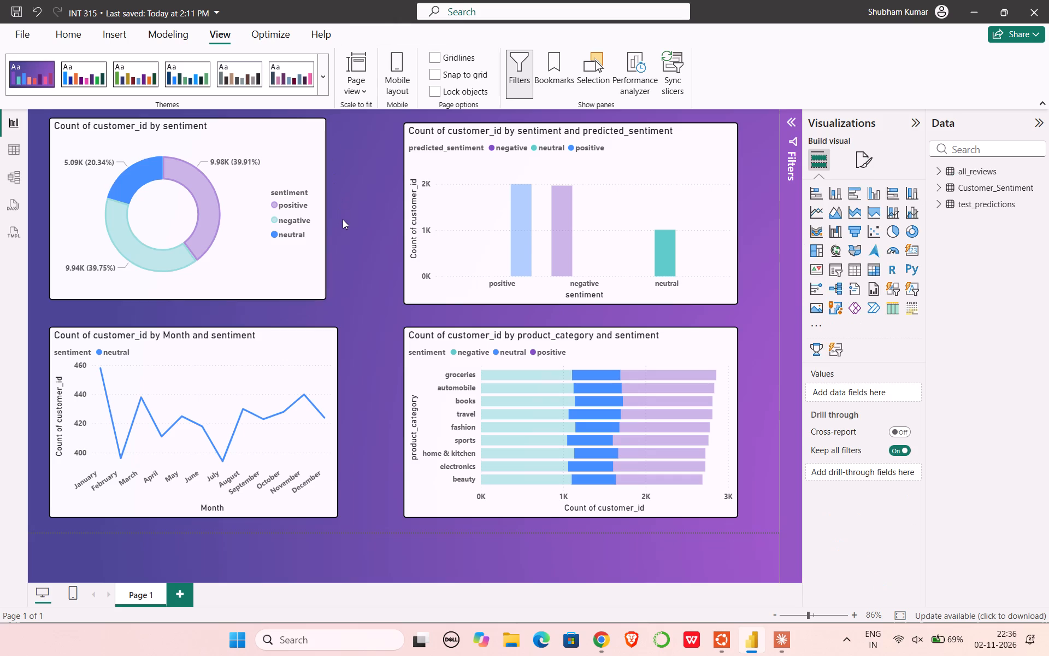
pyautogui.click(358, 367)
pyautogui.click(349, 386)
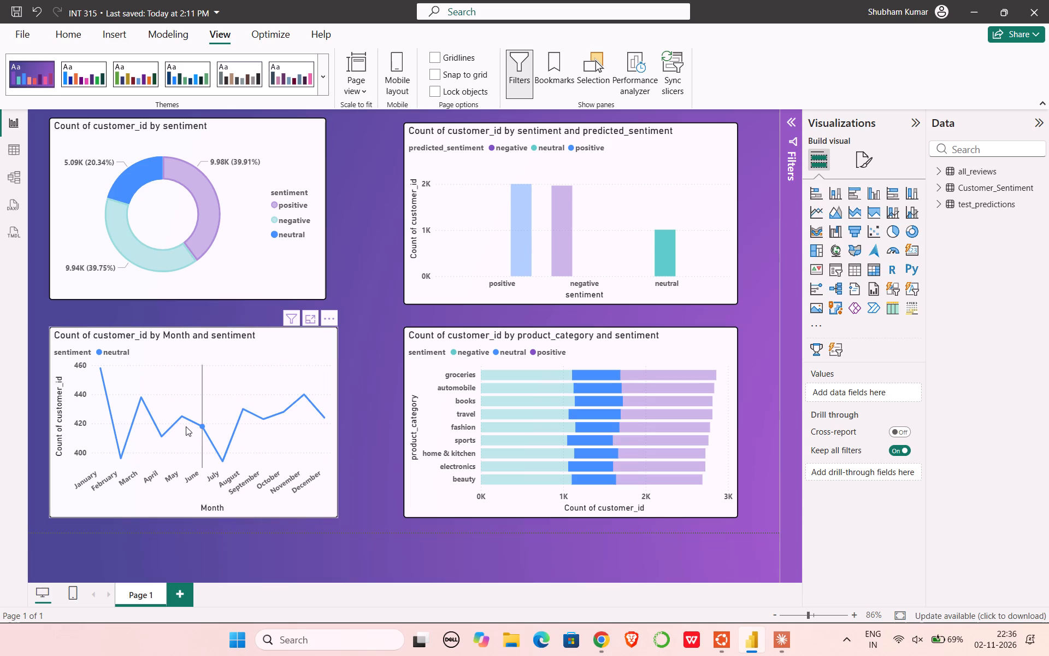
pyautogui.click(98, 367)
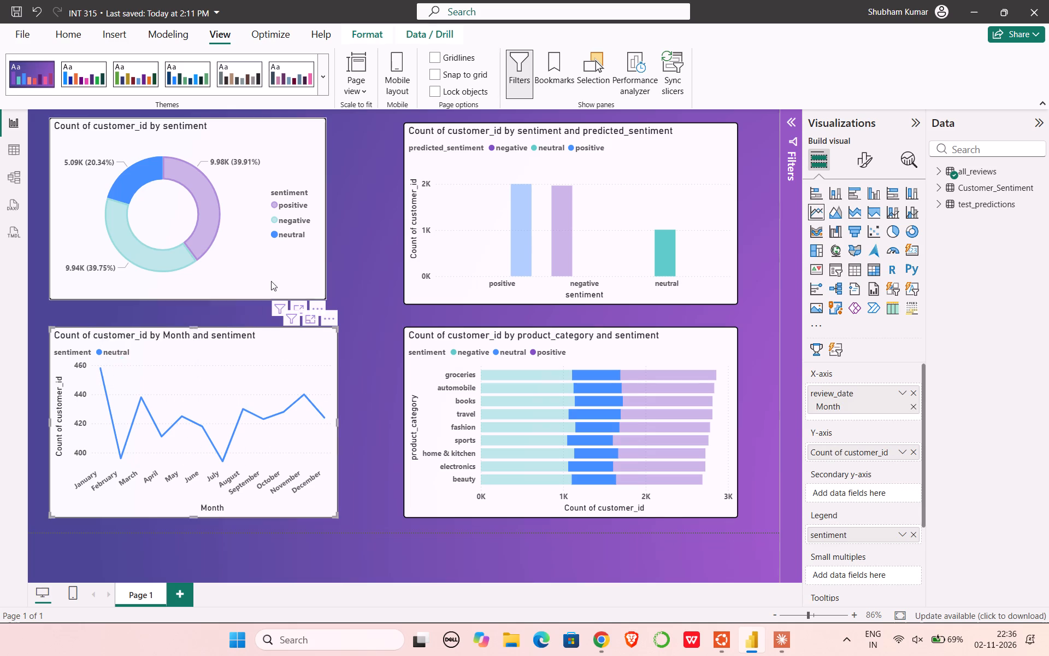
pyautogui.click(199, 200)
pyautogui.click(199, 200)
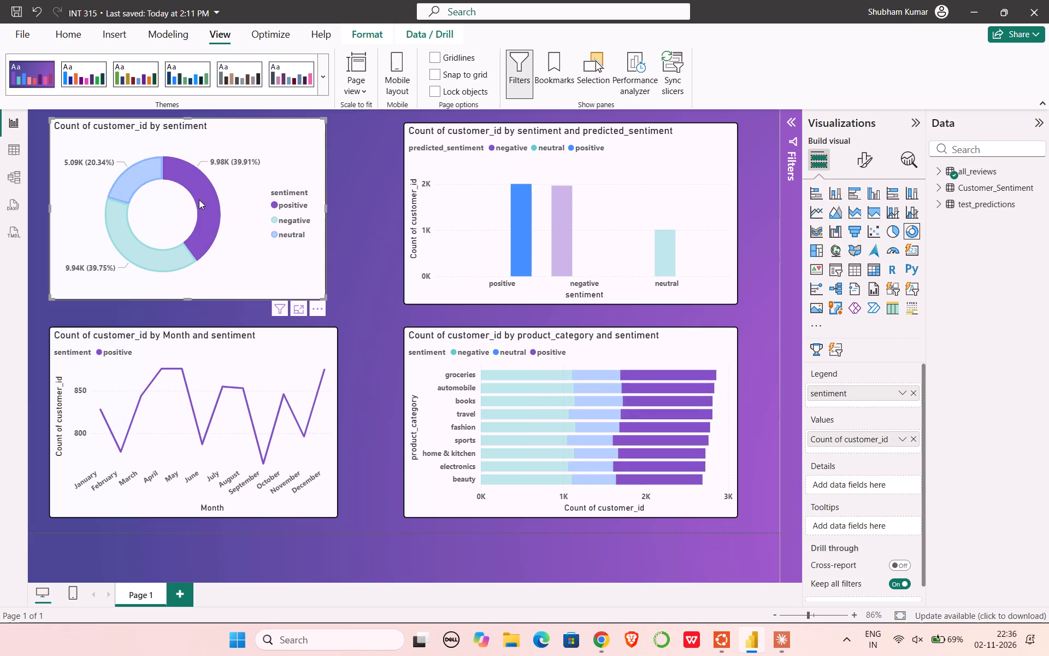
pyautogui.hscroll(2, 199, 200)
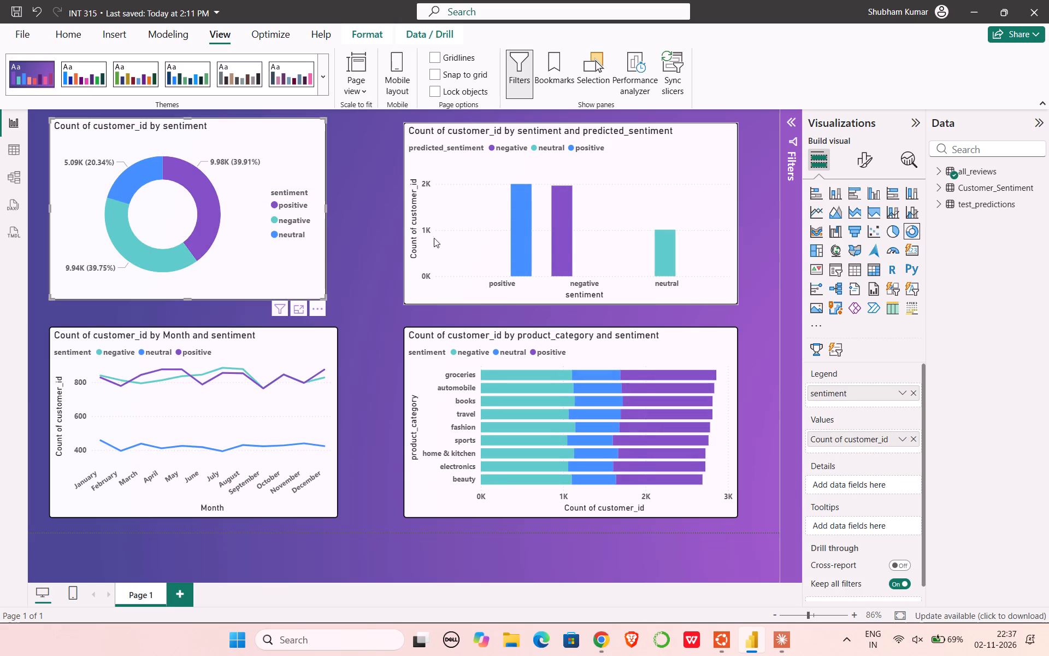
pyautogui.click(388, 272)
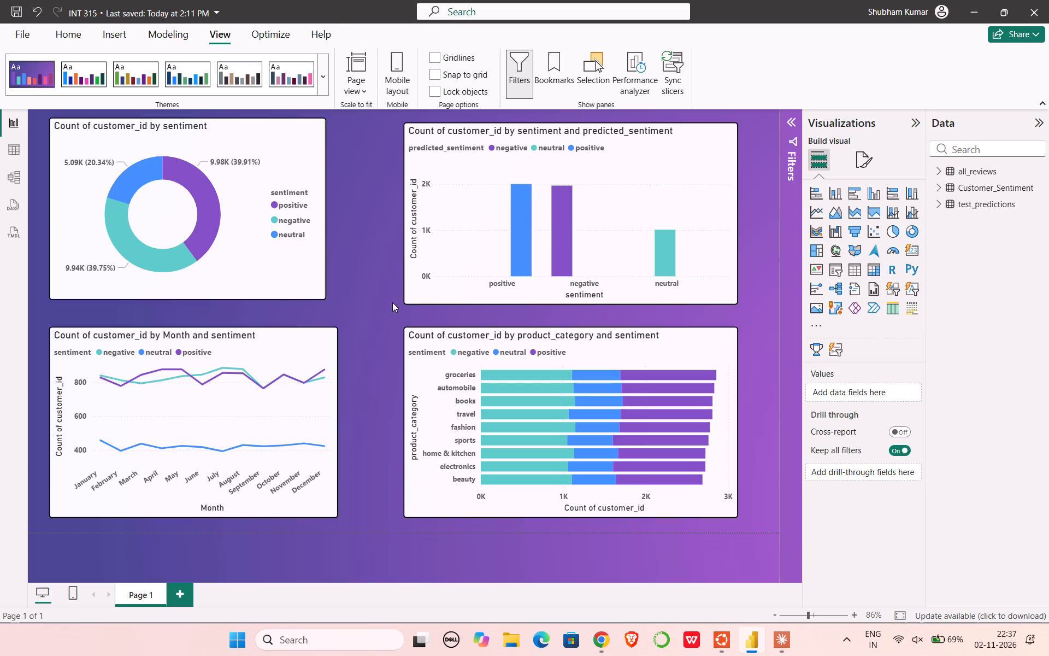
# Shift the sentiment and predicted_sentiment column chart slightly right and down, and lower the donut chart to line up their top edges.
pyautogui.moveTo(473, 184); pyautogui.dragTo(485, 187)
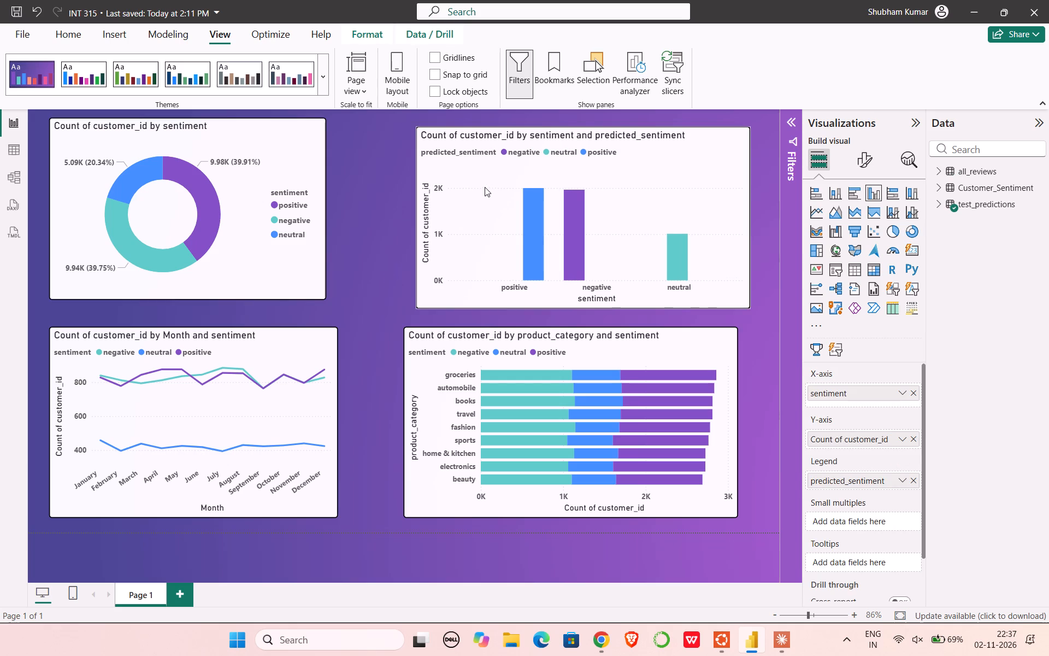
pyautogui.moveTo(485, 187); pyautogui.dragTo(479, 188)
pyautogui.click(476, 191)
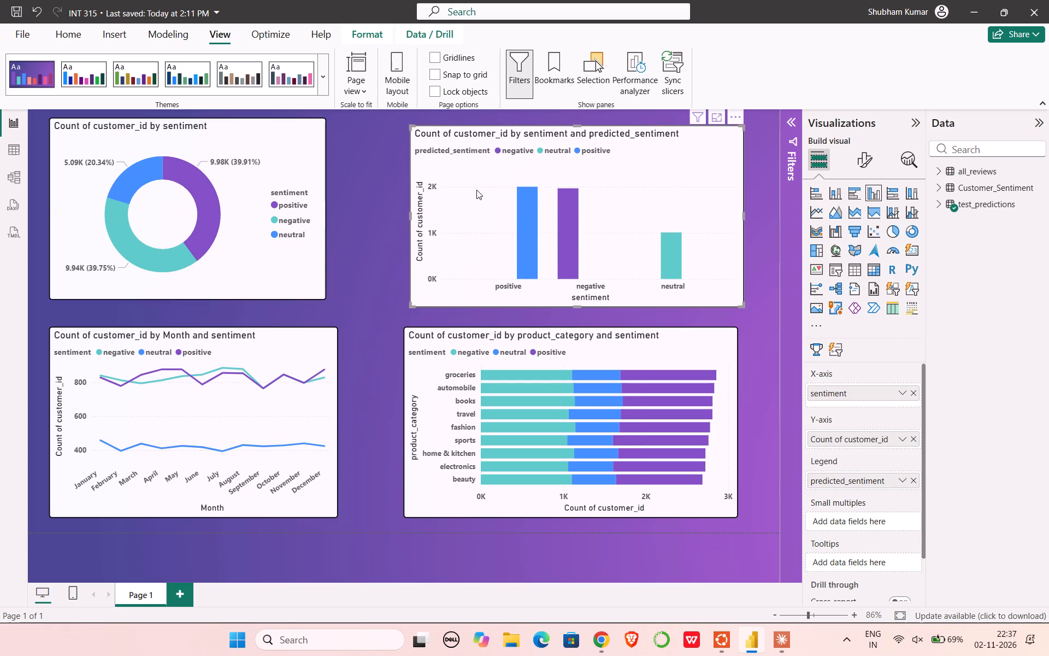
pyautogui.click(368, 219)
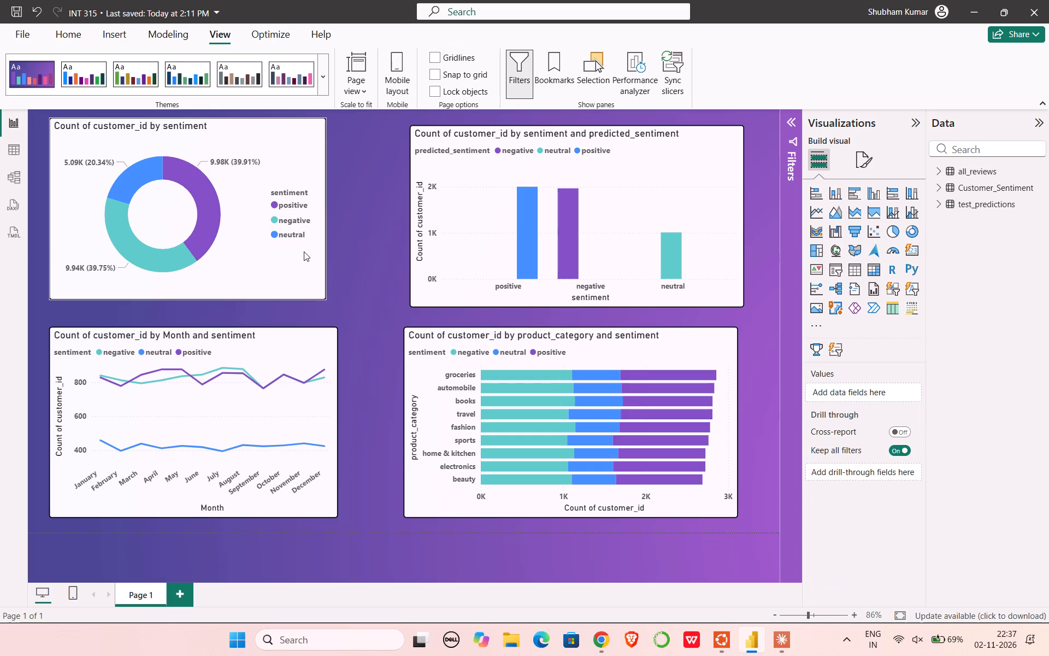
pyautogui.click(305, 251)
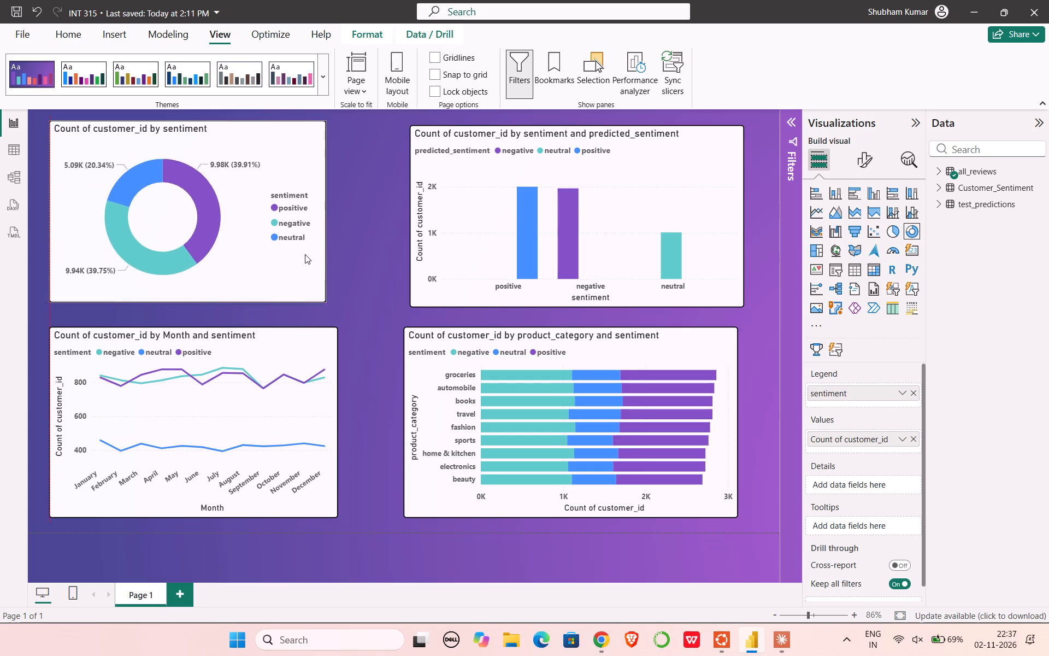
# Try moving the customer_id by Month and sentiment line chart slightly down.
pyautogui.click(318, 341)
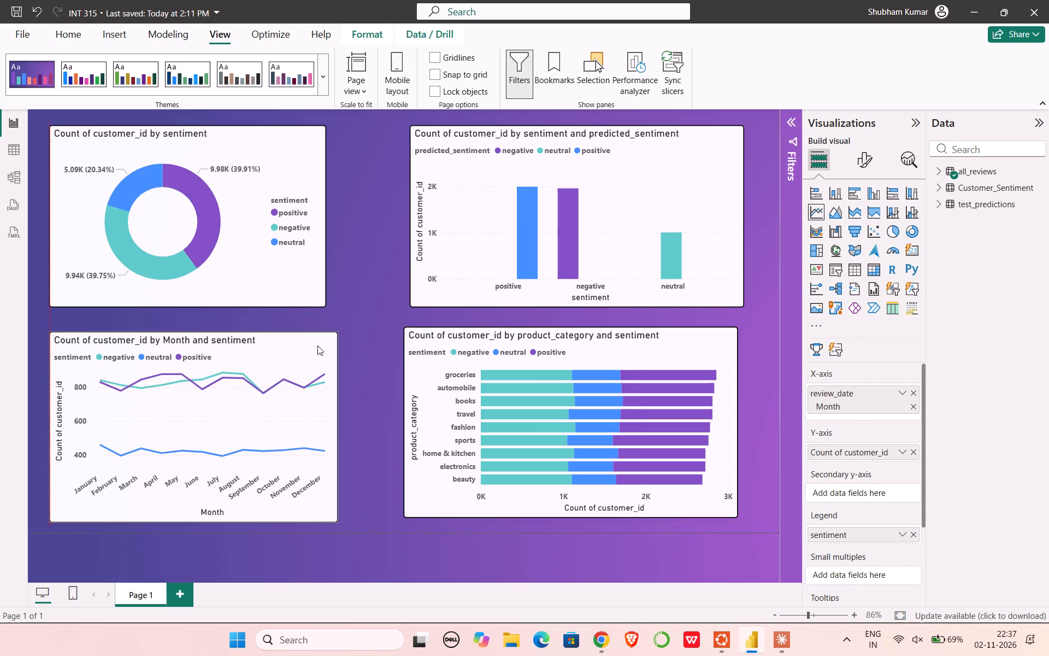
# Shift the product_category and sentiment bar chart slightly right to align it with the column chart above it.
pyautogui.moveTo(434, 351); pyautogui.dragTo(441, 352)
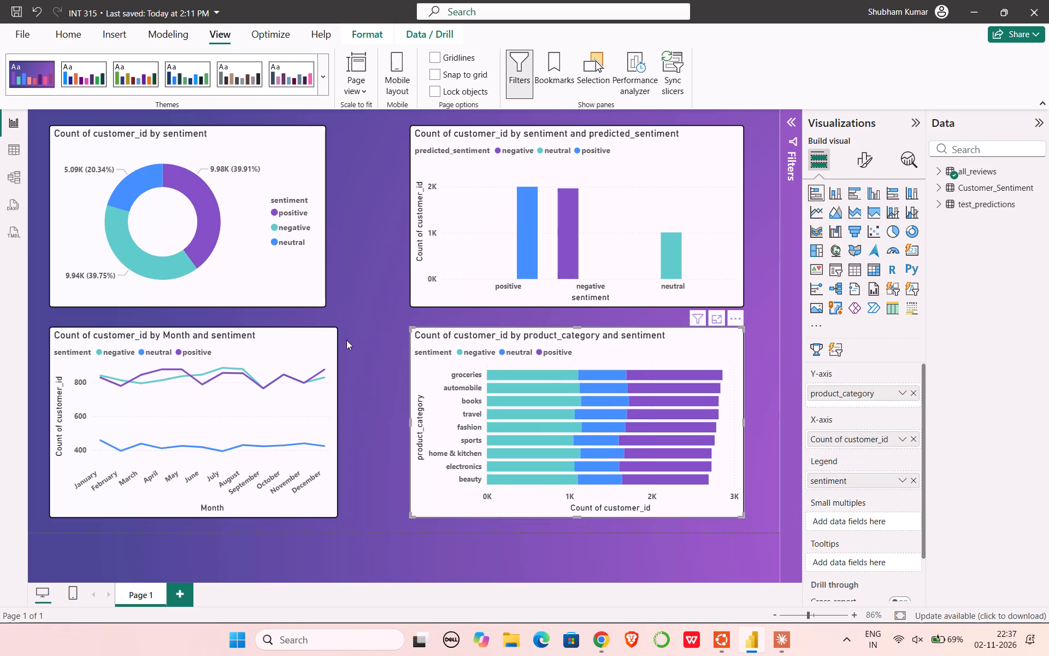
pyautogui.click(329, 343)
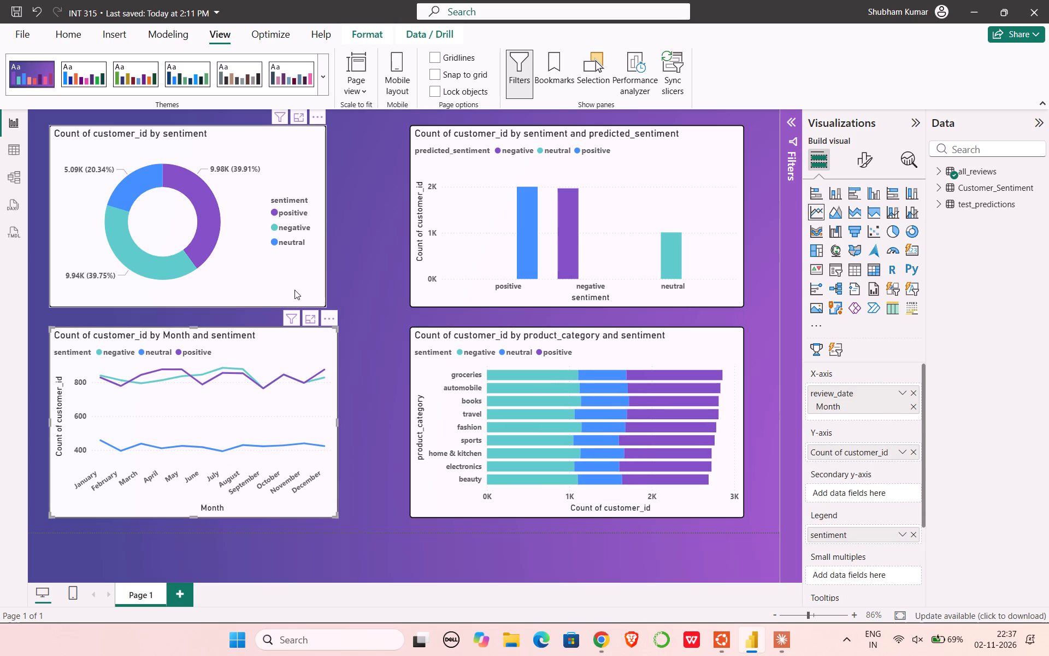
# Widen the sentiment donut chart to match the width of the line chart below it.
pyautogui.click(297, 290)
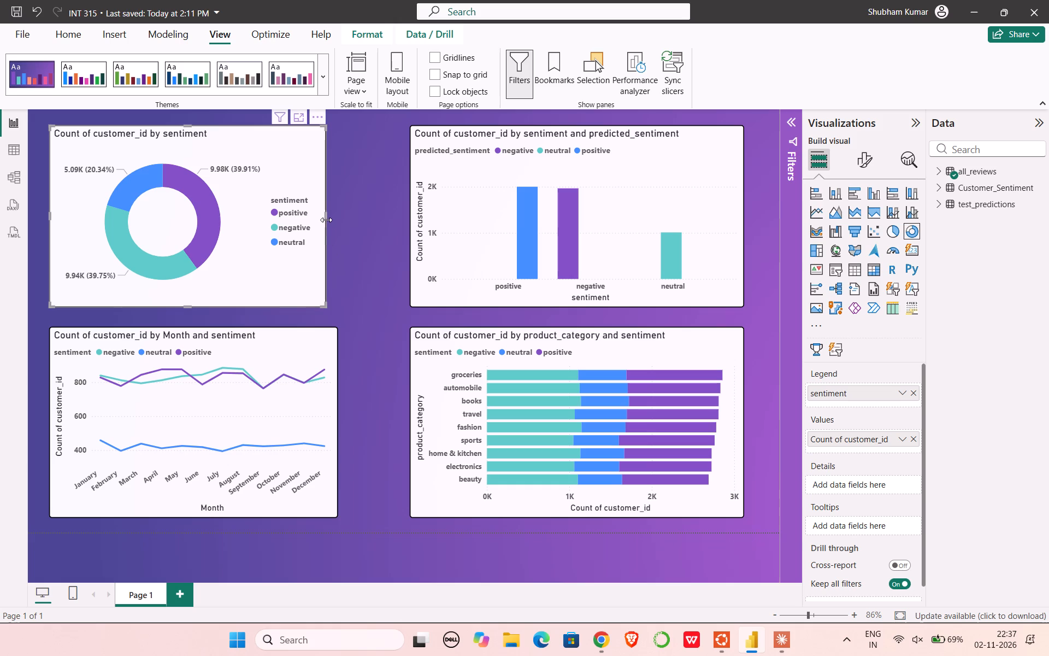
pyautogui.moveTo(326, 219); pyautogui.dragTo(335, 225)
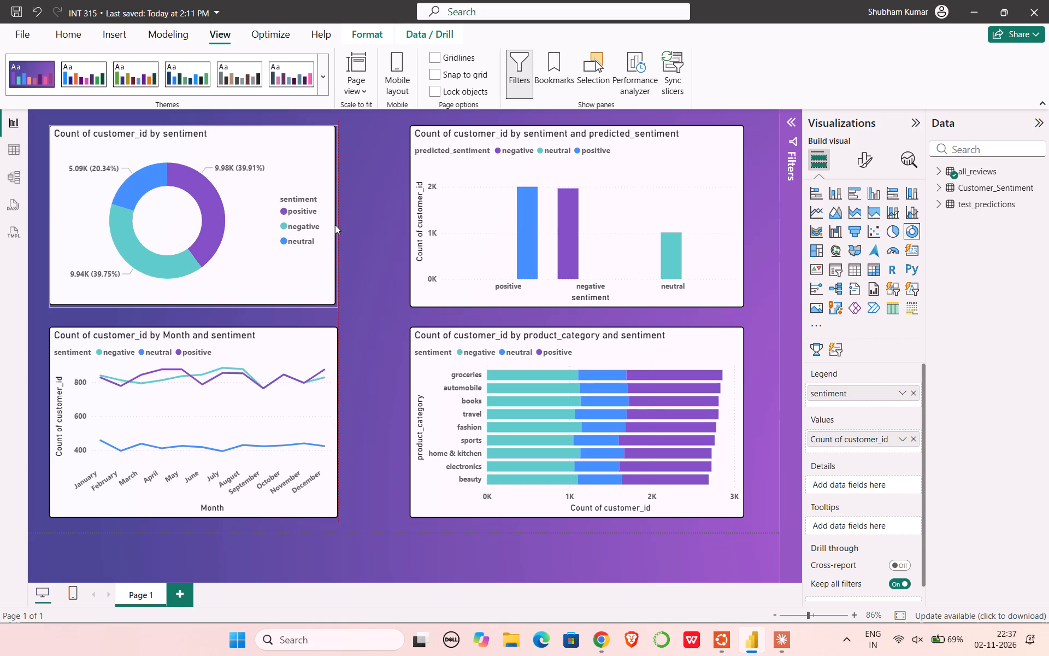
pyautogui.moveTo(335, 225); pyautogui.dragTo(335, 224)
pyautogui.click(275, 244)
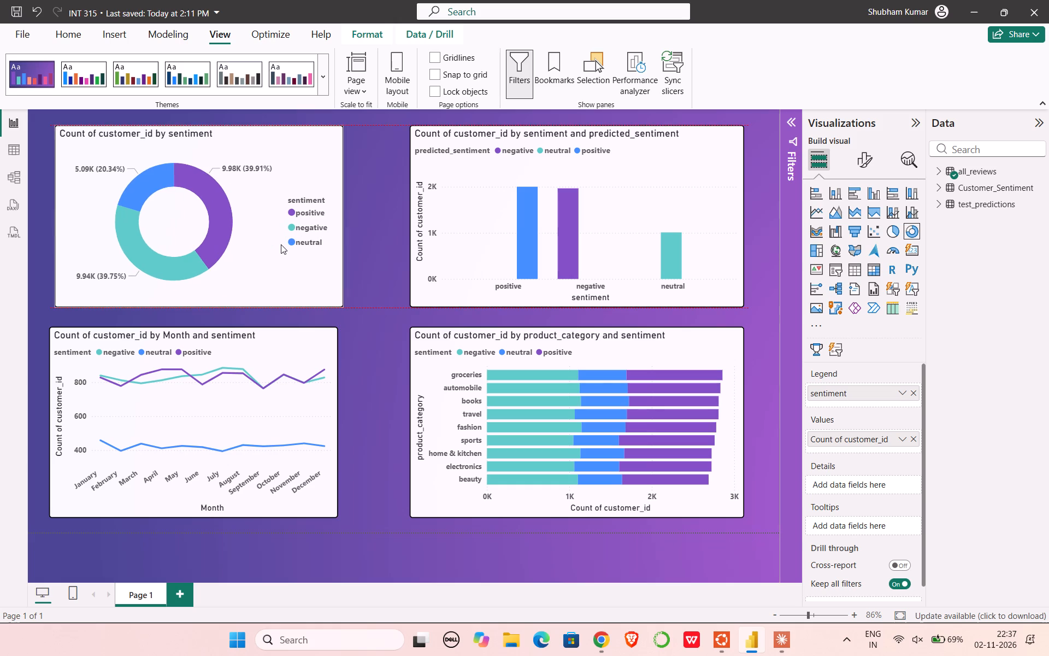
pyautogui.click(384, 252)
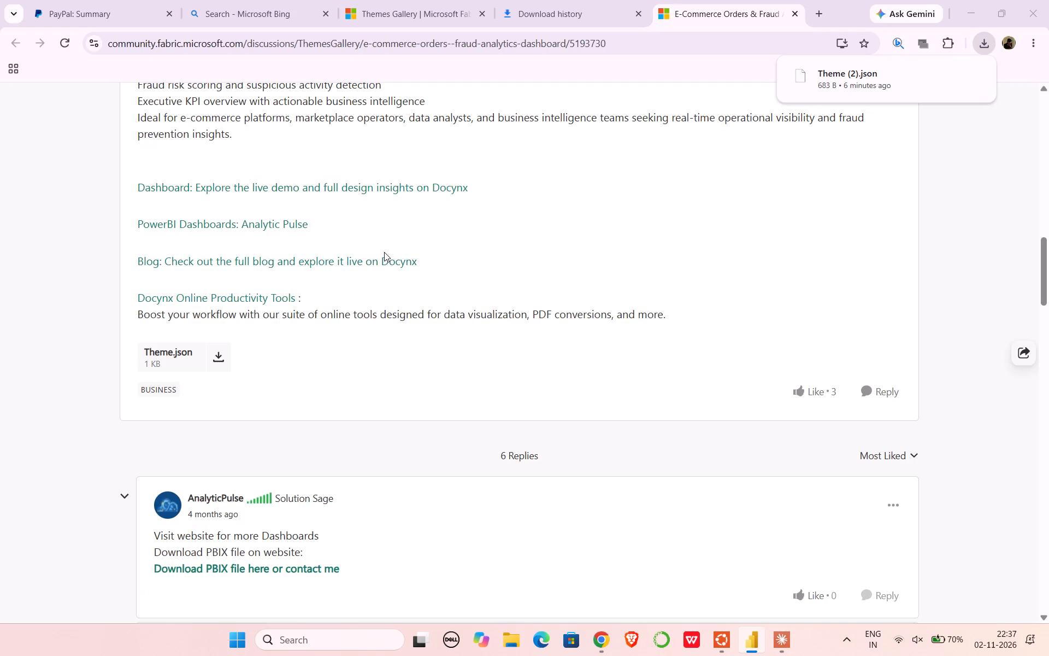
# Switch to Chrome and close the Microsoft Bing search, Themes Gallery and Download history tabs.
pyautogui.scroll(1, 384, 252)
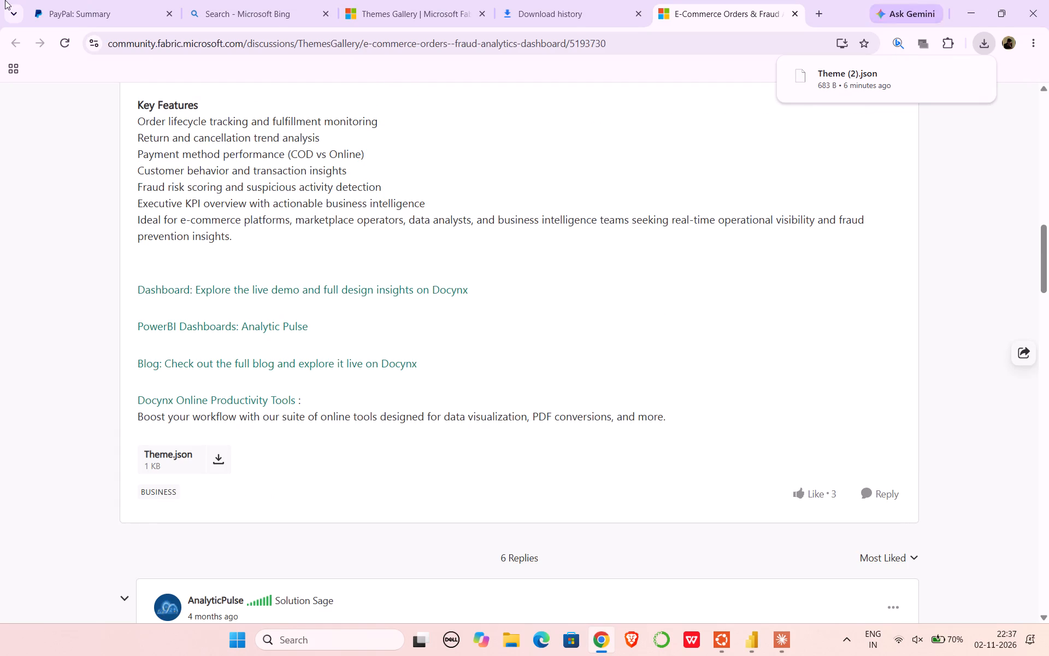
pyautogui.click(321, 14)
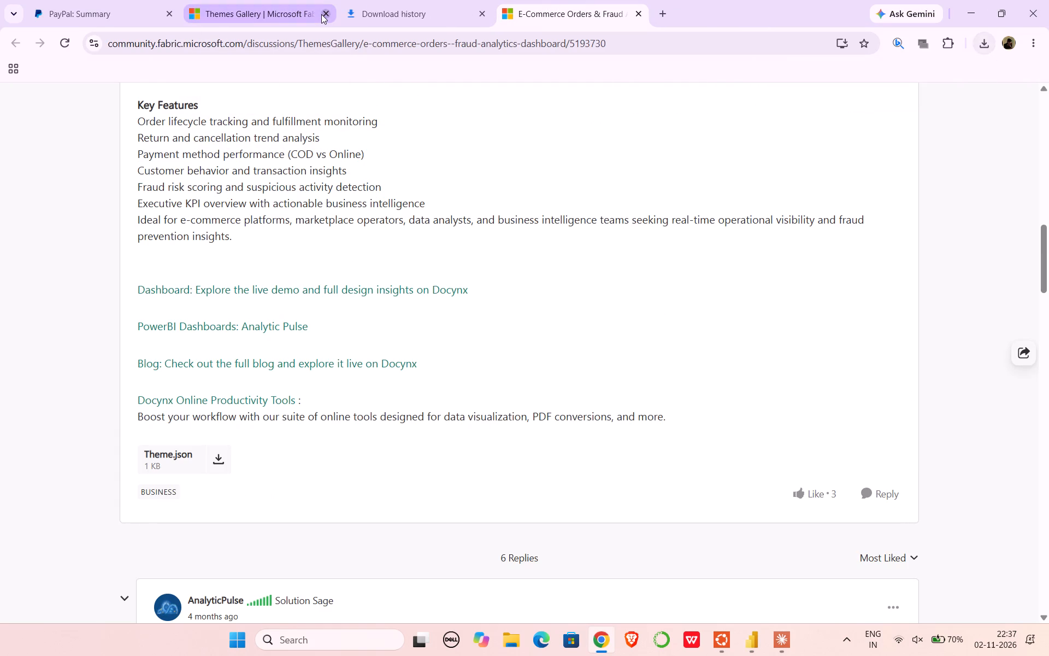
pyautogui.click(321, 14)
pyautogui.click(321, 14)
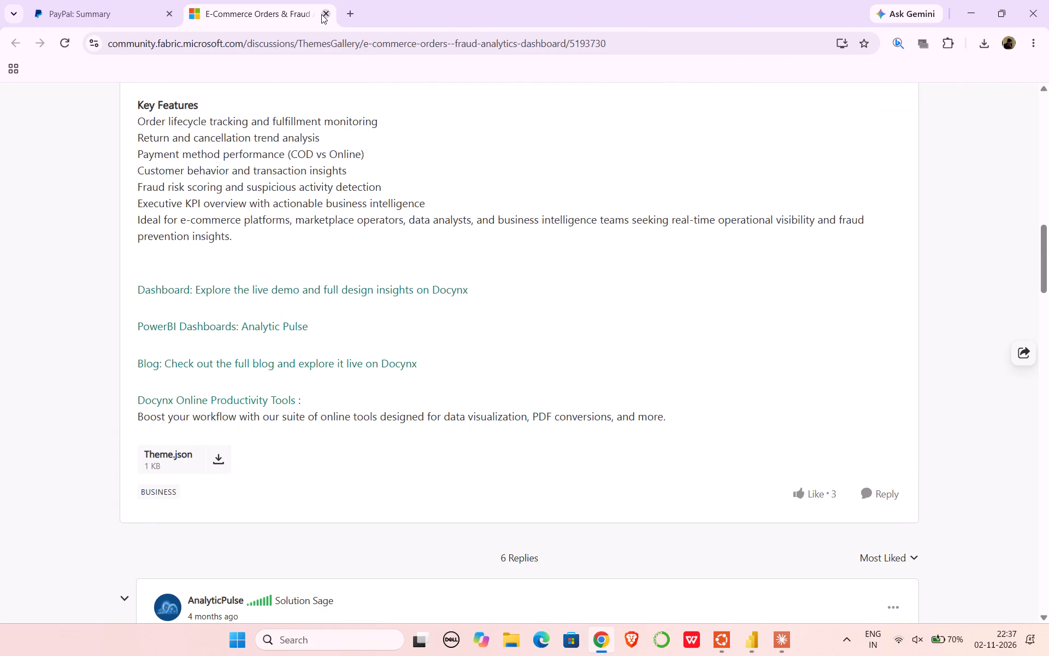
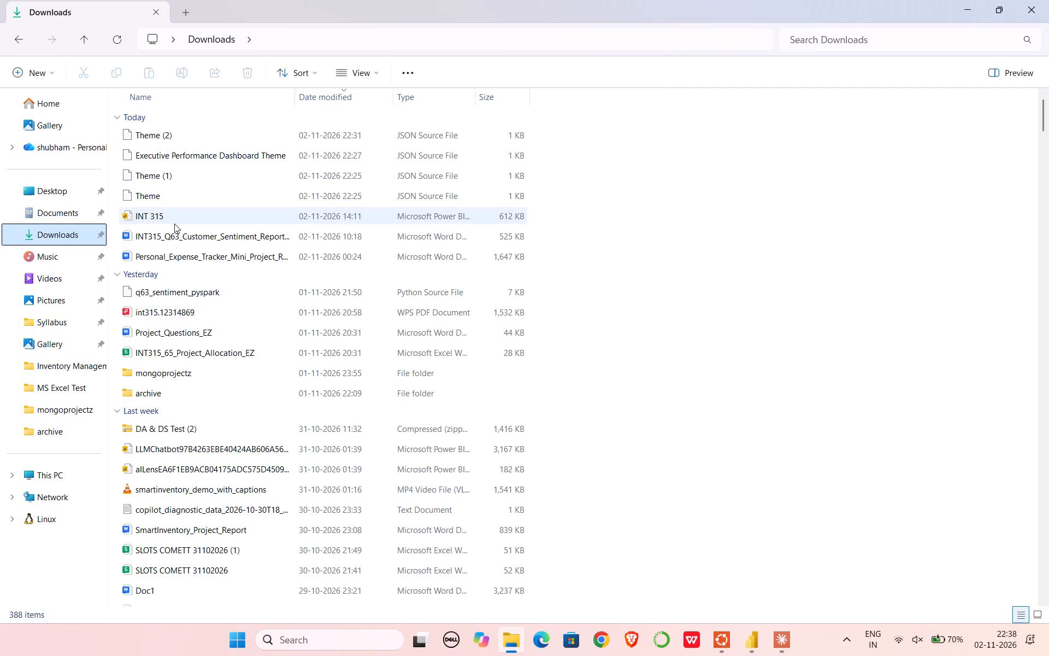
# Open the Personal_Expense_Tracker_Mini_Project_Report Word document from the Downloads folder in File Explorer and close the folder window.
pyautogui.doubleClick(208, 261)
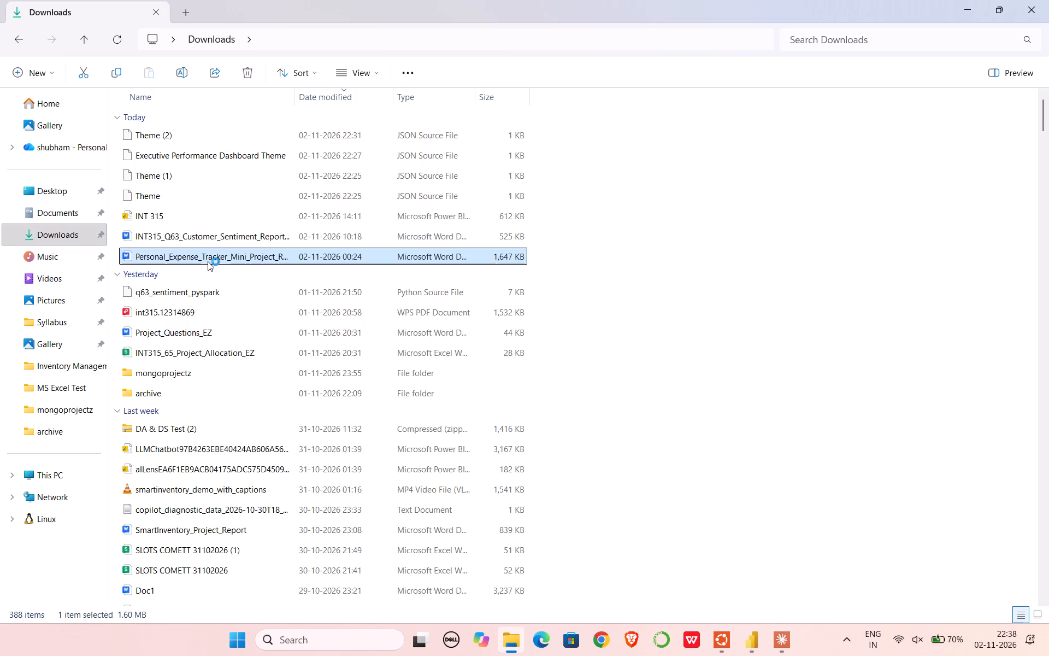
pyautogui.click(1036, 2)
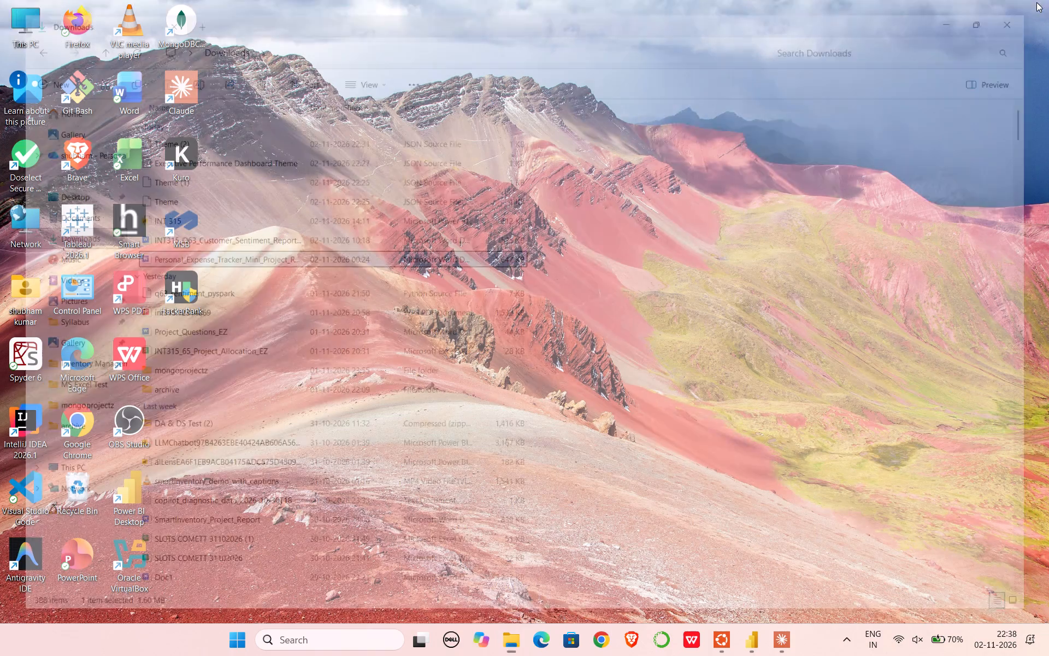